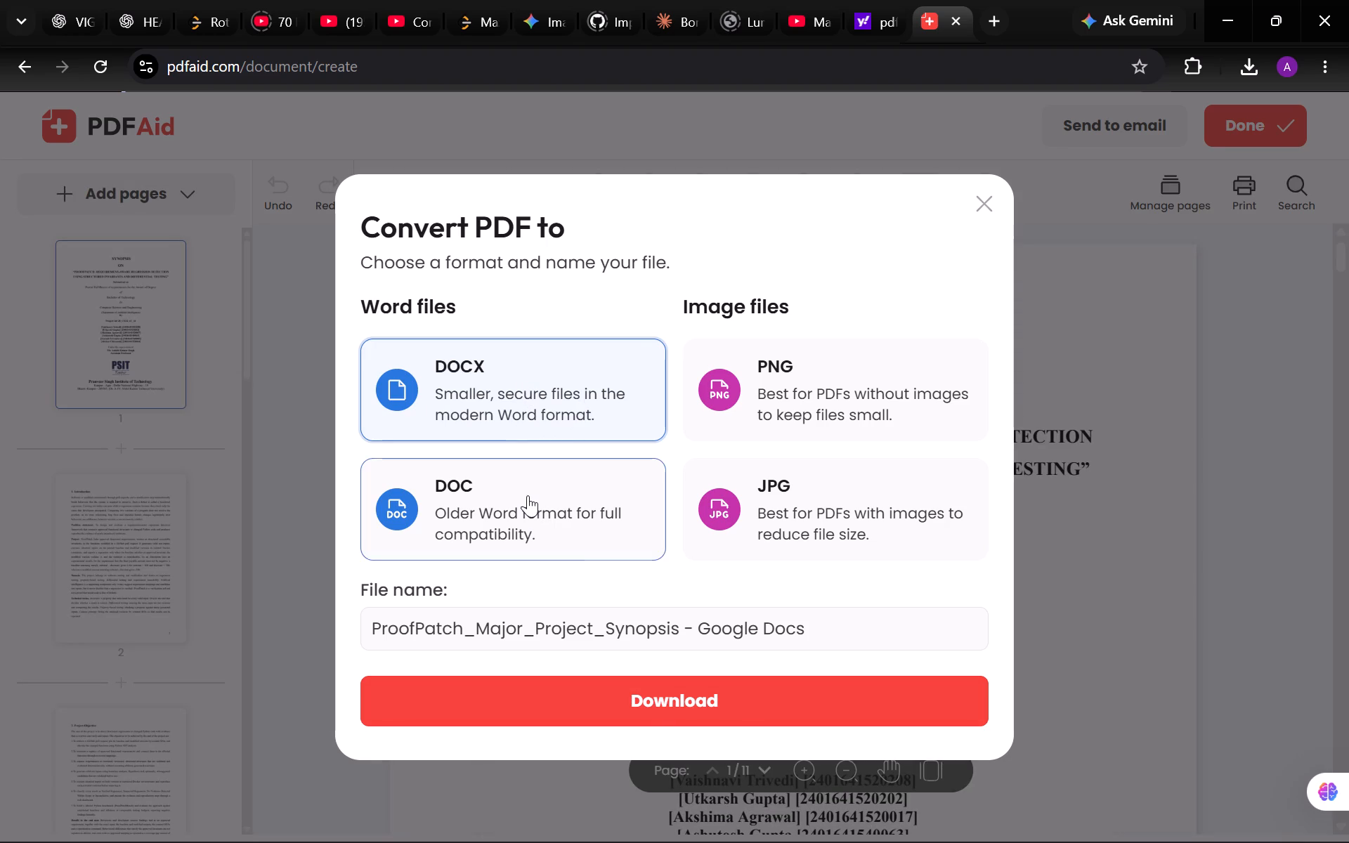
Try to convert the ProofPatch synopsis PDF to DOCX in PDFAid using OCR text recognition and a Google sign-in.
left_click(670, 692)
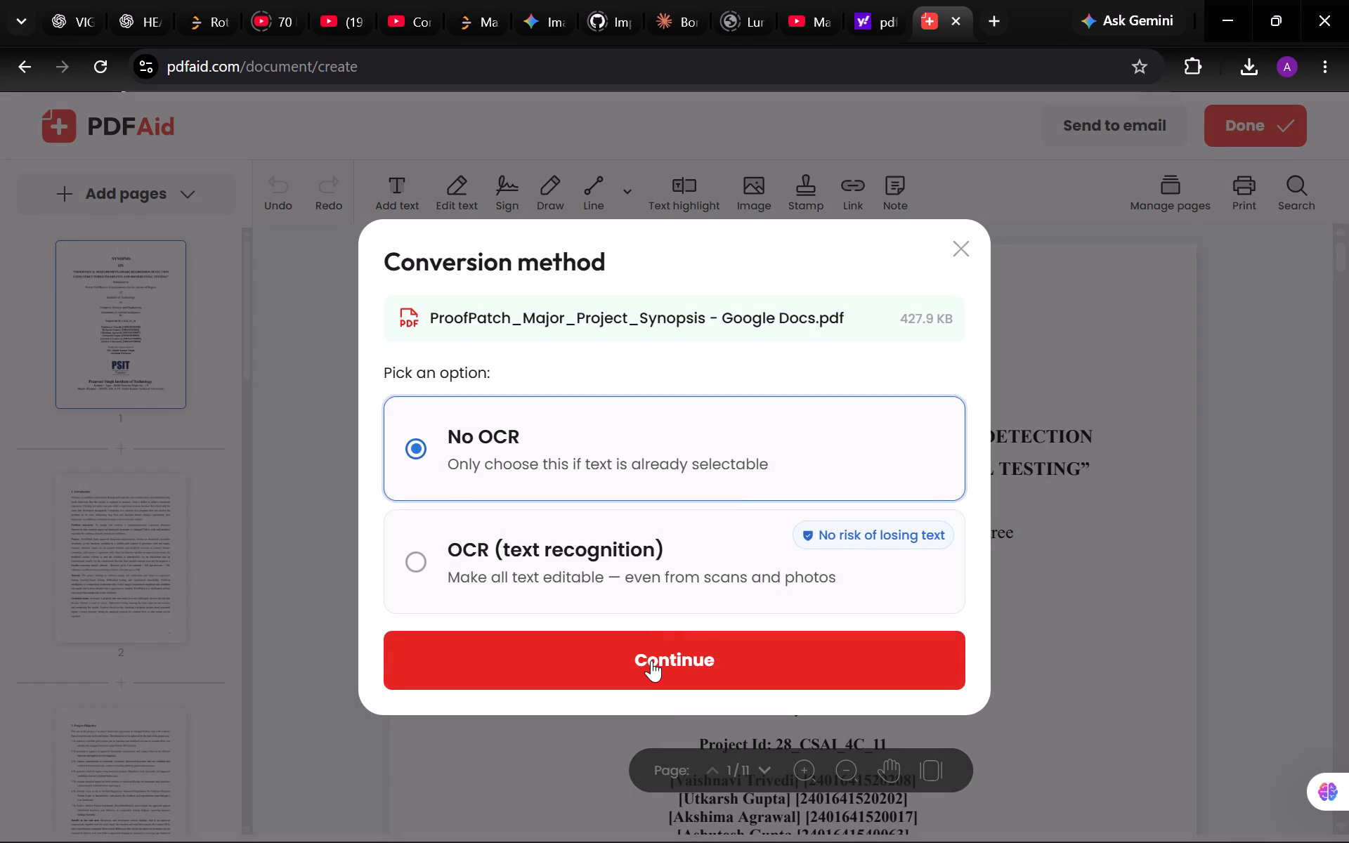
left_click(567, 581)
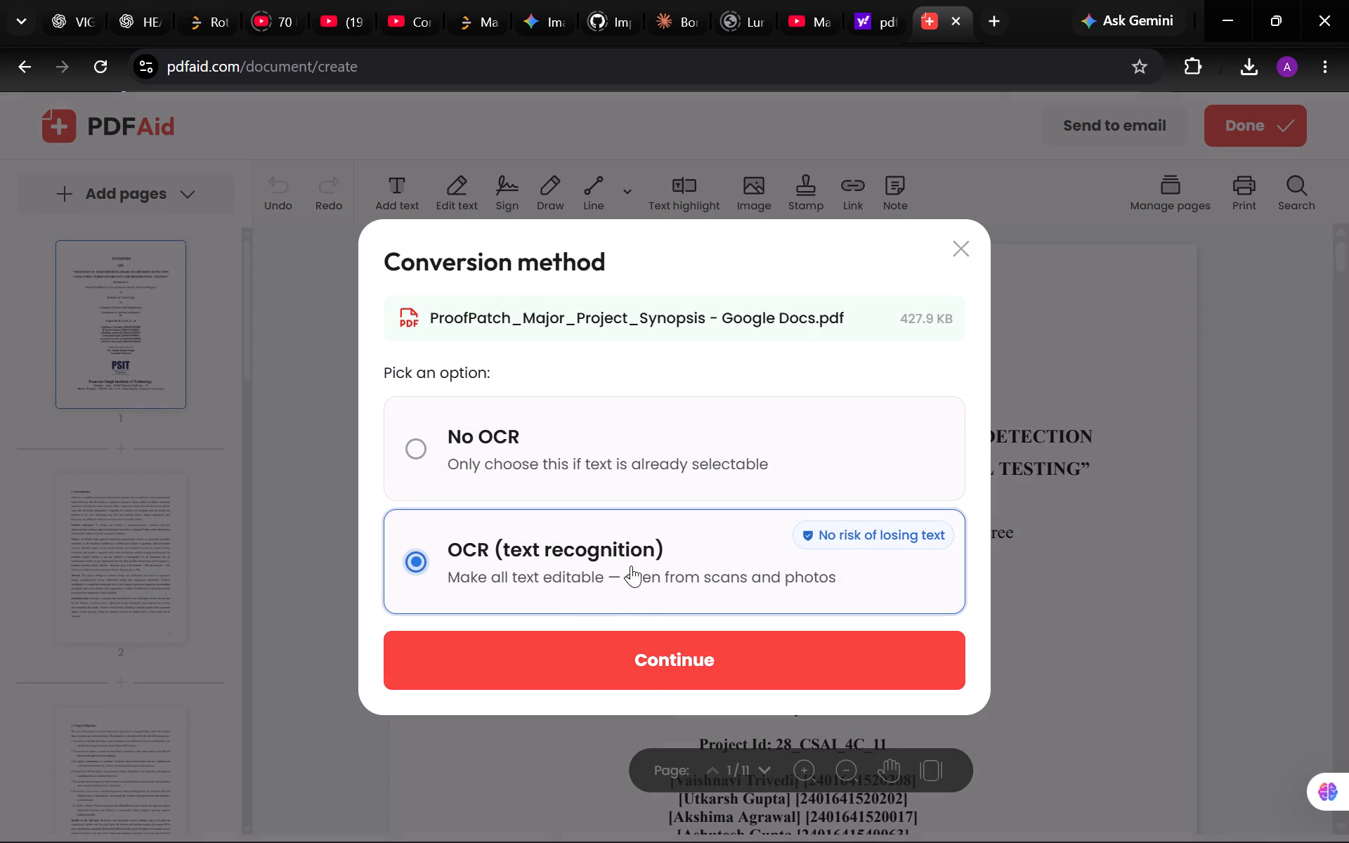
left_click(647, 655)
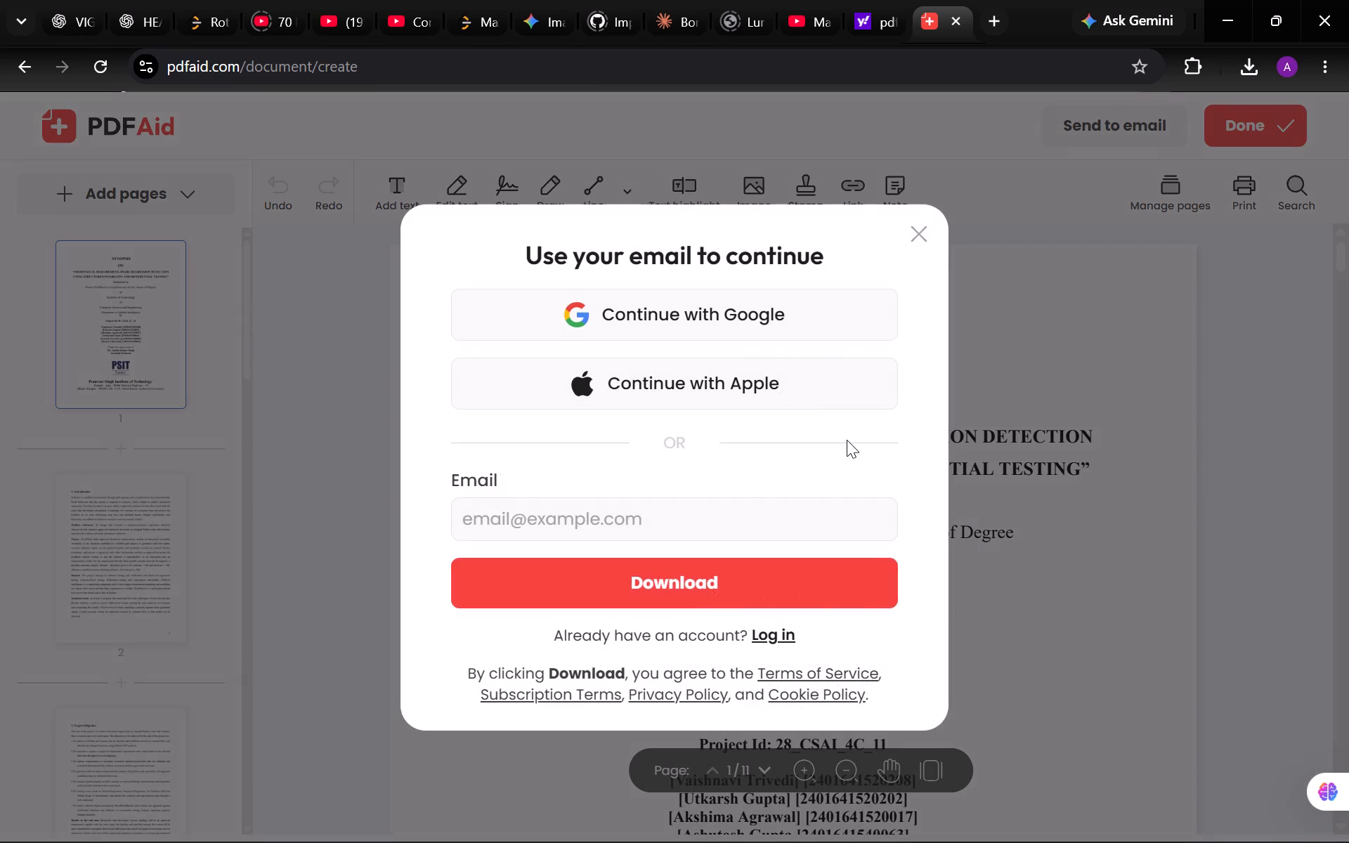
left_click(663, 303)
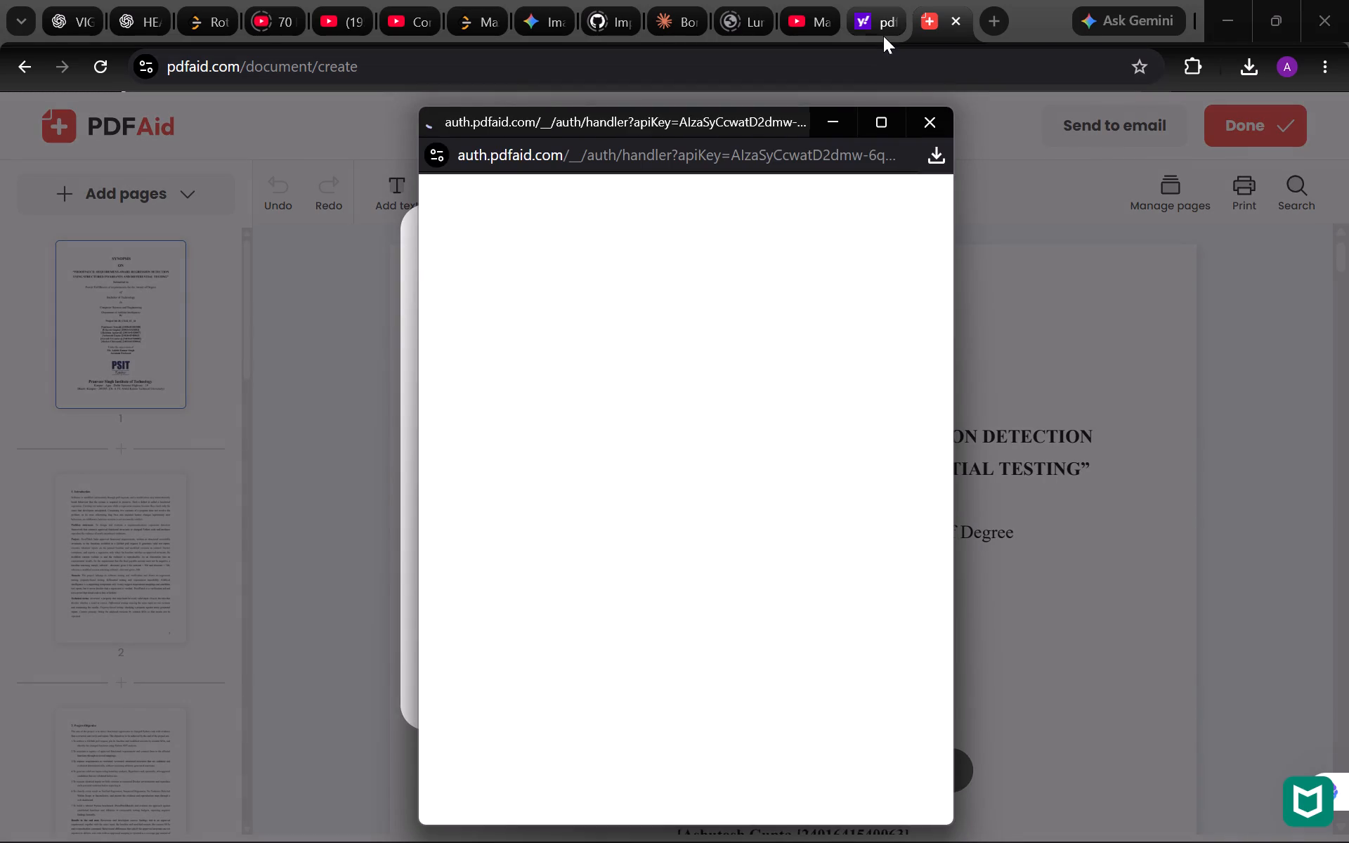
Open iLovePDF's PDF to Word converter from the "pdf to word" search results.
left_click(883, 36)
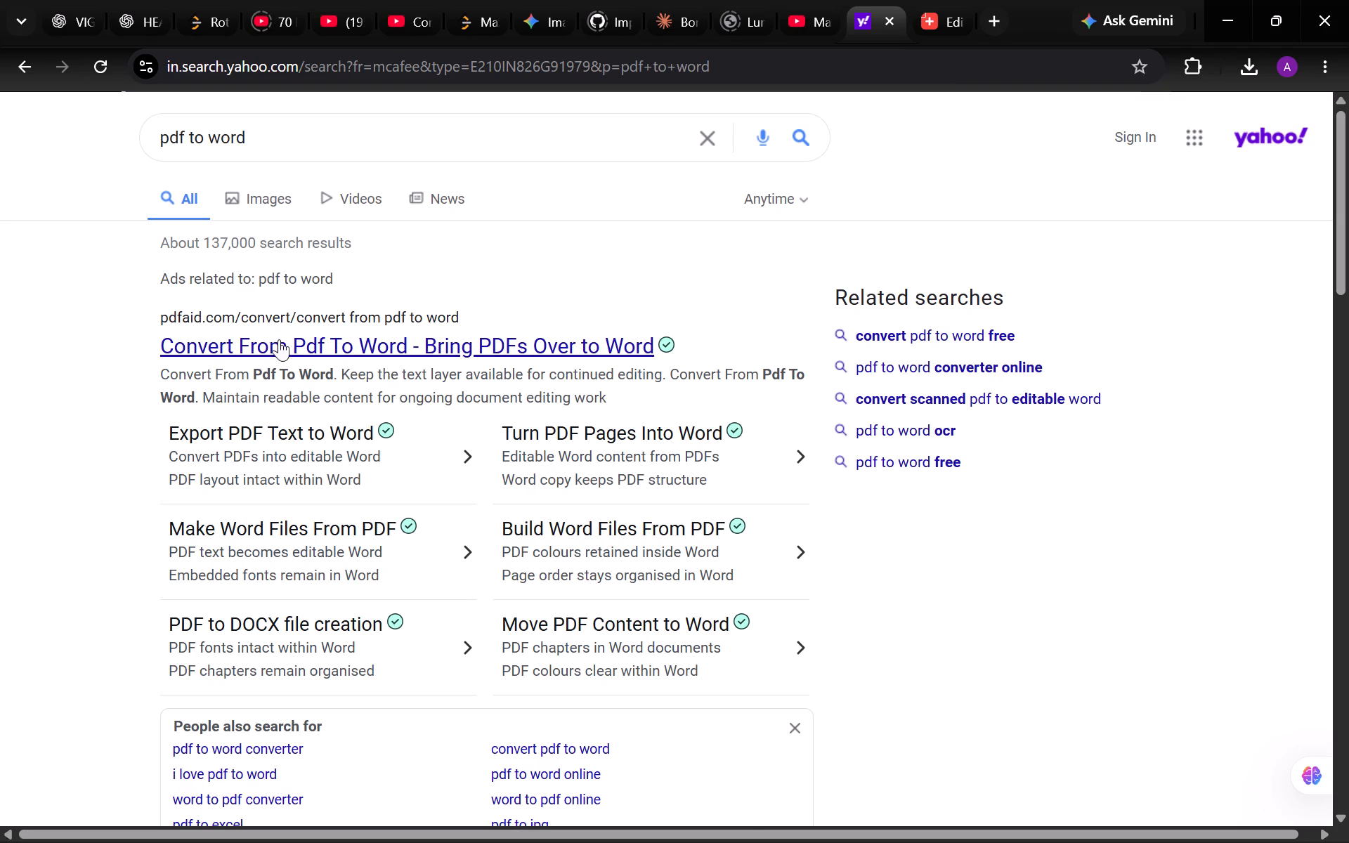
scroll(273, 389, "down", 8)
scroll(273, 389, "up", 1)
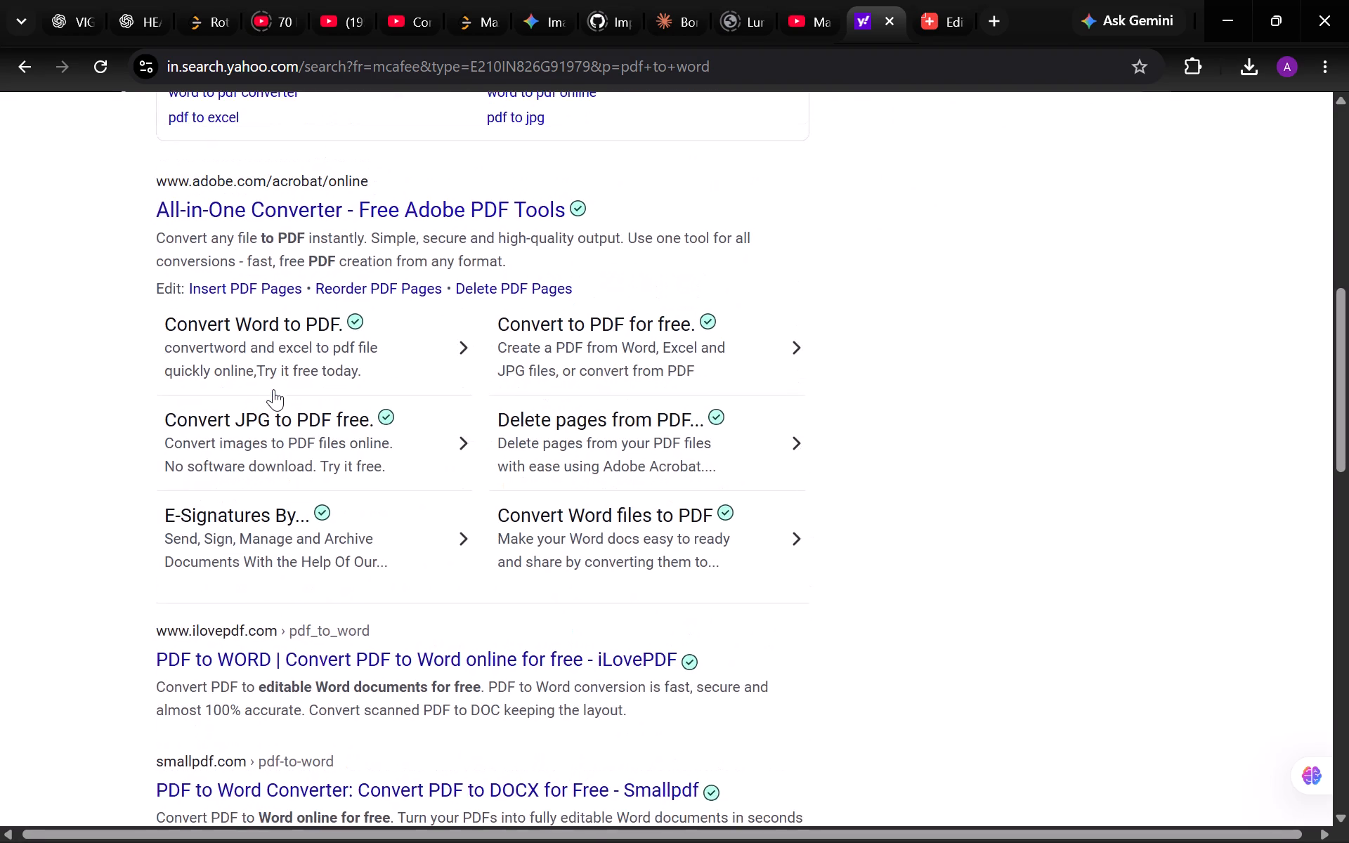
scroll(273, 389, "up", 1)
scroll(273, 389, "down", 1)
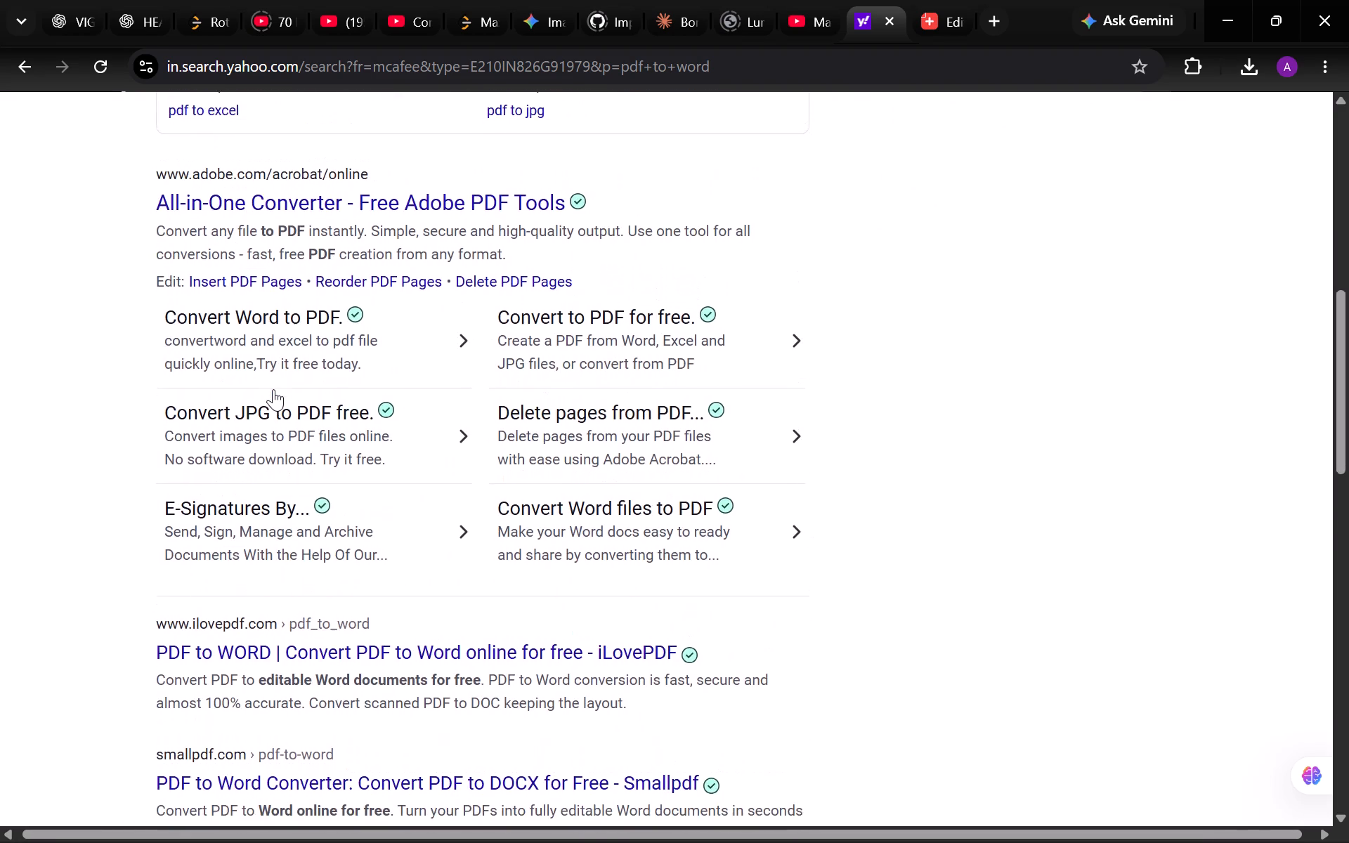
scroll(273, 389, "down", 2)
left_click(360, 496)
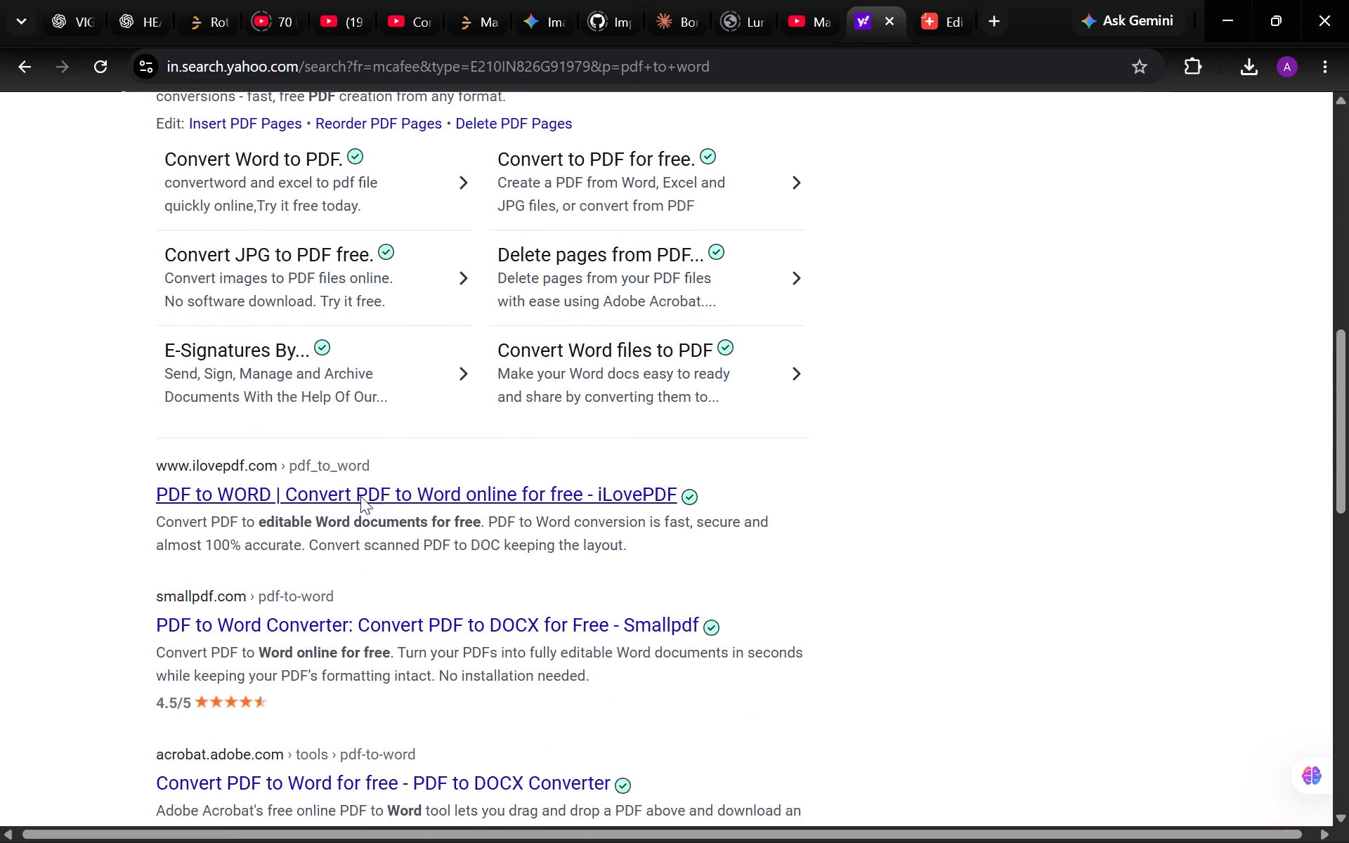
Upload the ProofPatch_Major_Project_Synopsis PDF and convert it to Word with the No OCR option.
left_click(656, 396)
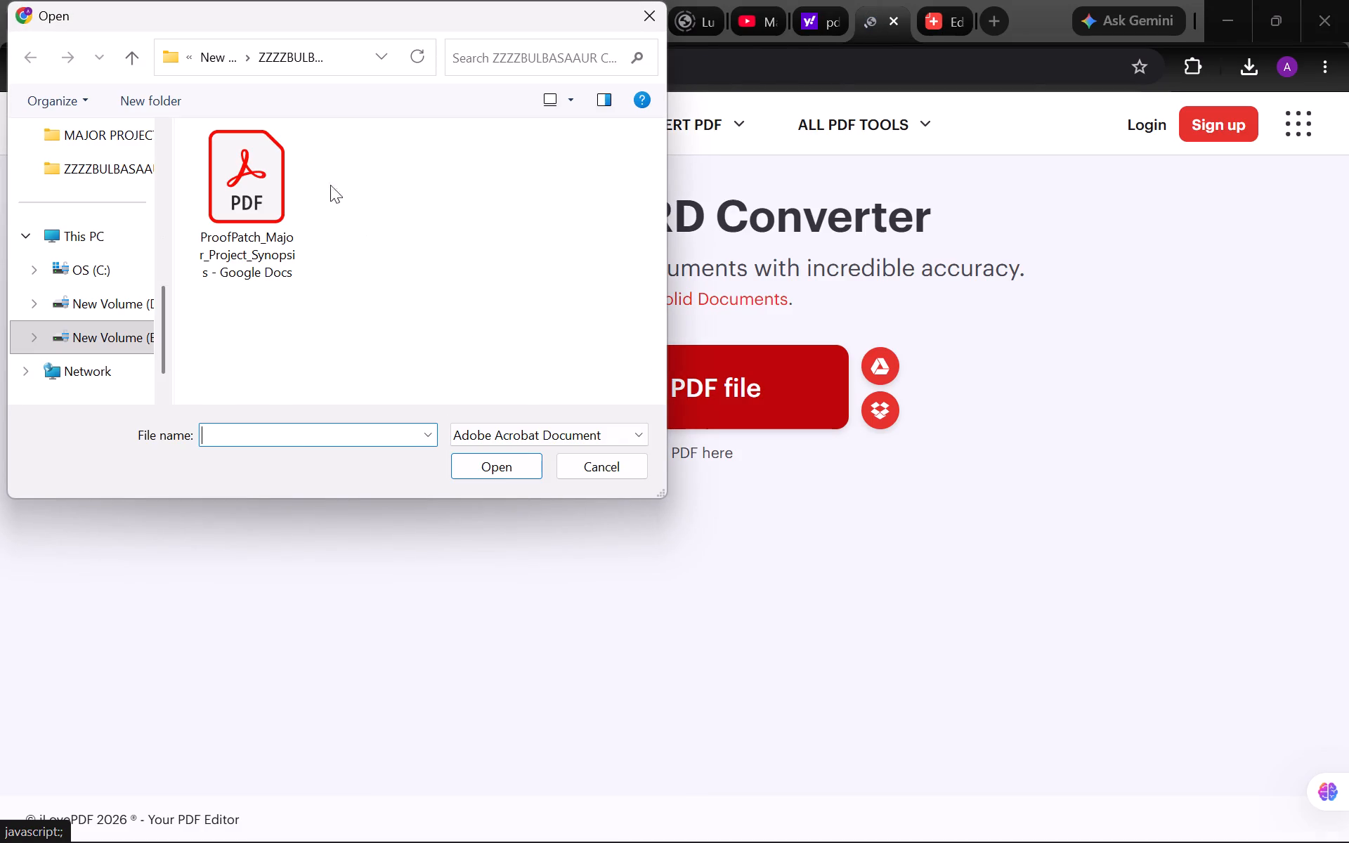
left_click(239, 200)
key("Return")
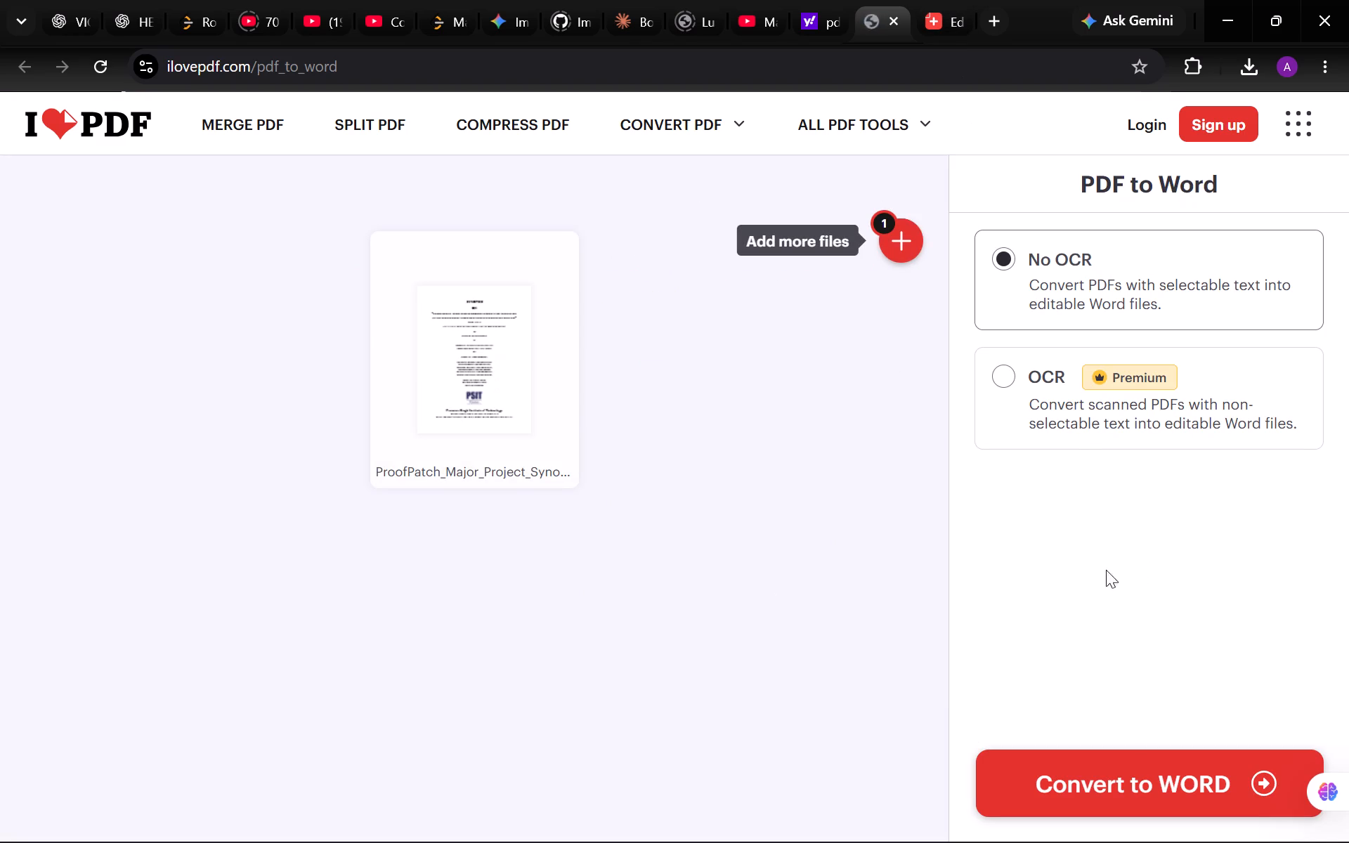
left_click(1100, 792)
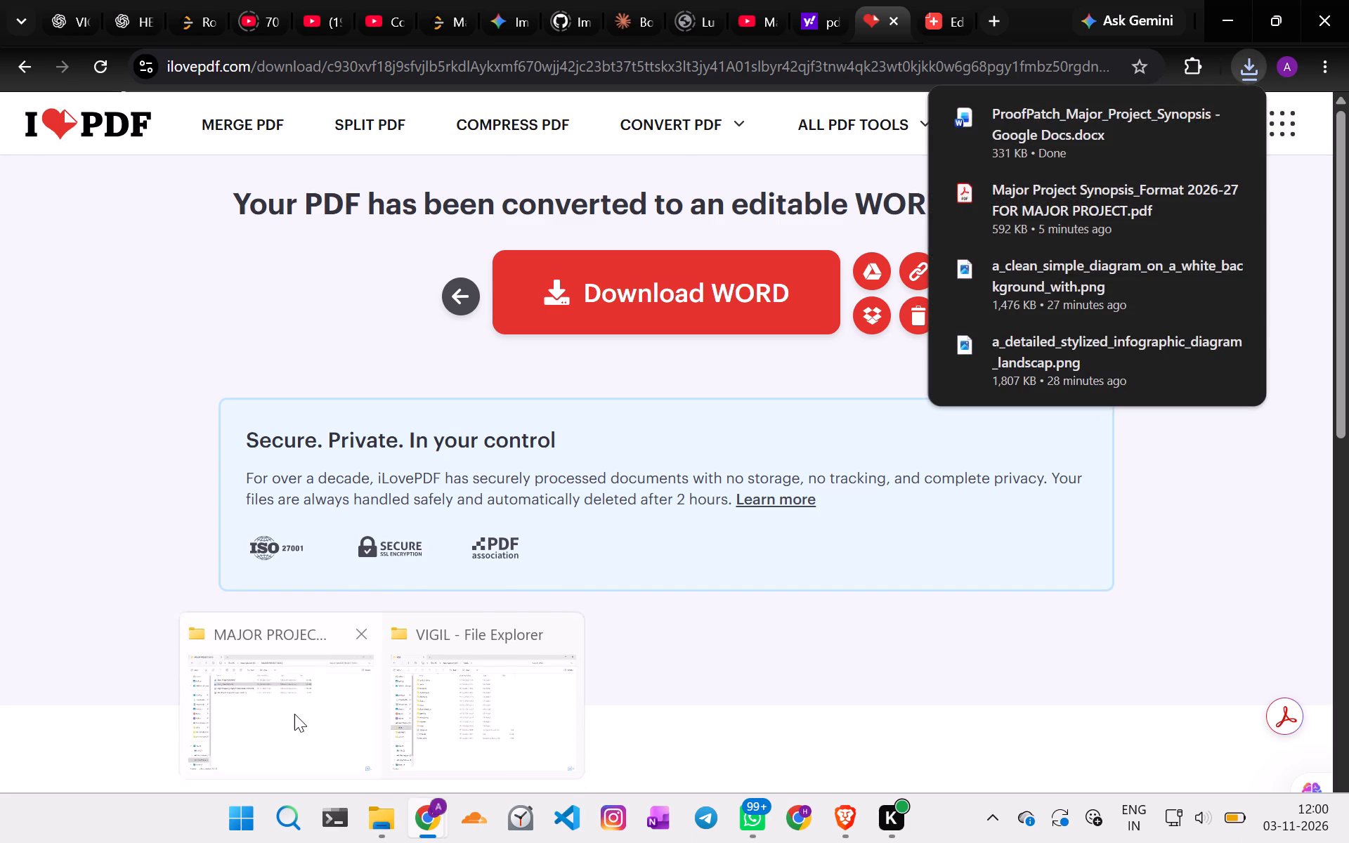
Open the converted ProofPatch synopsis from the Downloads folder in Word and enable editing.
left_click(294, 714)
left_click(65, 315)
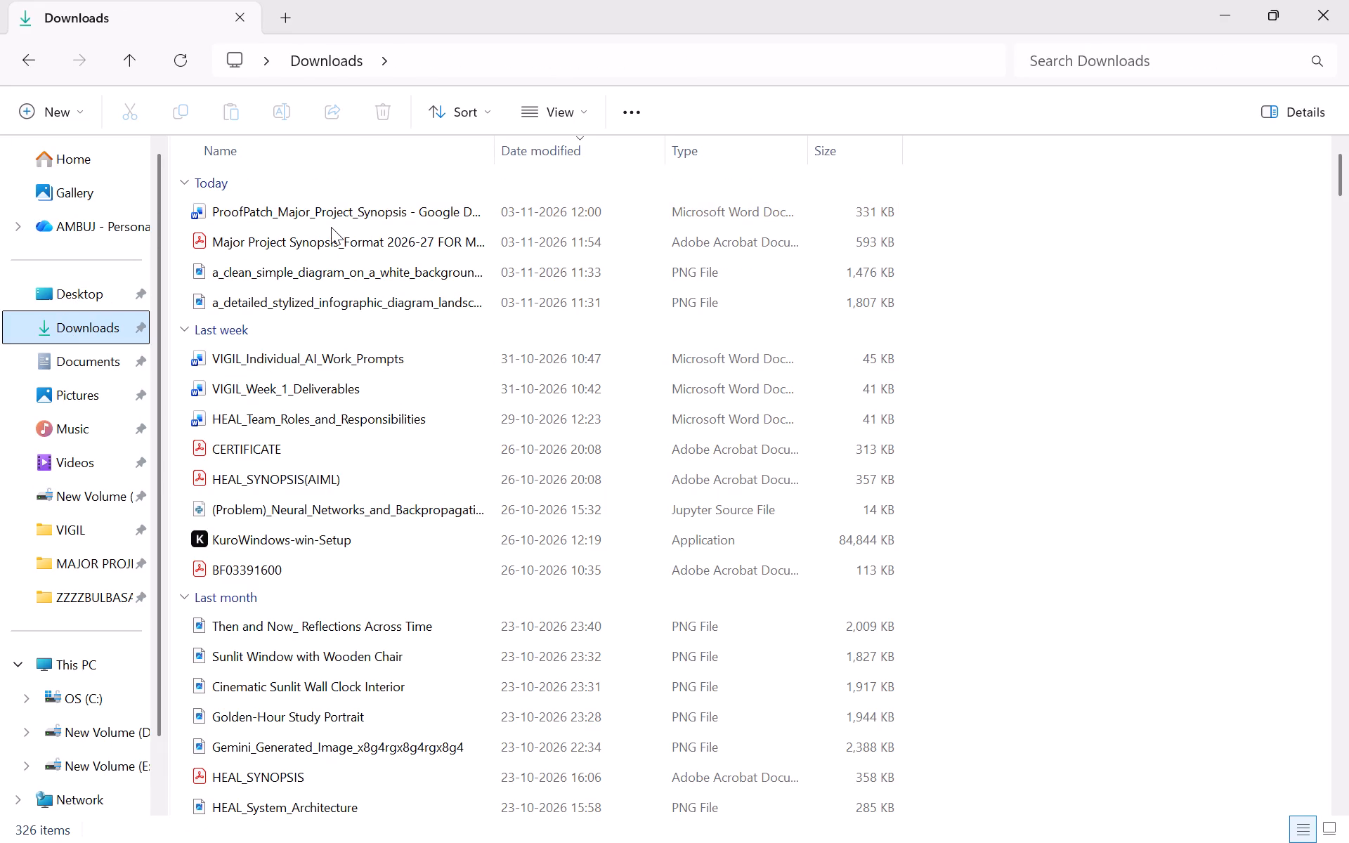
double_click(337, 223)
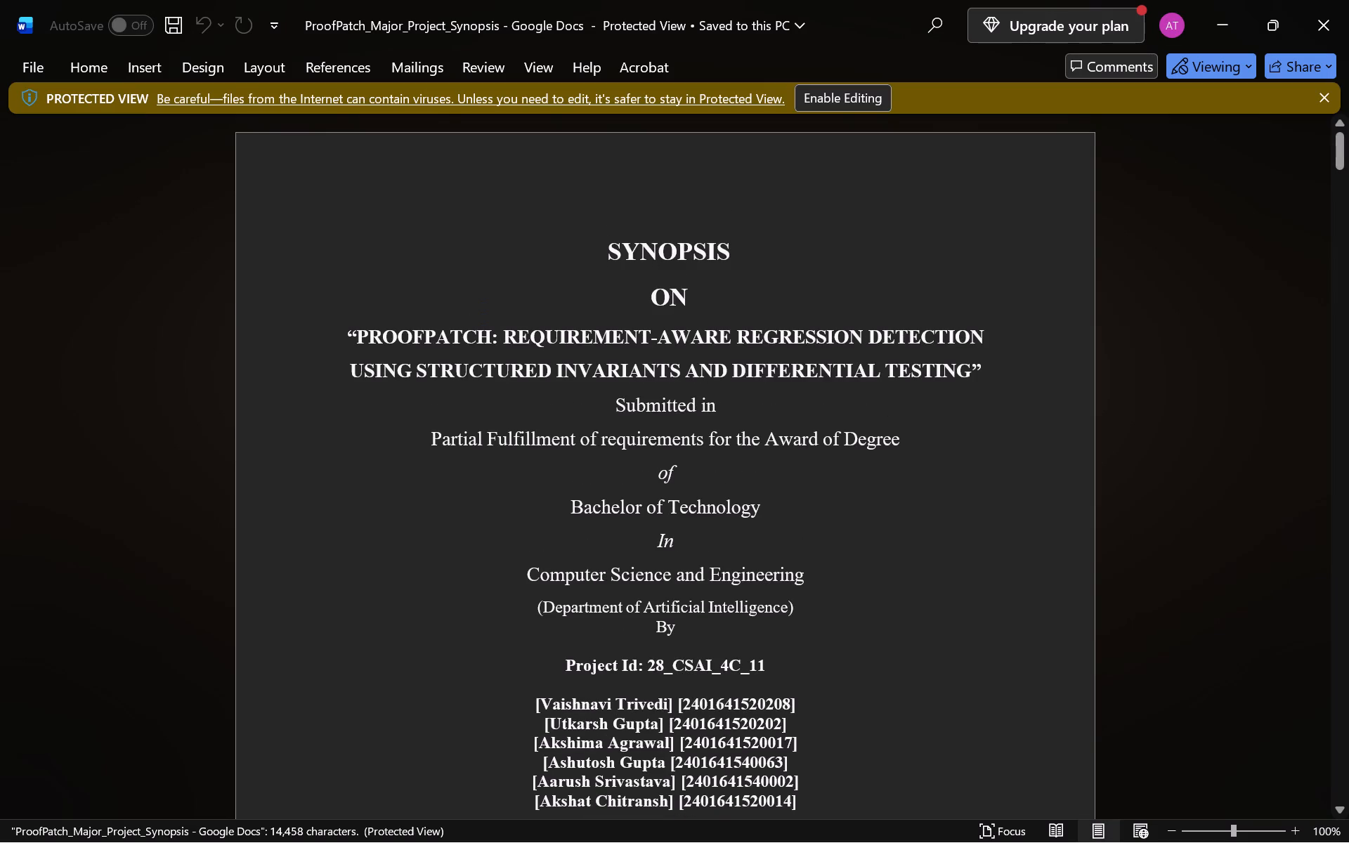
left_click(824, 104)
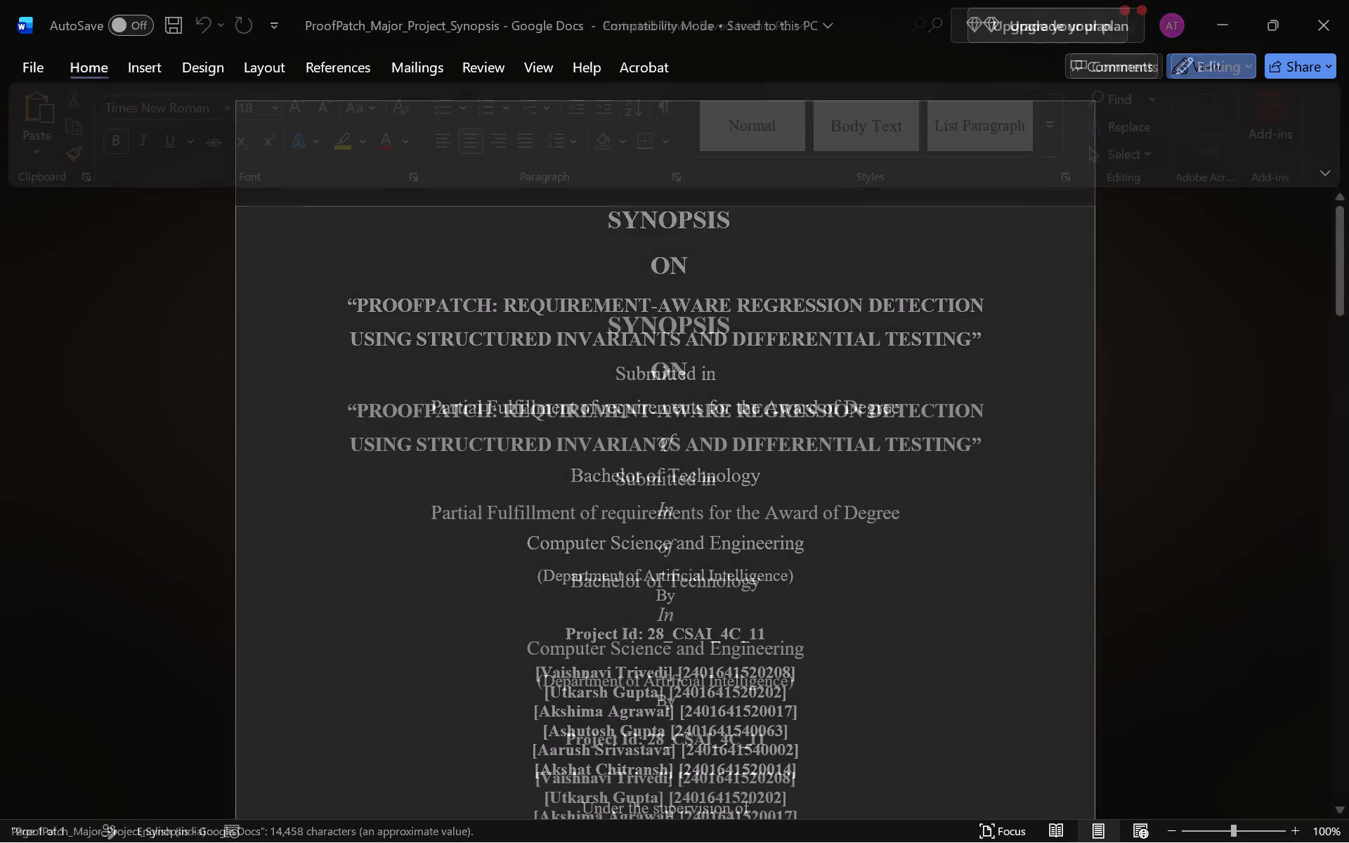
Check the synopsis cover page's title, project ID, team list, supervisor, logo and institute details against the expected layout.
scroll(847, 581, "down", 1)
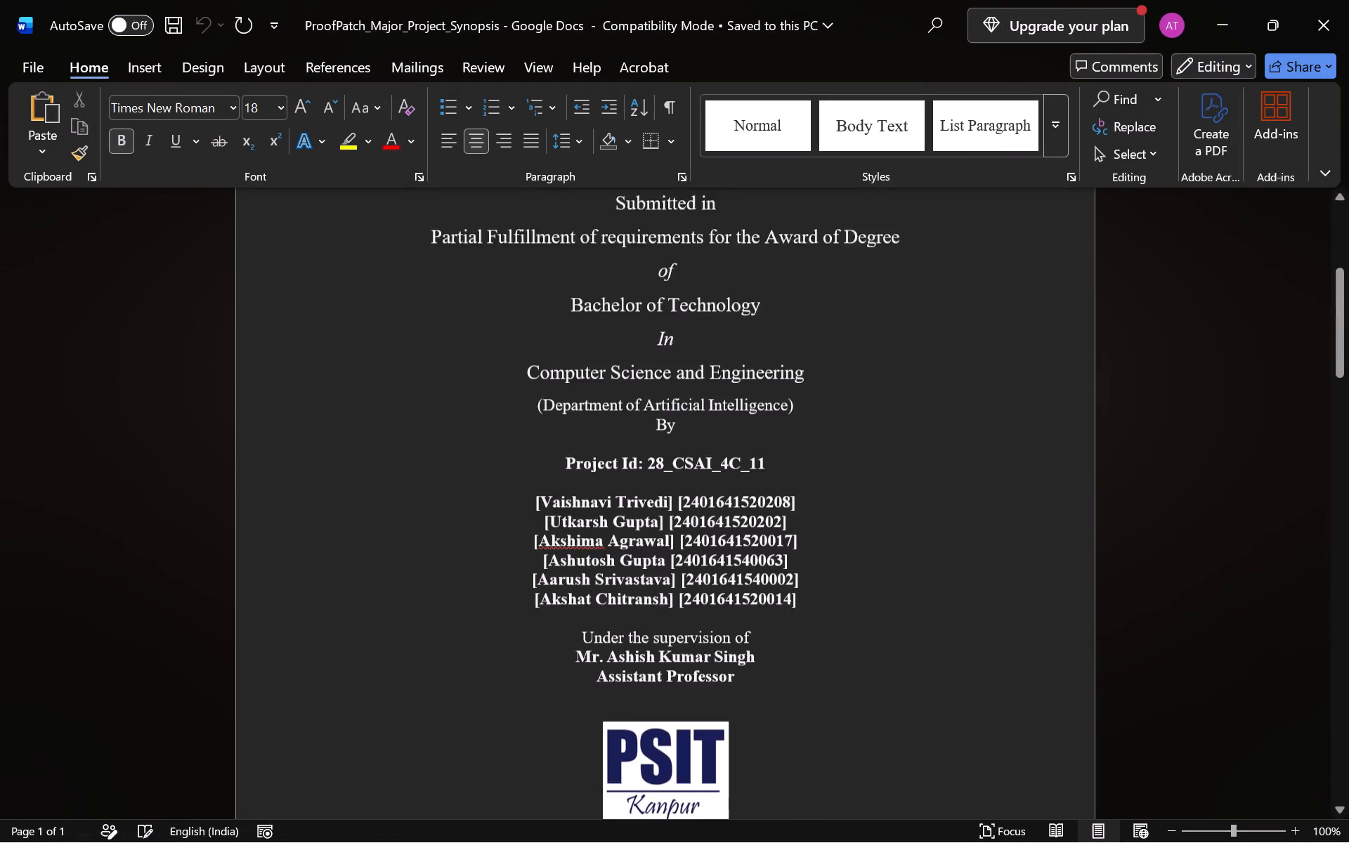
scroll(847, 581, "down", 1)
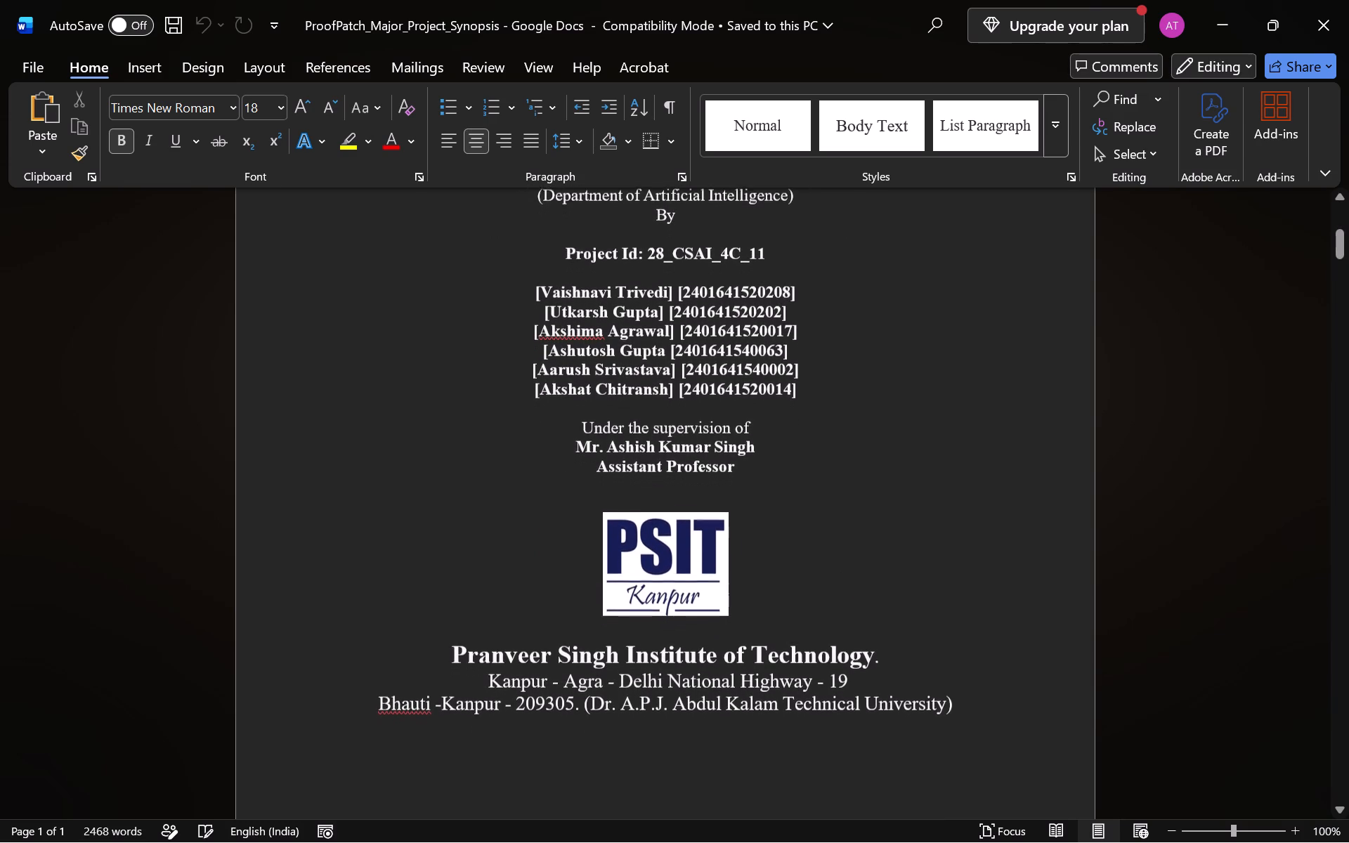
scroll(847, 581, "up", 1)
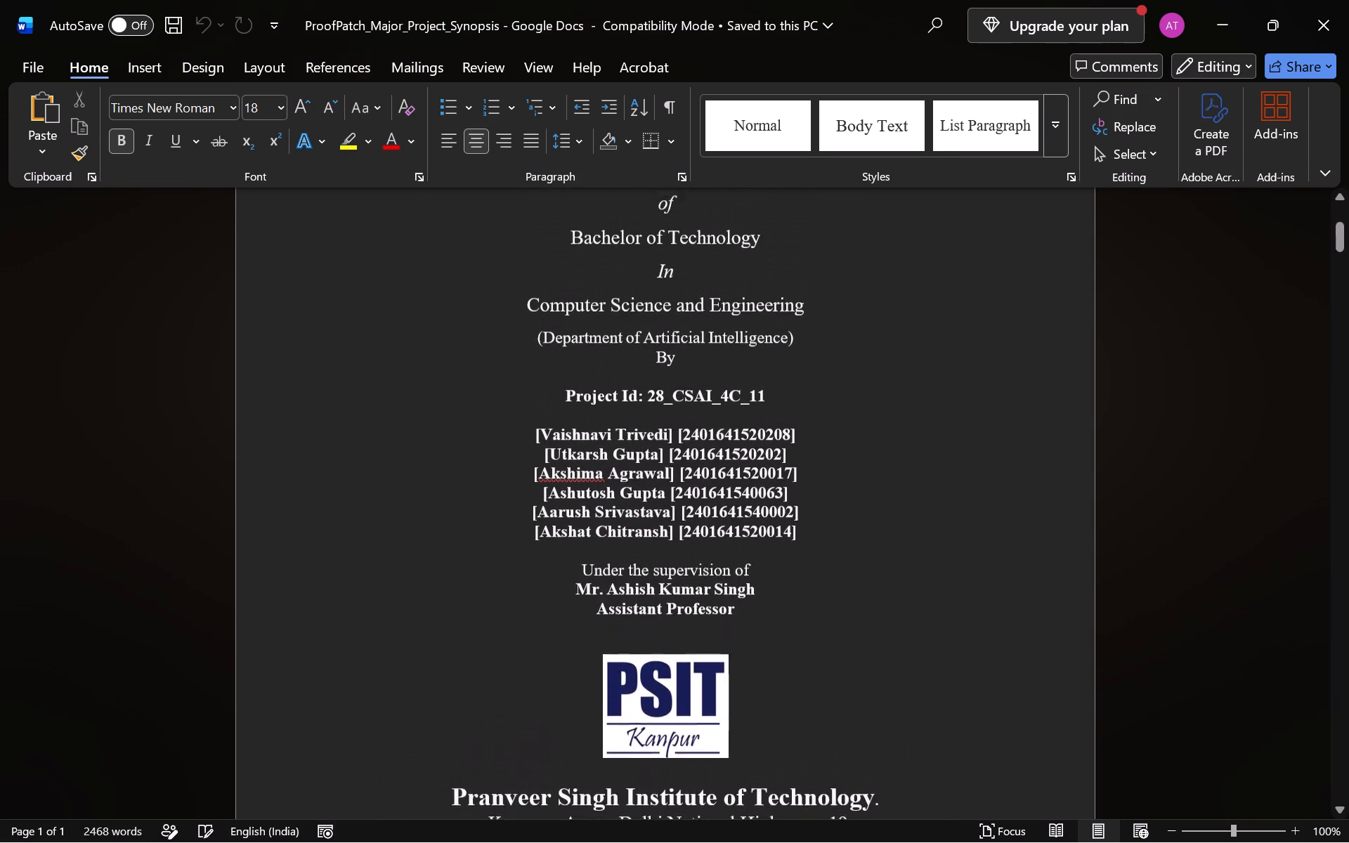
scroll(847, 581, "up", 1)
scroll(847, 581, "down", 1)
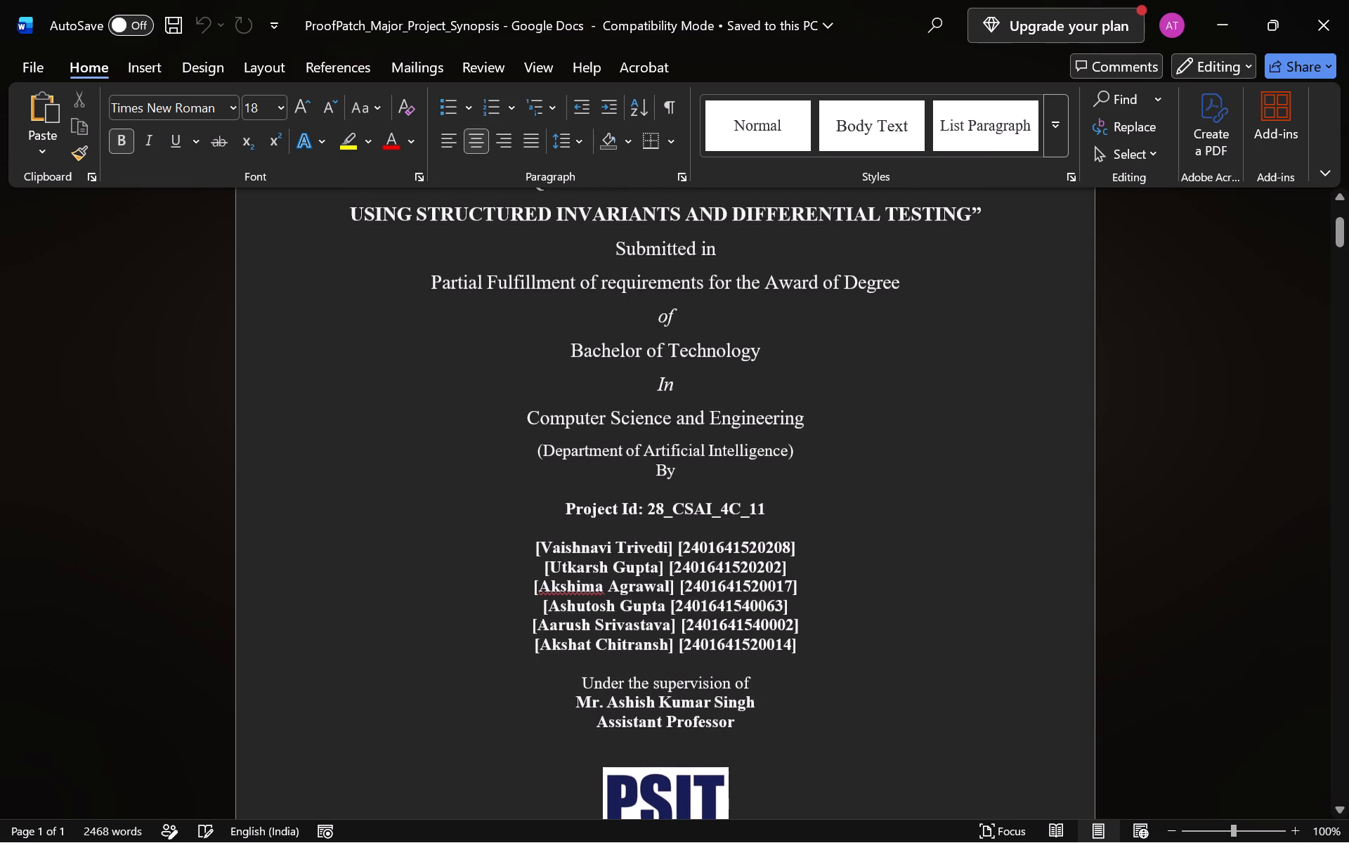
scroll(847, 581, "down", 1)
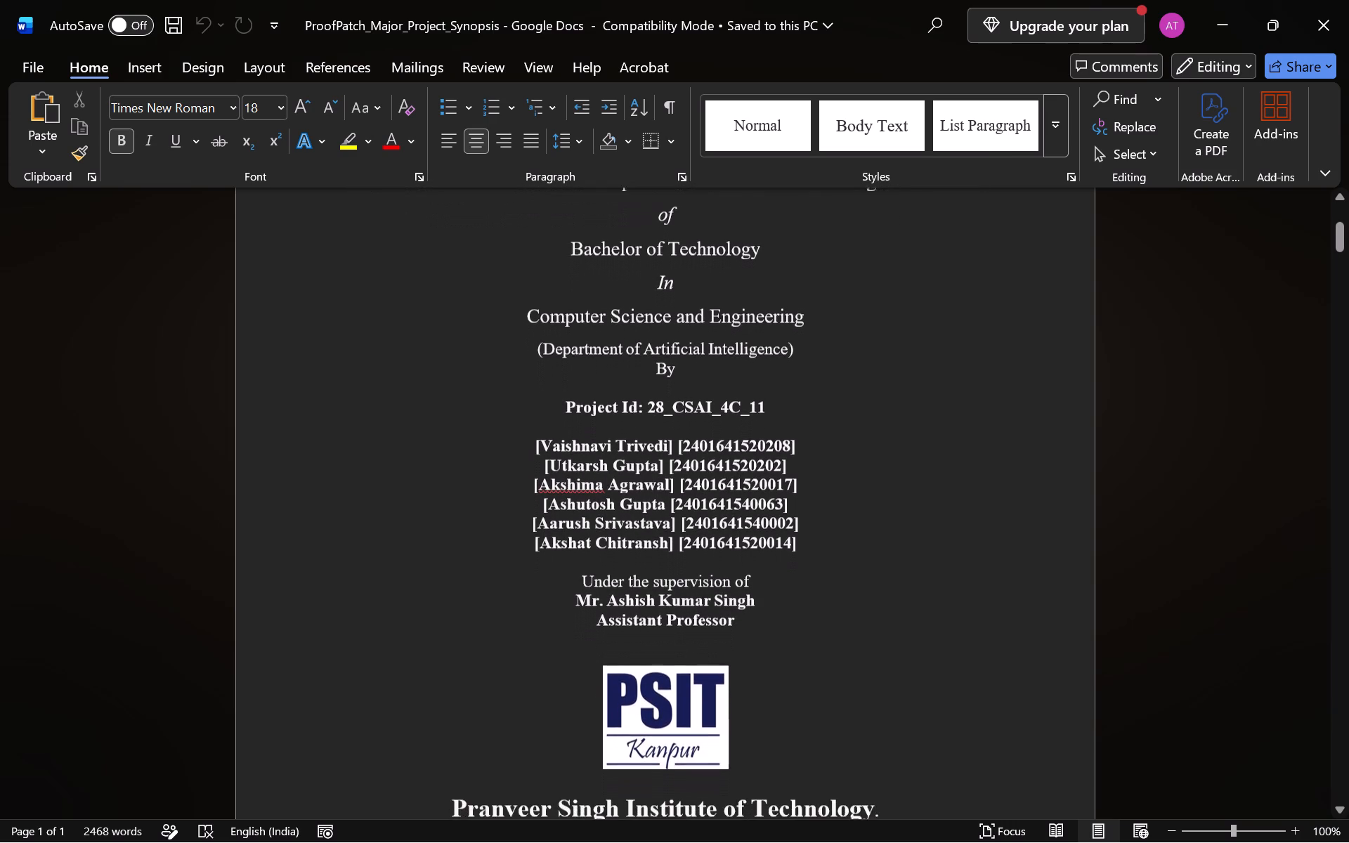
scroll(847, 581, "down", 2)
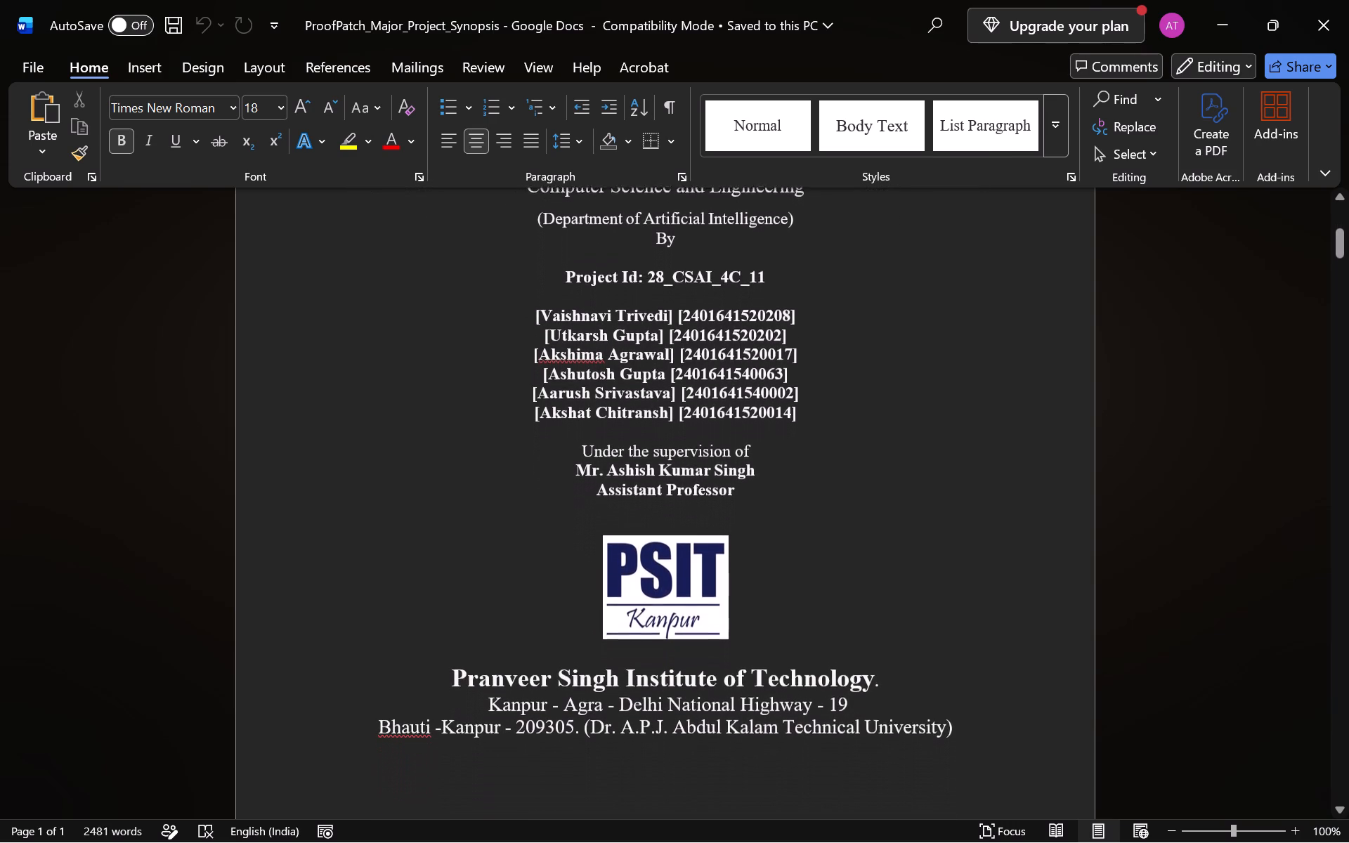
scroll(847, 581, "down", 3)
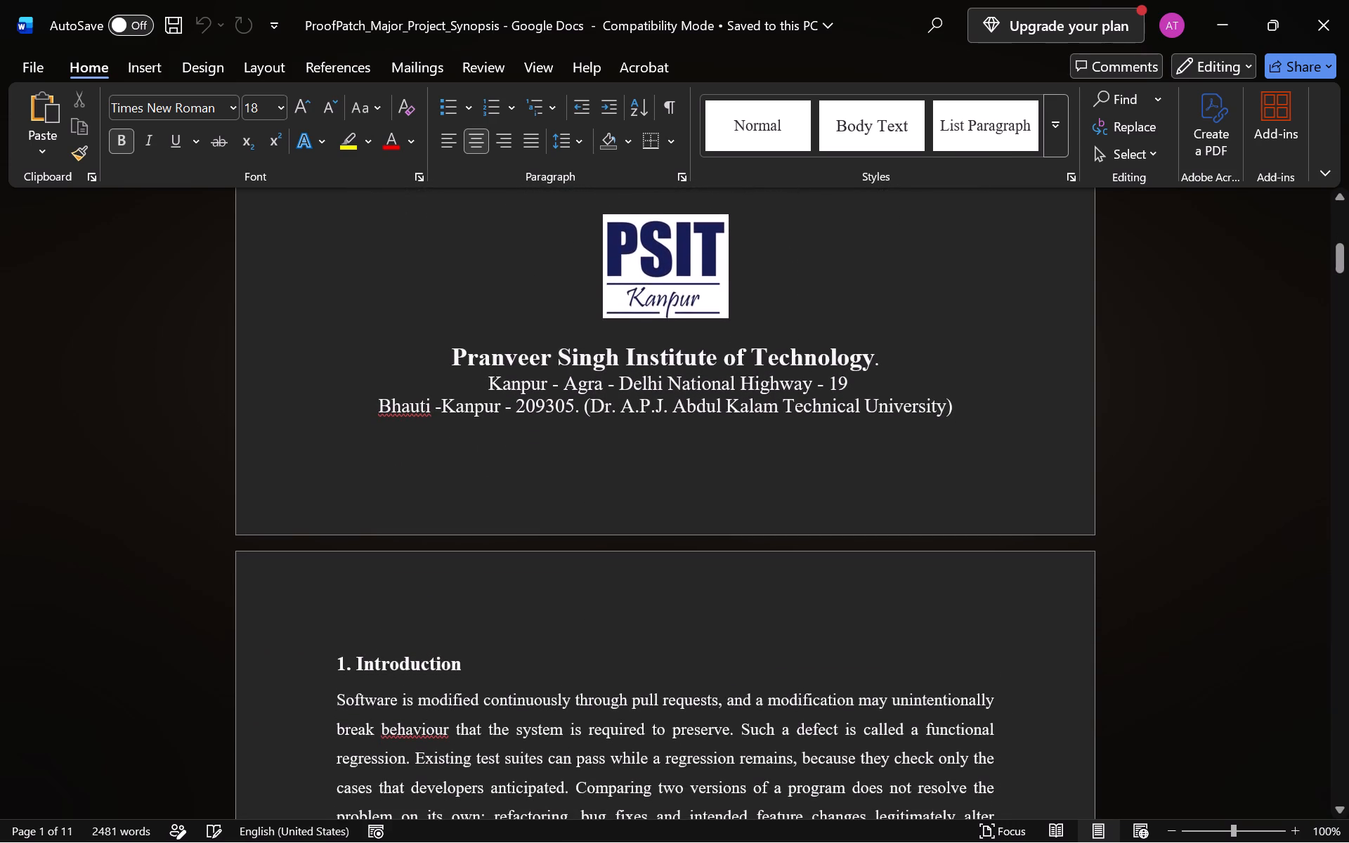
Review the synopsis sections from the Introduction through the Feasibility Study and its risk table for conversion quality.
scroll(847, 581, "down", 5)
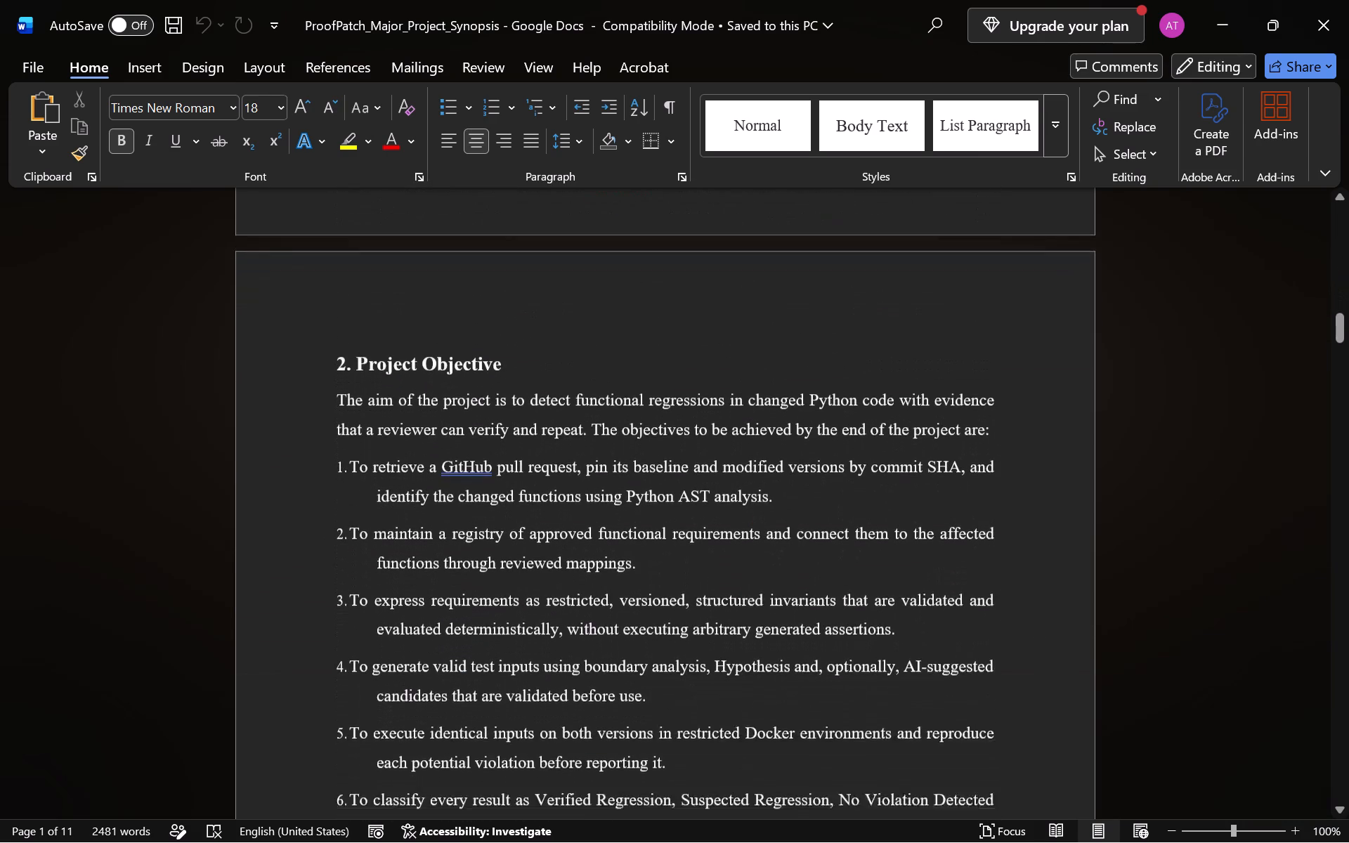
scroll(847, 581, "down", 6)
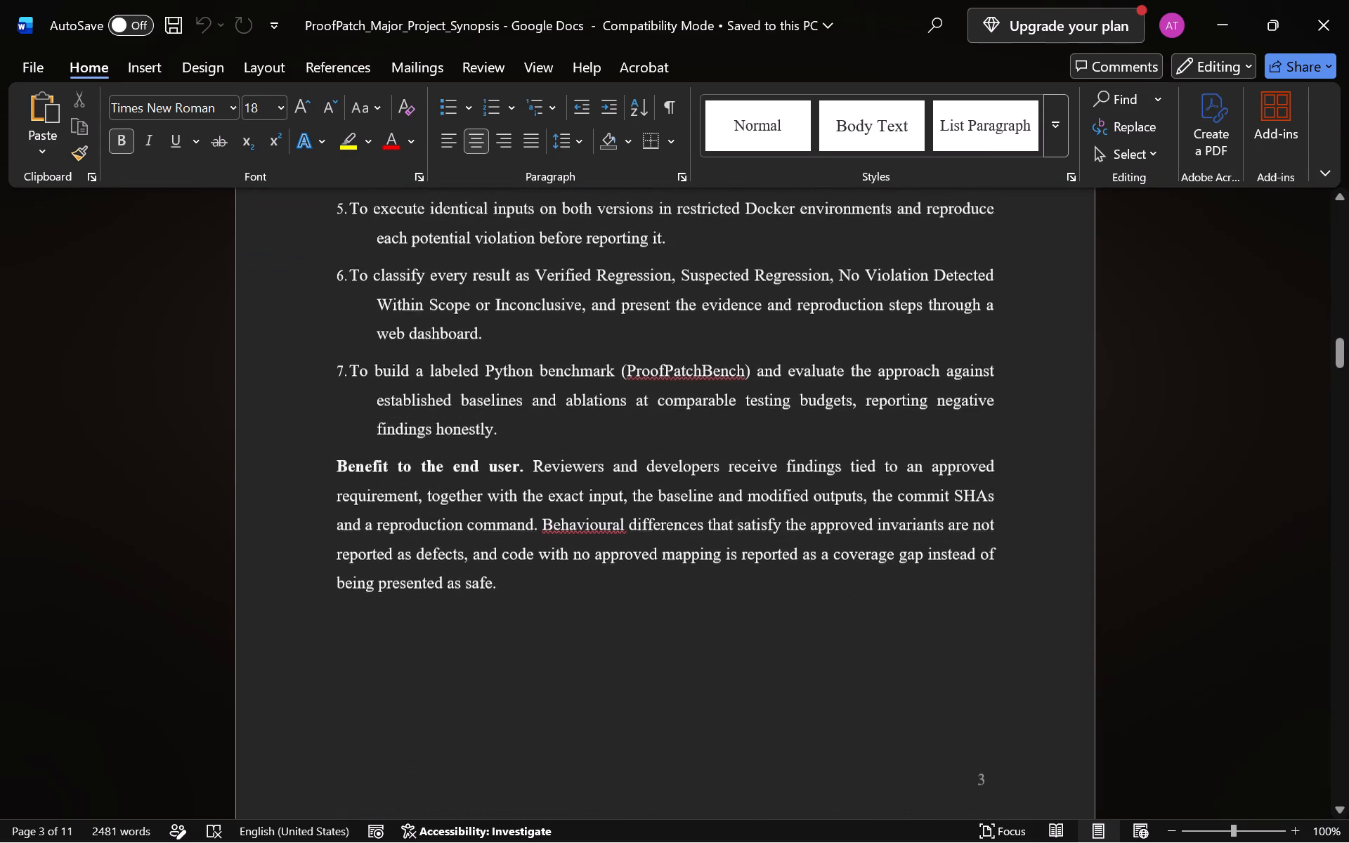
scroll(847, 581, "down", 9)
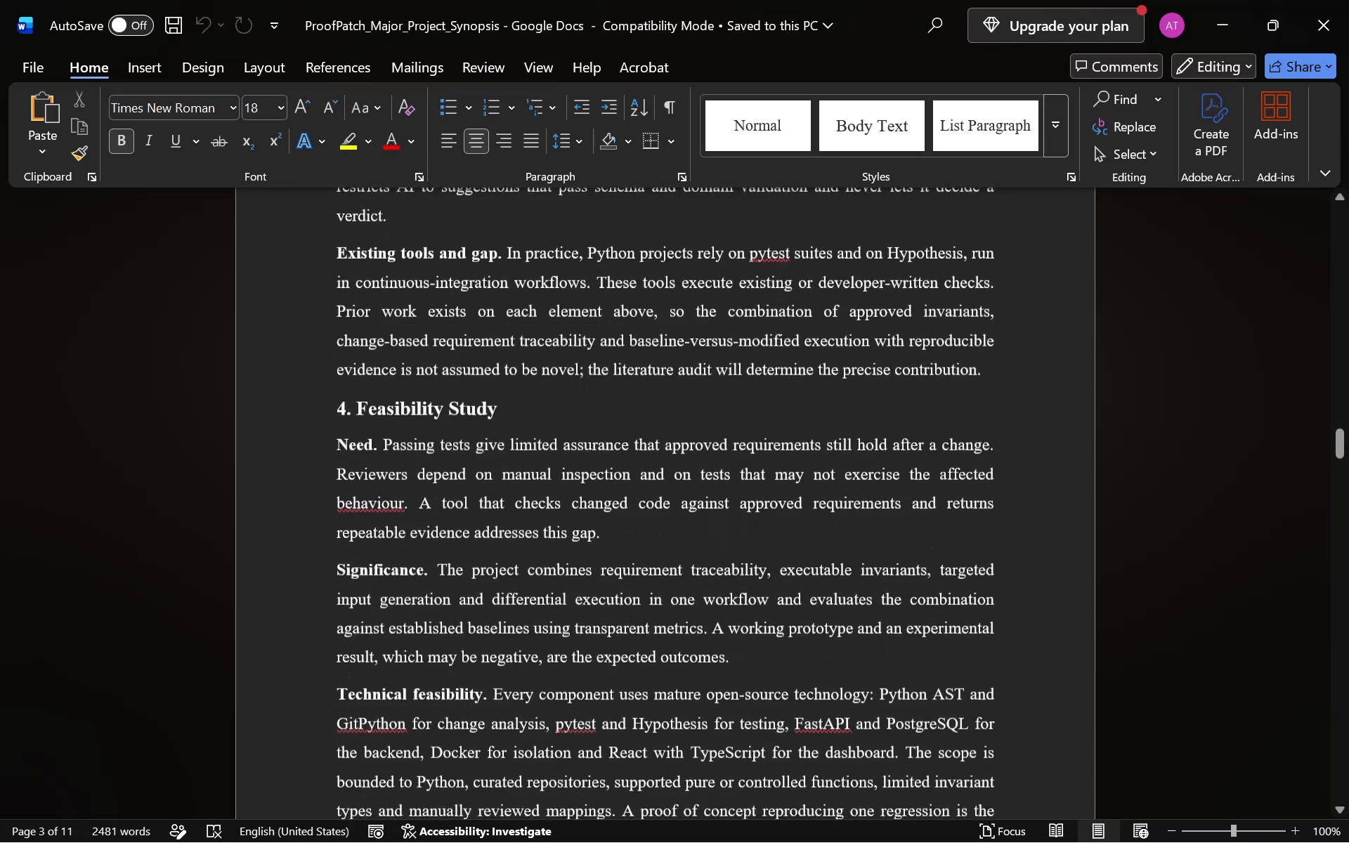
scroll(847, 581, "down", 3)
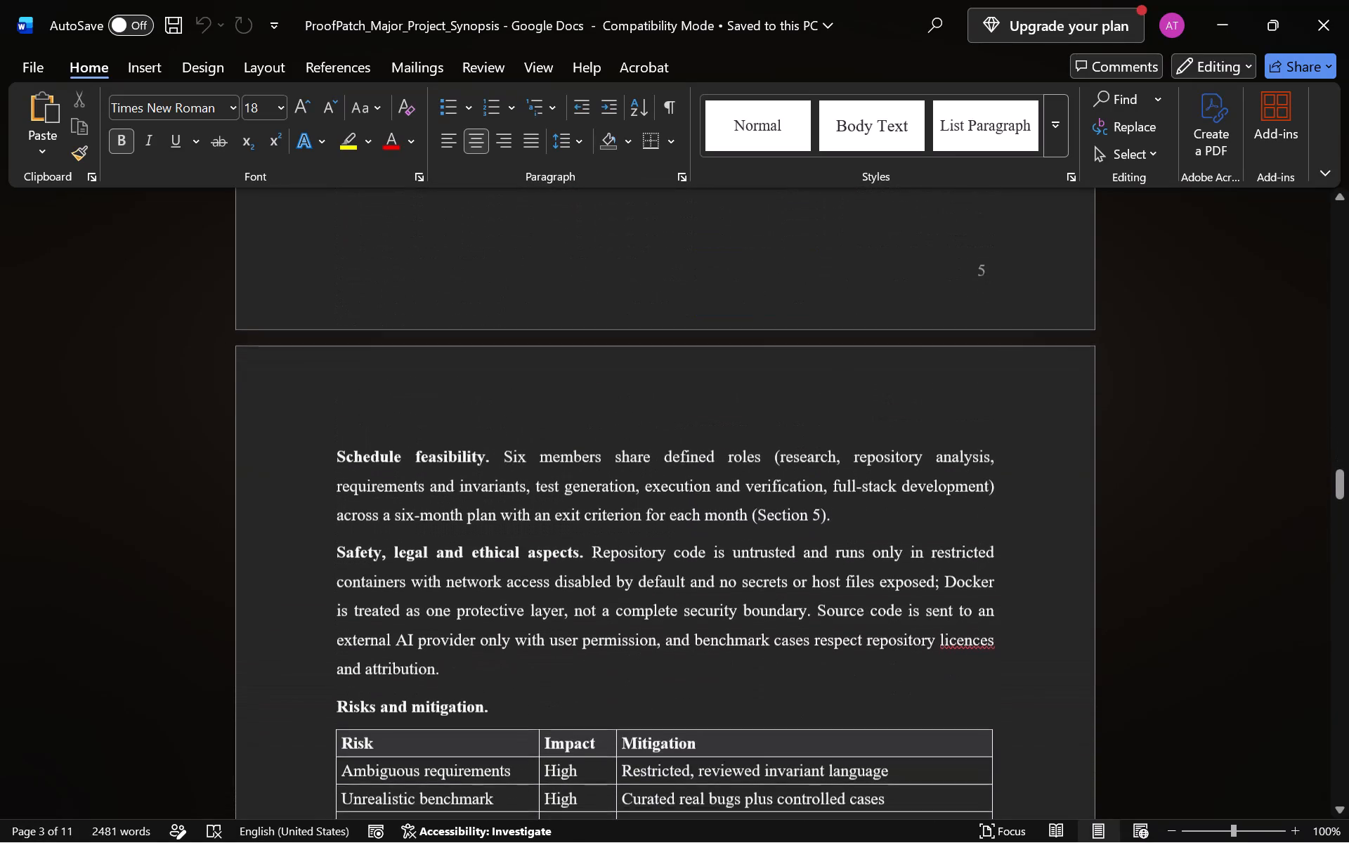
scroll(847, 581, "down", 5)
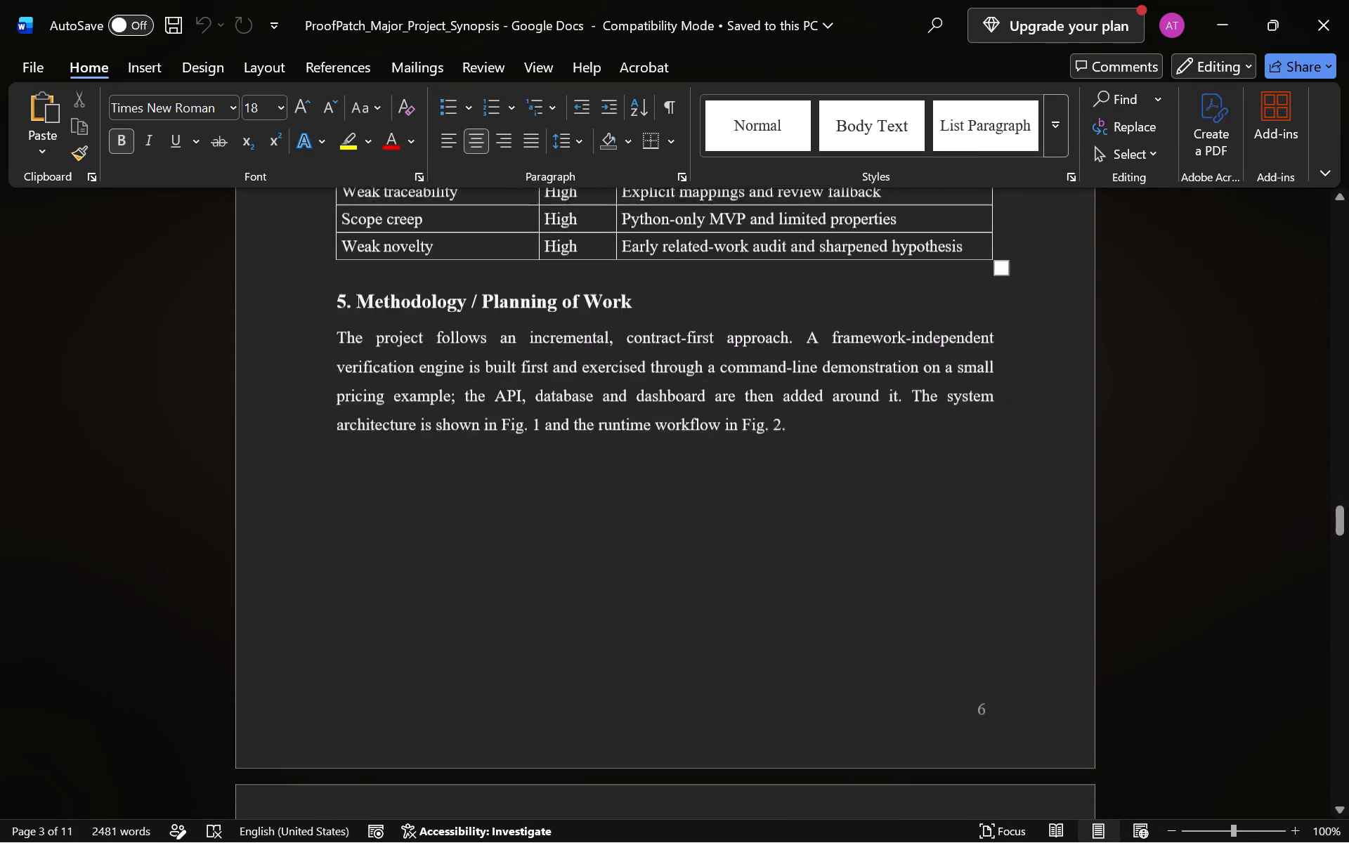
Review the Methodology figures, evaluation text, work plan table and Tools / Technology section of the synopsis.
scroll(847, 581, "down", 4)
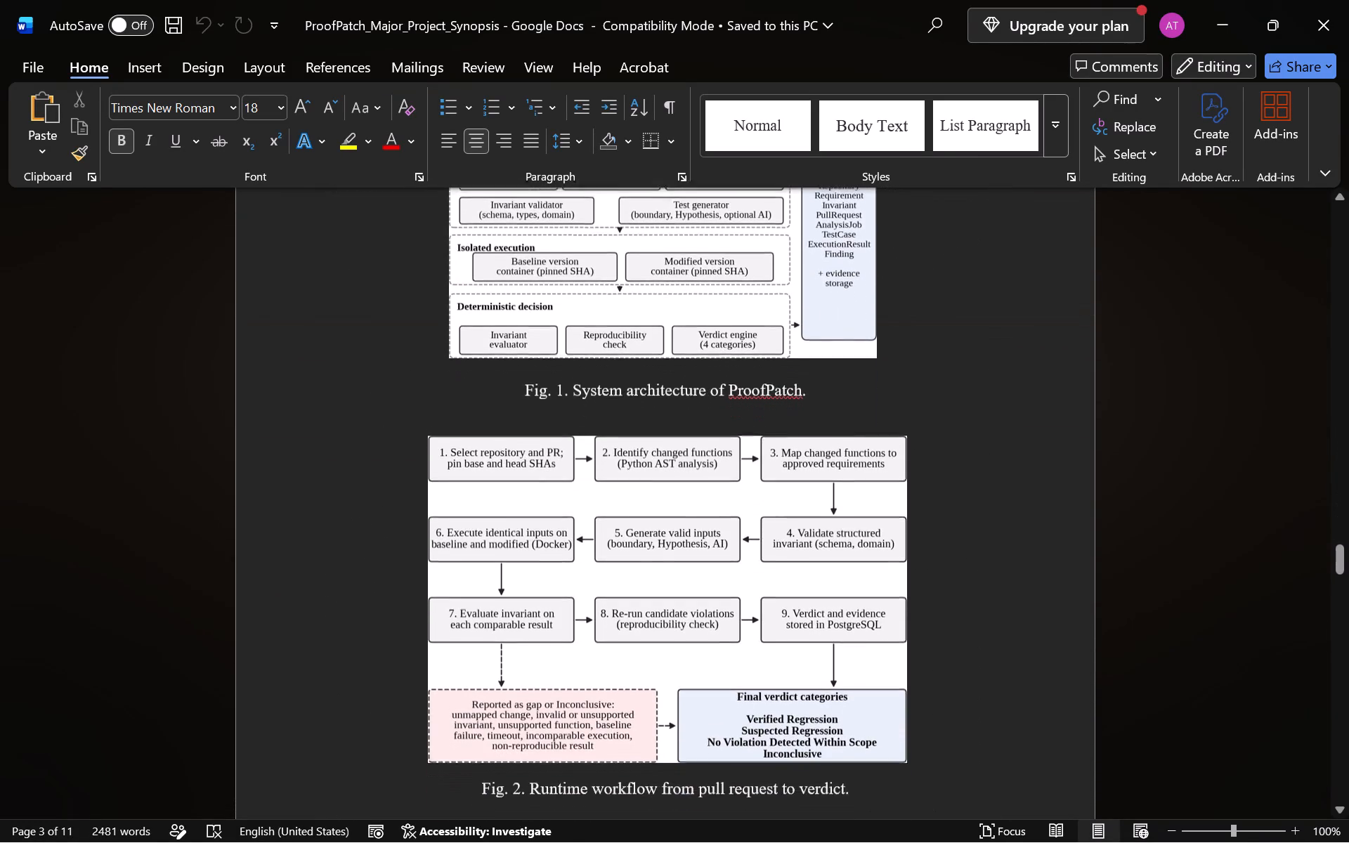
scroll(847, 581, "down", 2)
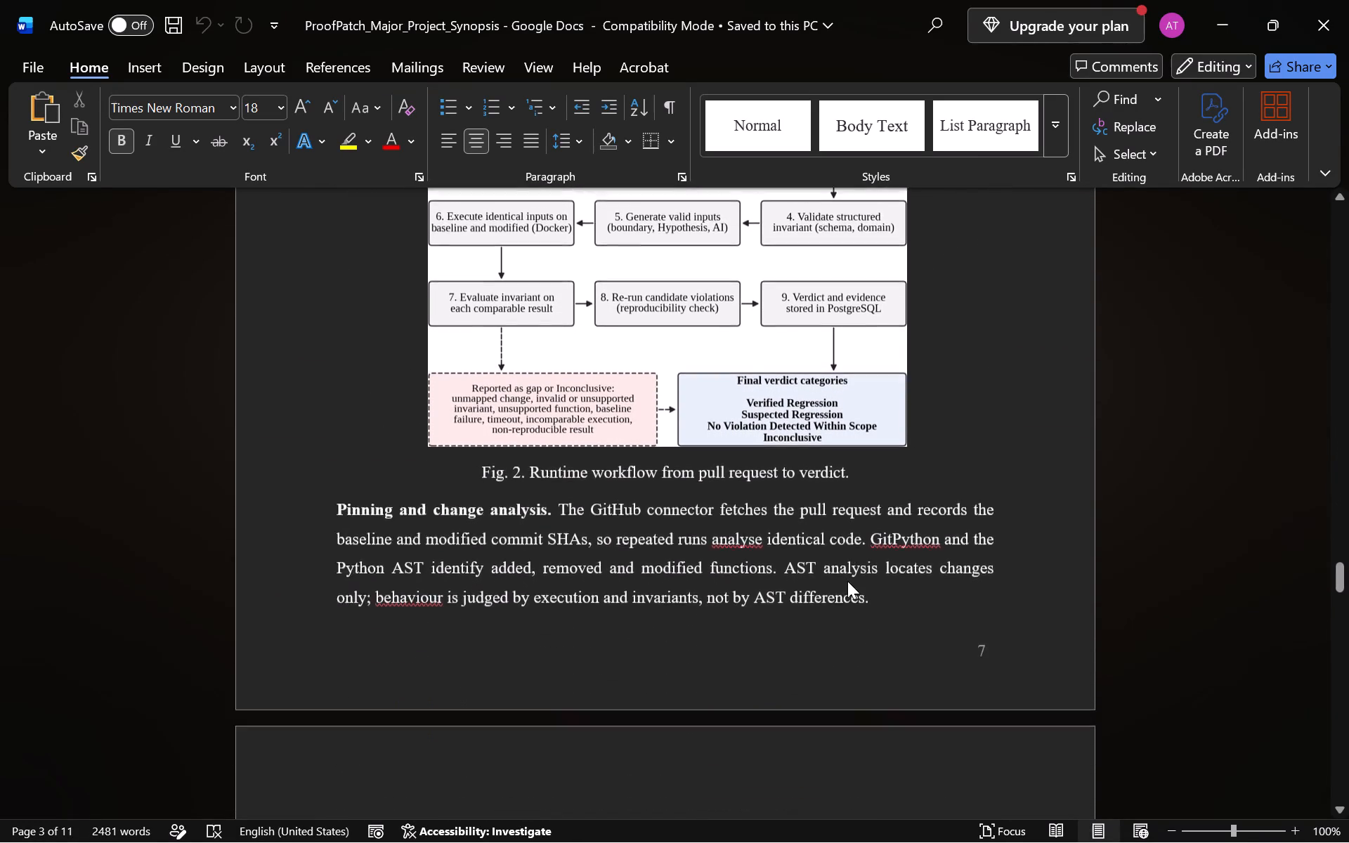
scroll(847, 581, "down", 5)
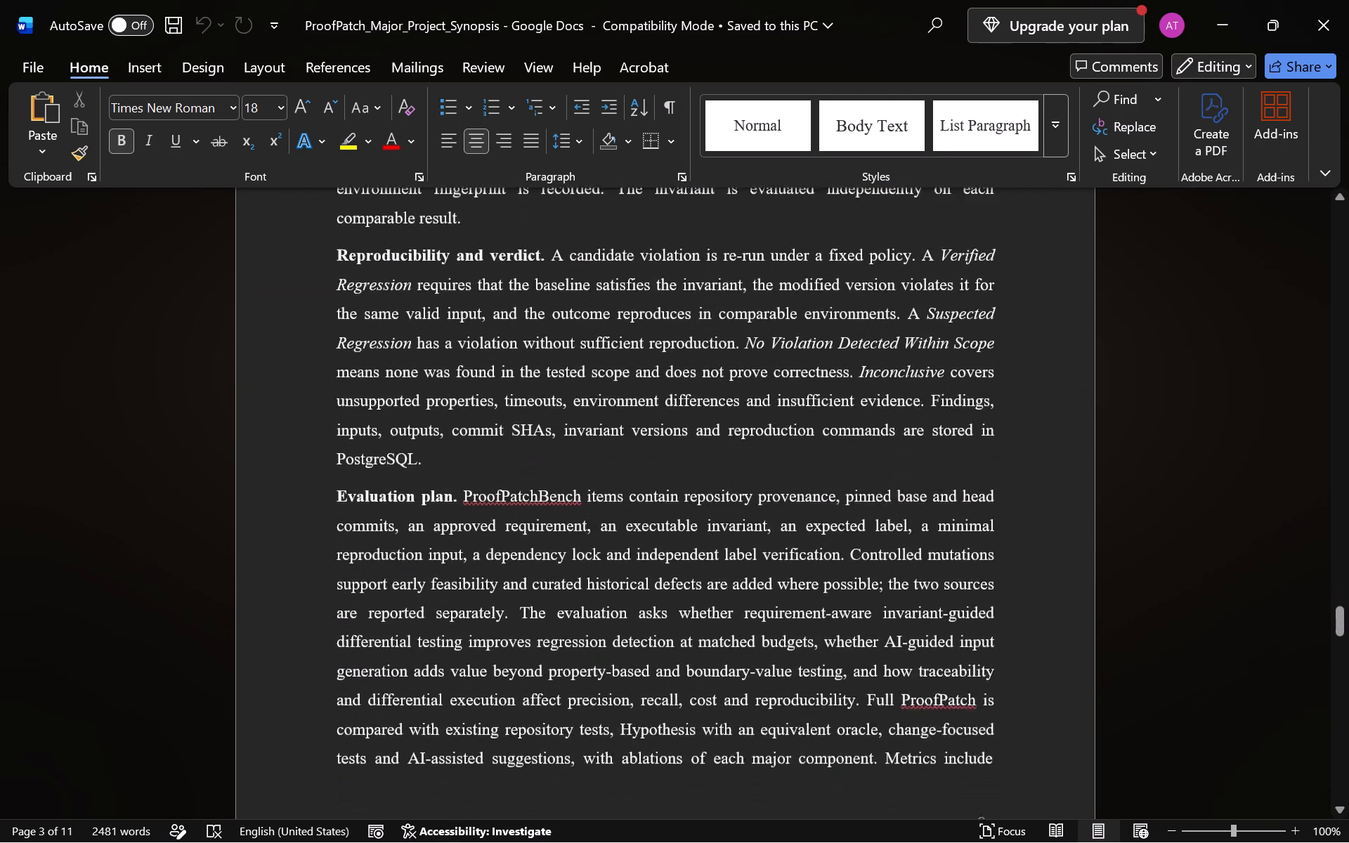
scroll(847, 581, "down", 2)
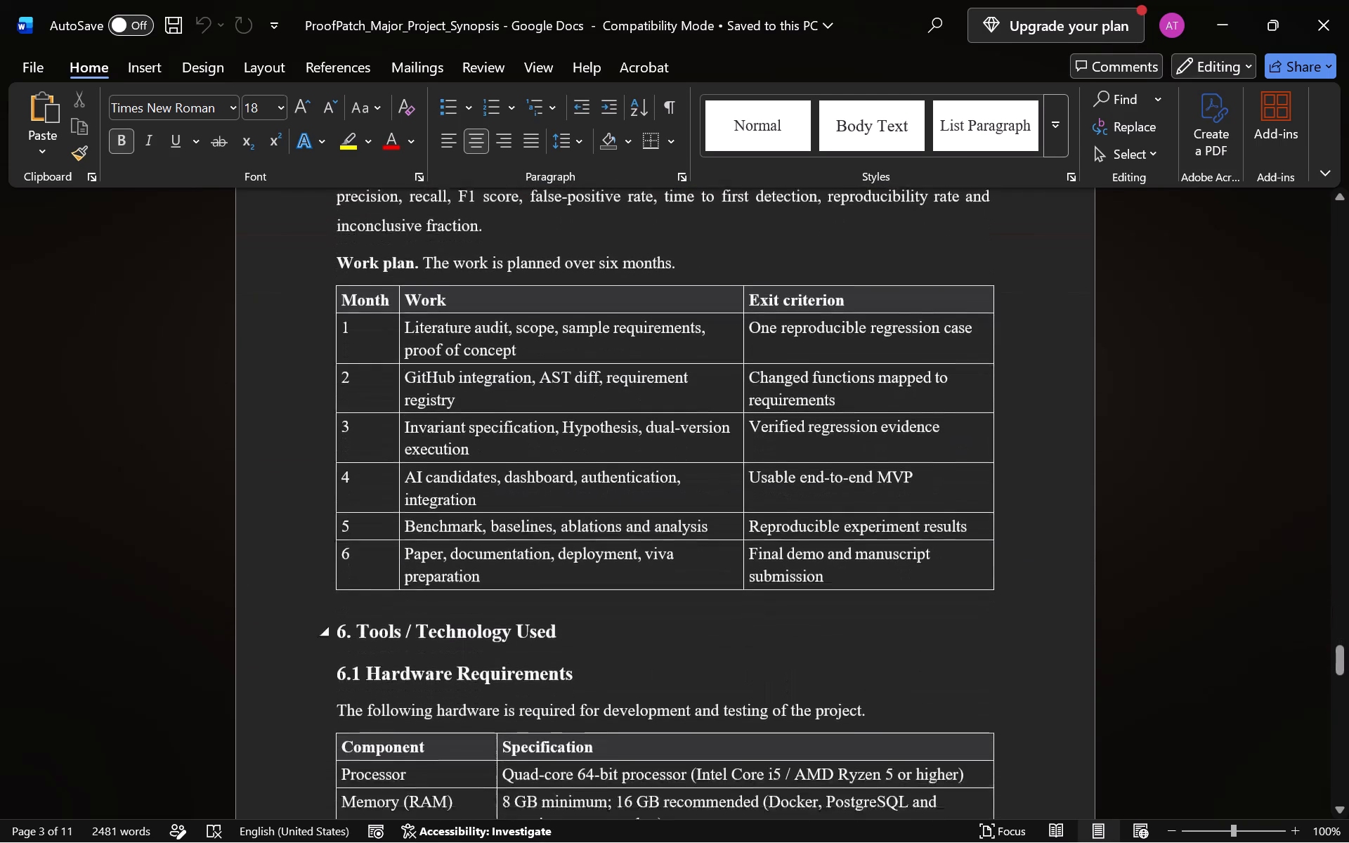
scroll(847, 581, "down", 5)
Go back and re-examine the Risks and mitigation table and the start of the Methodology / Planning of Work section.
scroll(847, 581, "up", 3)
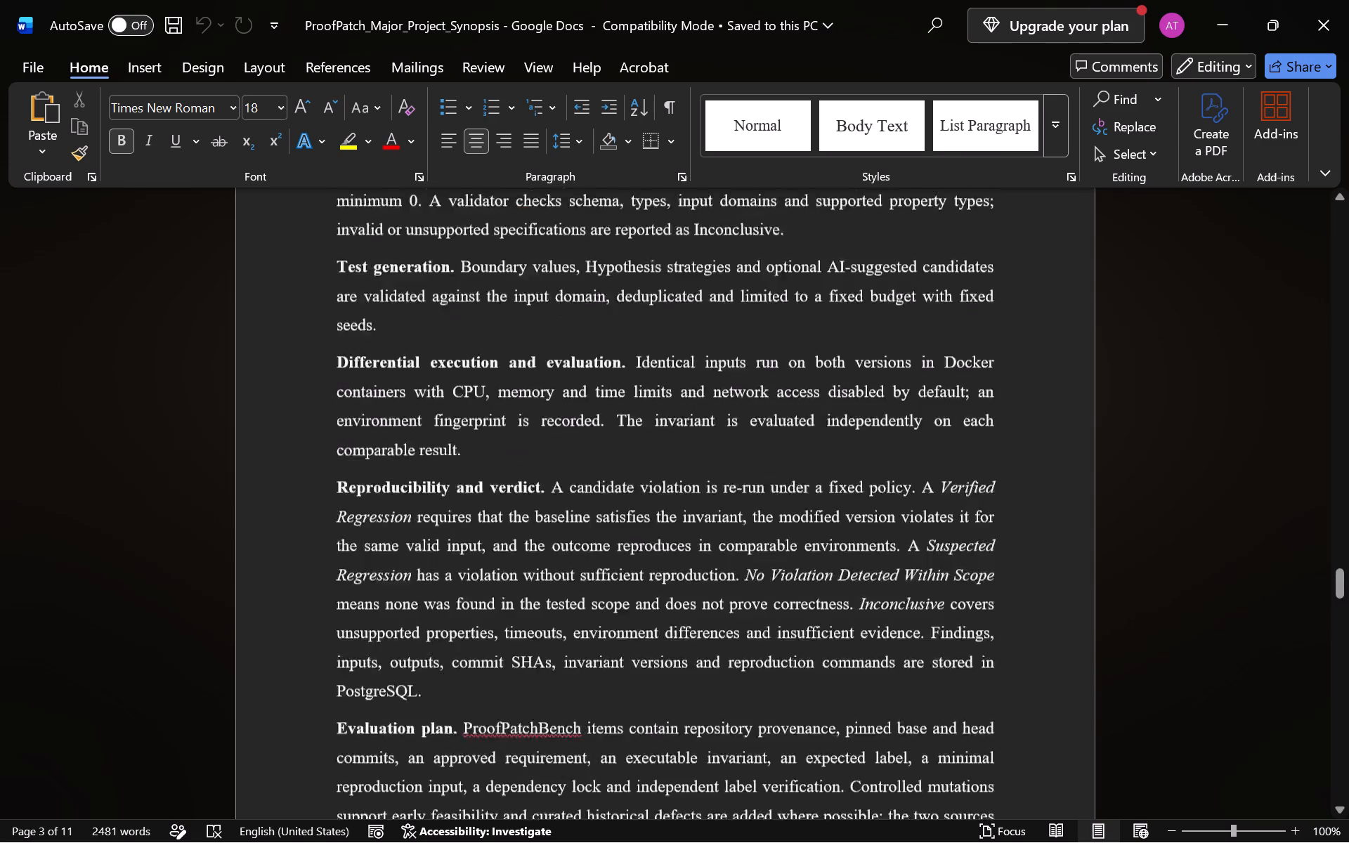
scroll(847, 581, "up", 1)
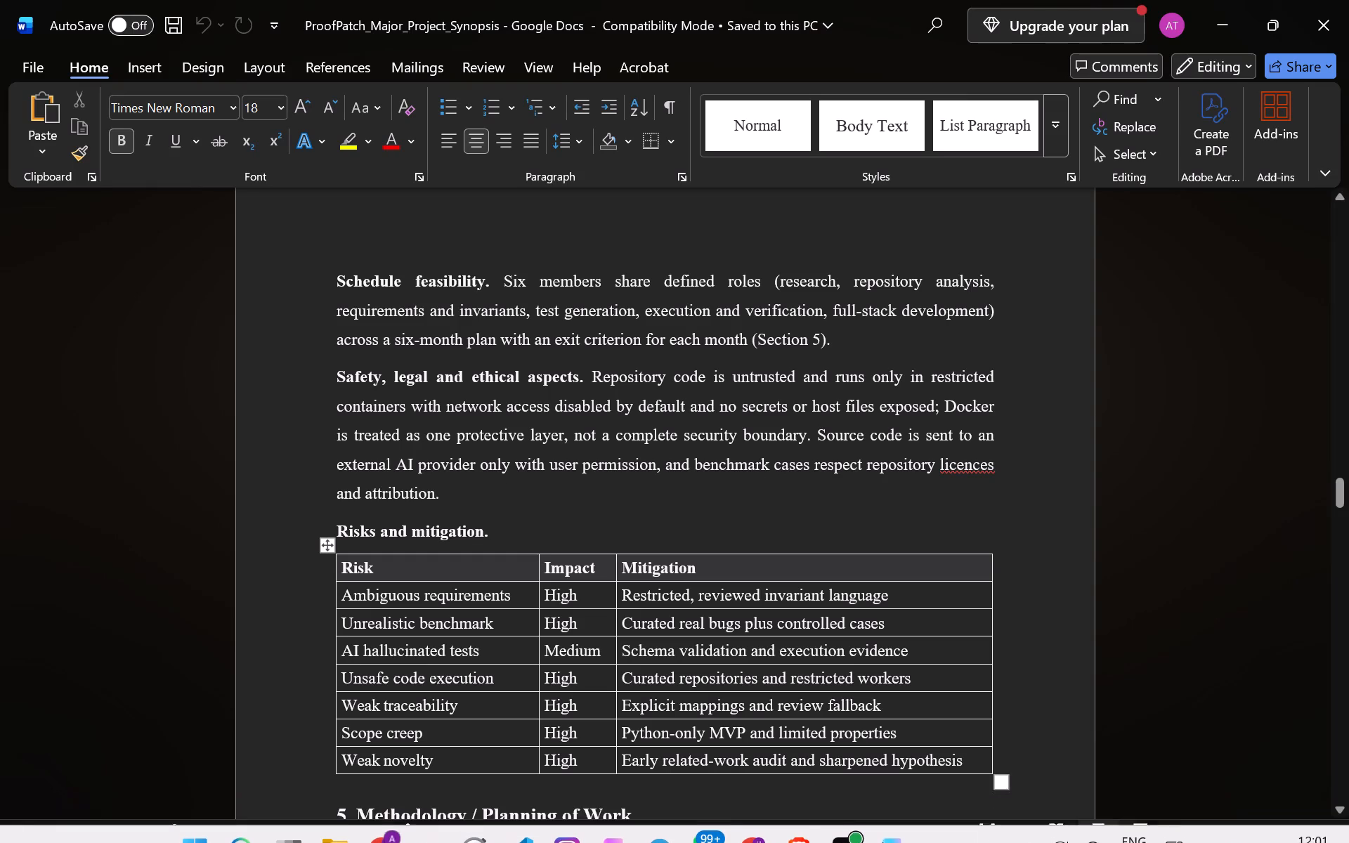
left_click(887, 823)
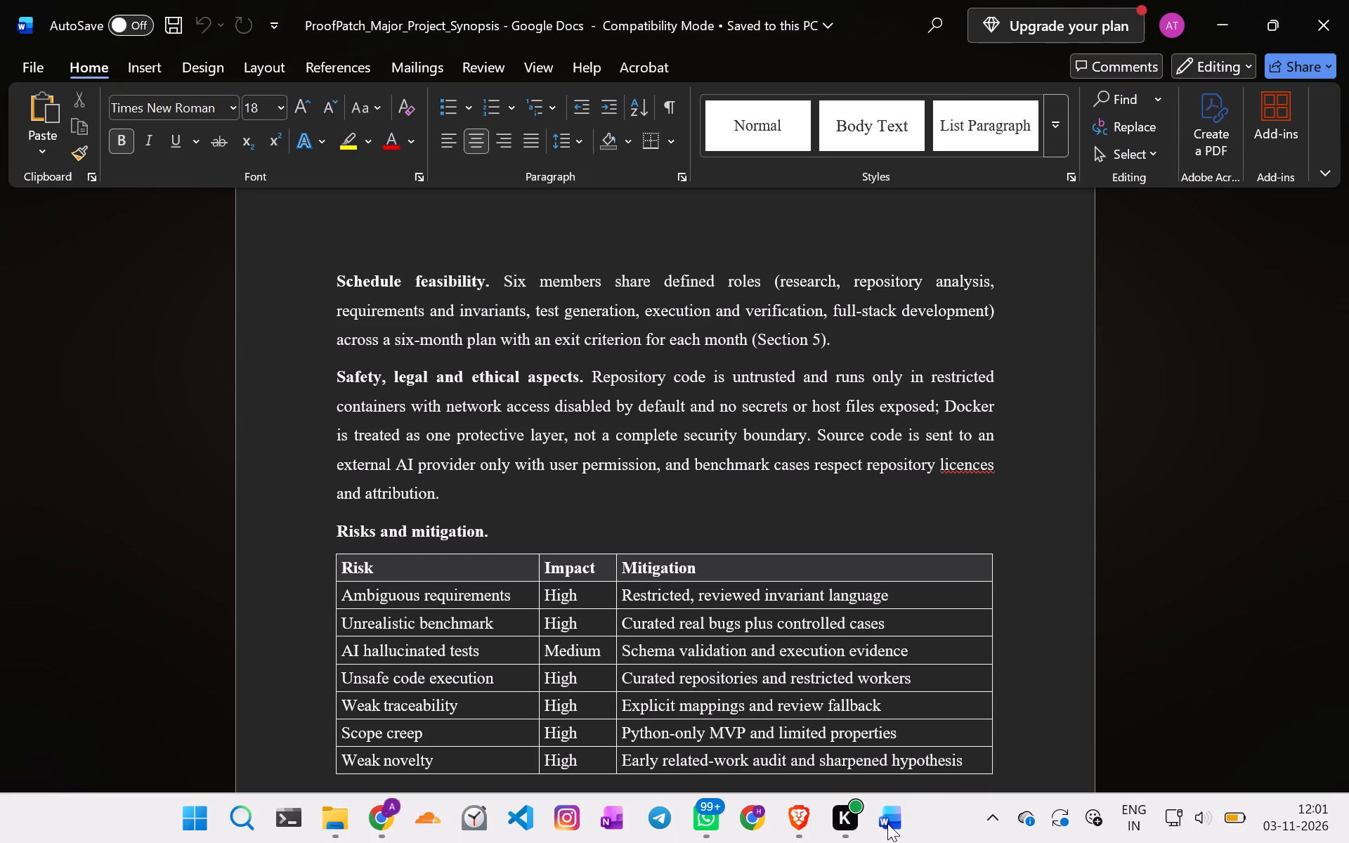
scroll(729, 573, "right", 1)
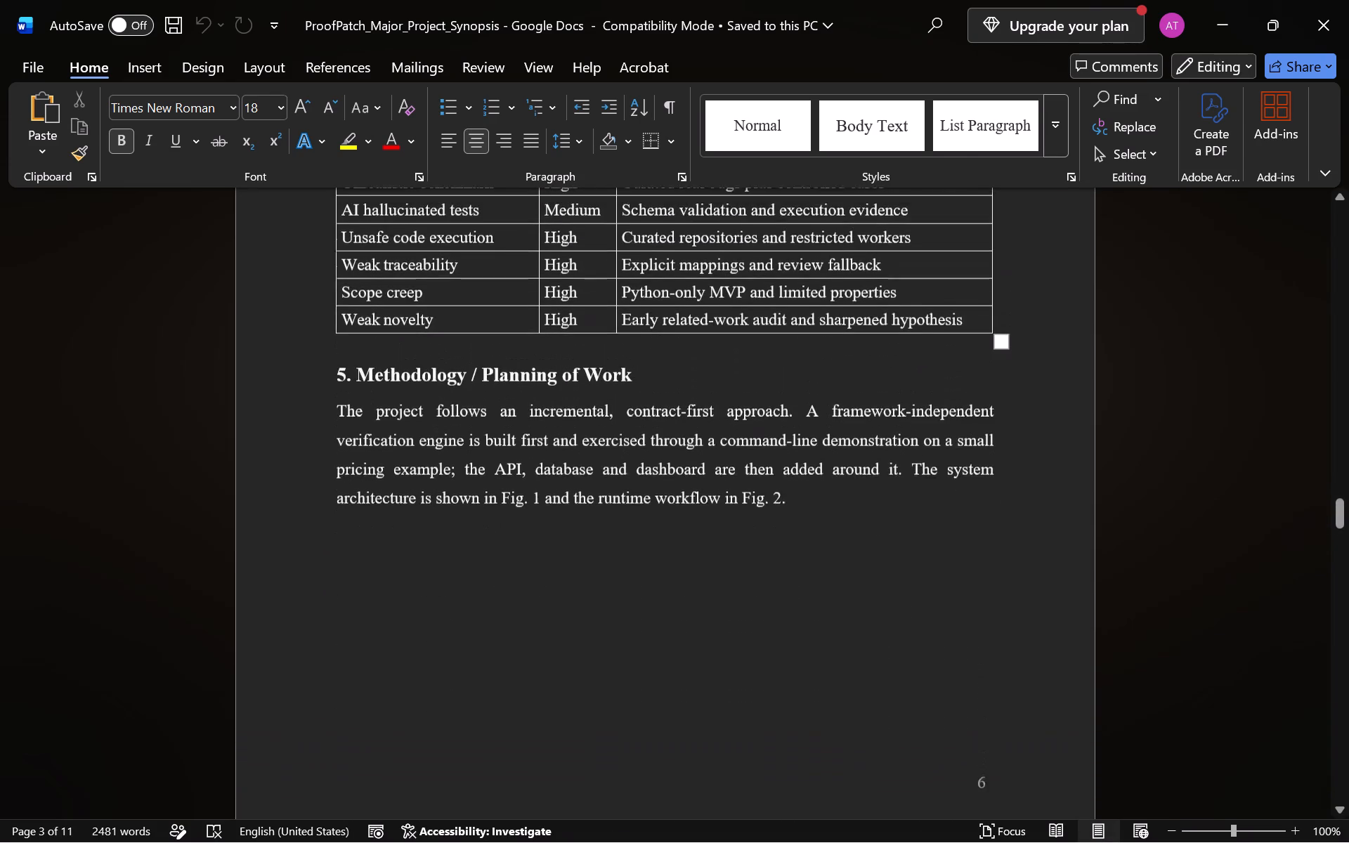
scroll(729, 573, "right", 2)
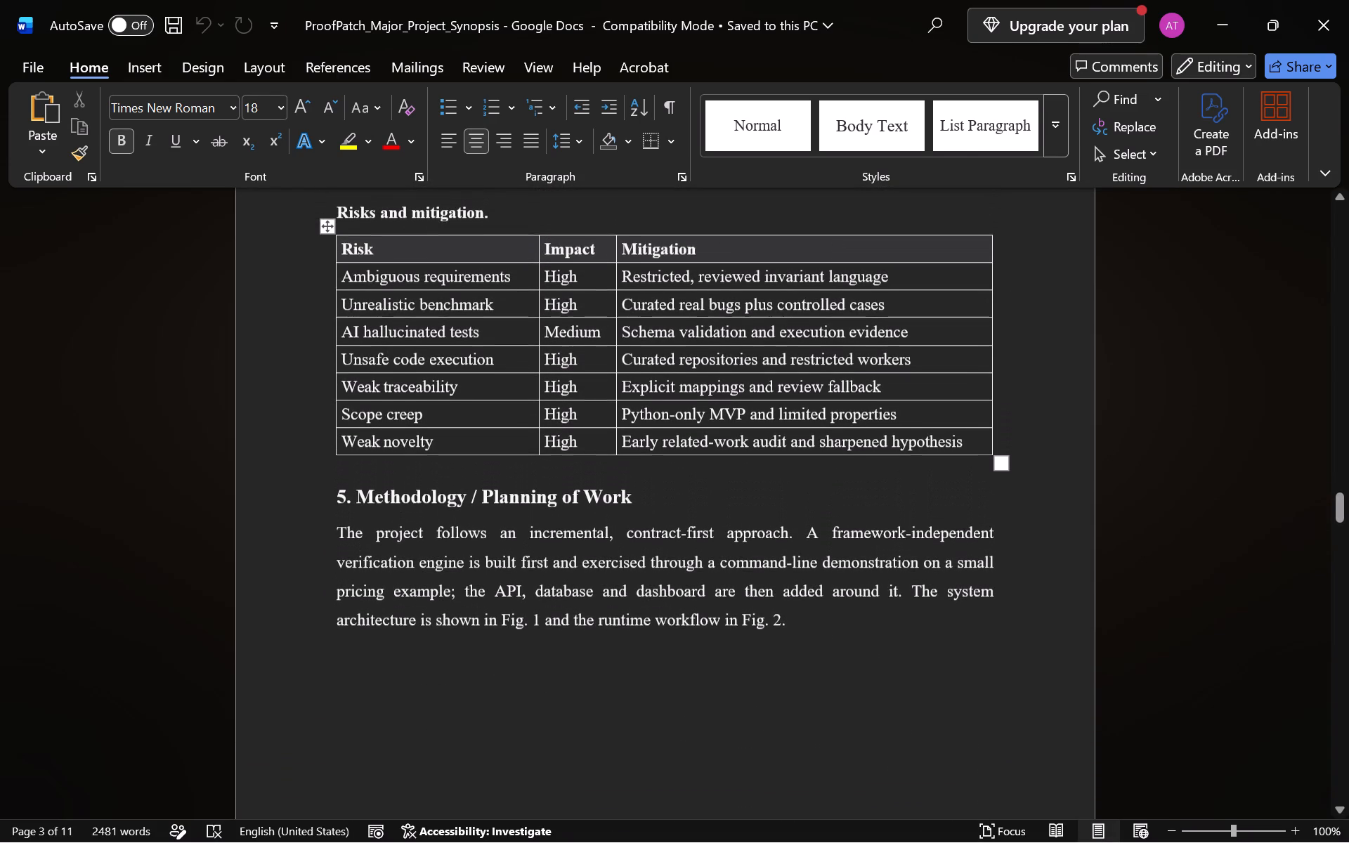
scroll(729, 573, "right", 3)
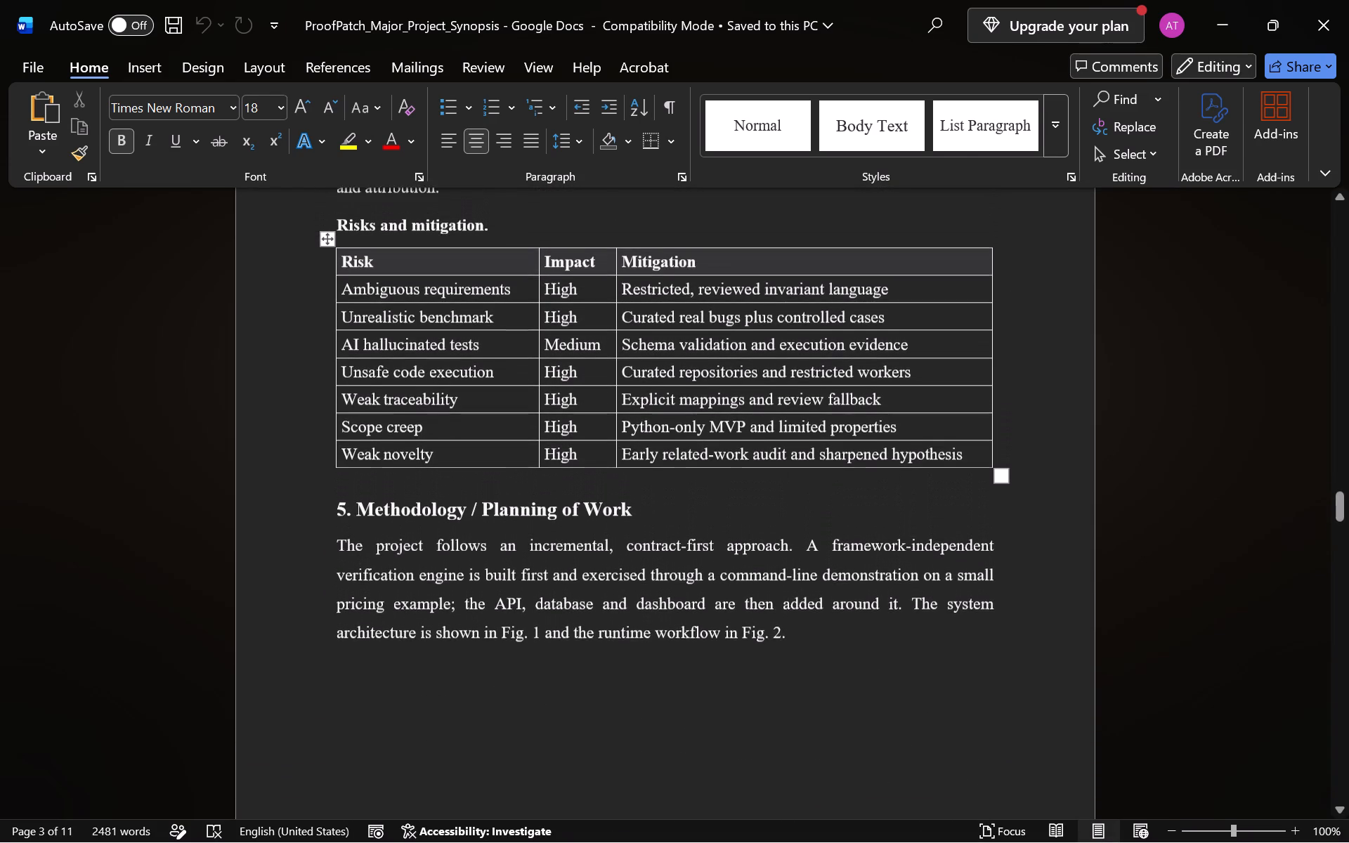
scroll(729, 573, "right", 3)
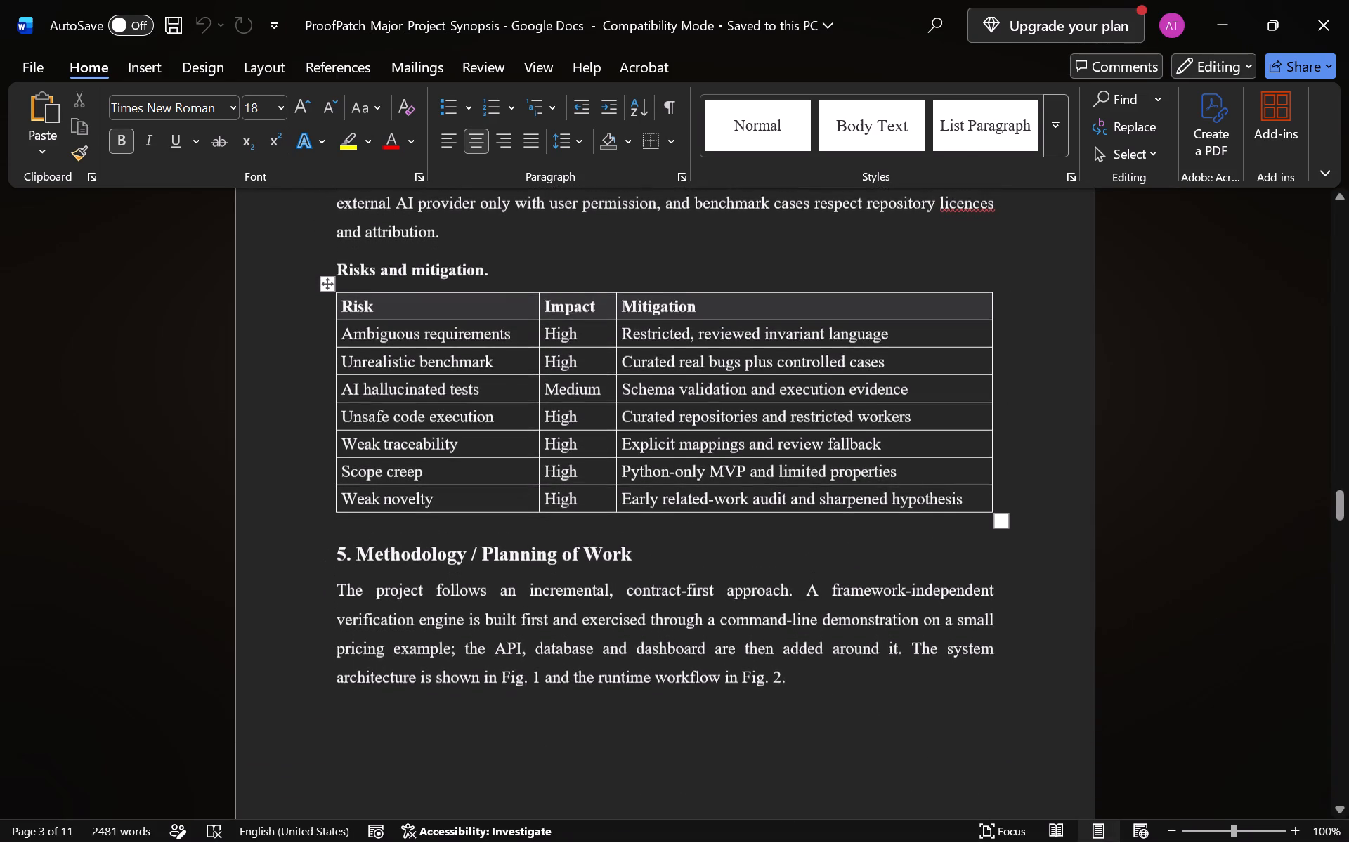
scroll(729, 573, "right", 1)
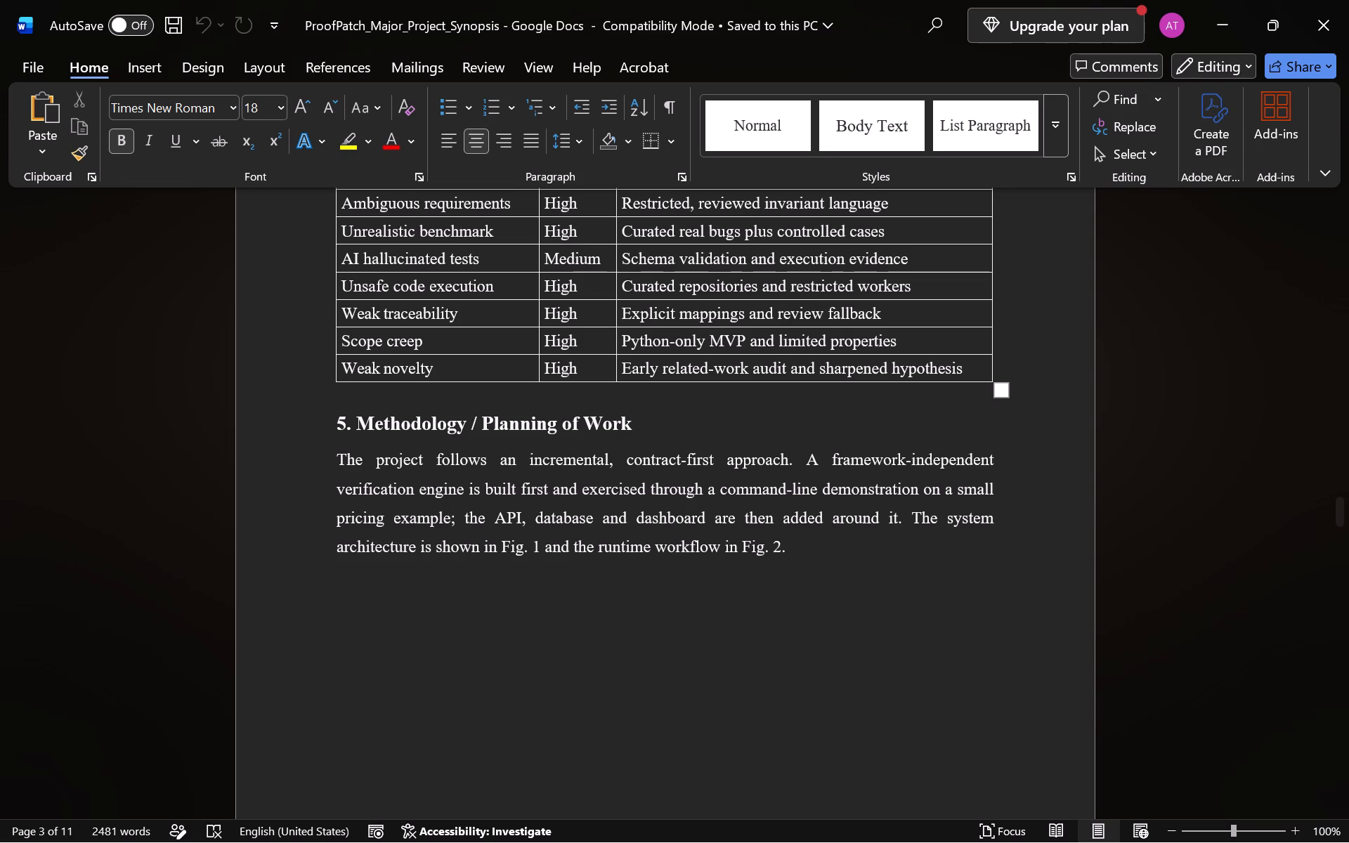
Look back over the ProofPatch synopsis, comparing page footers from the Methodology page, cover page, Introduction and Project Objective pages.
scroll(729, 573, "down", 1)
scroll(787, 622, "down", 2)
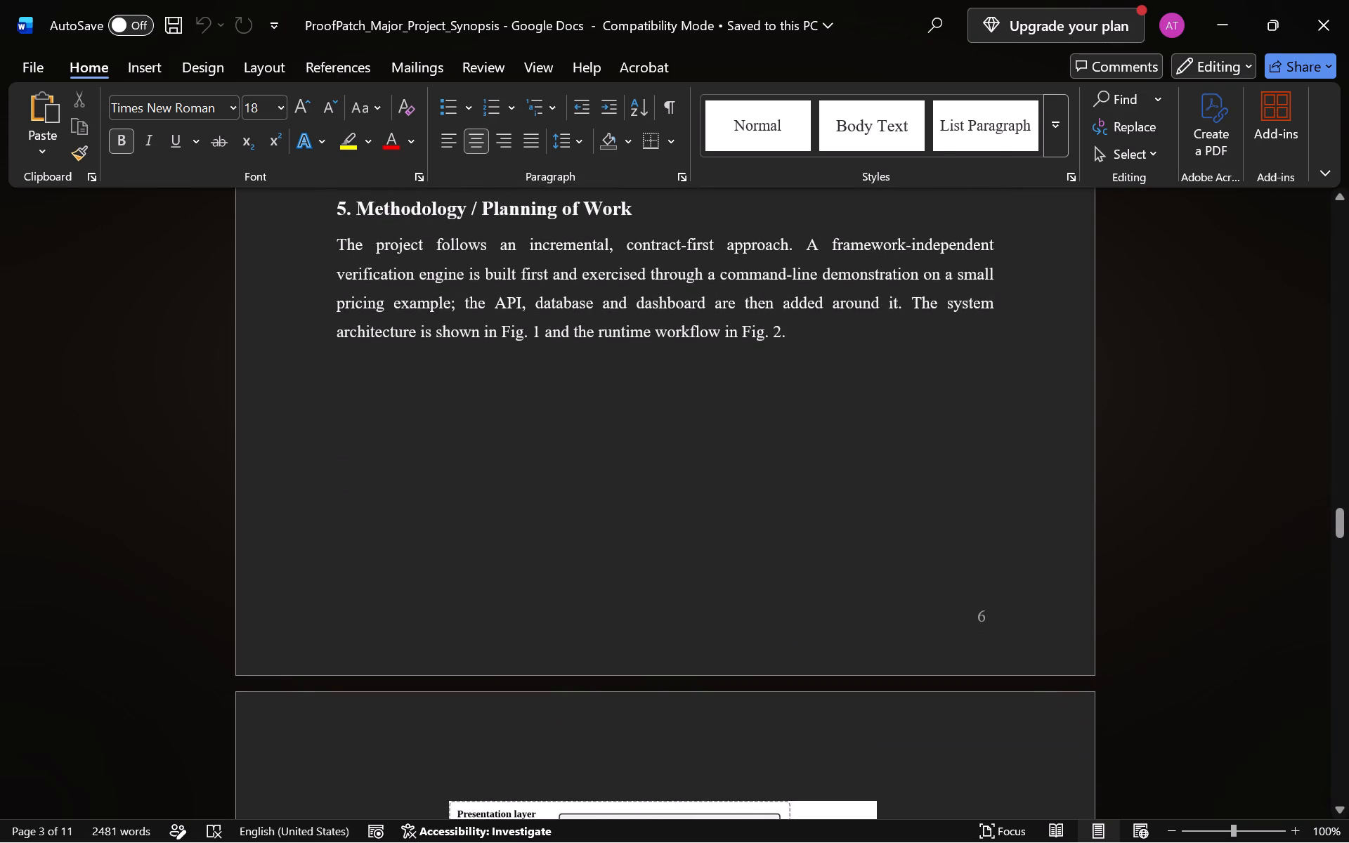
scroll(787, 622, "down", 8)
scroll(787, 622, "up", 9)
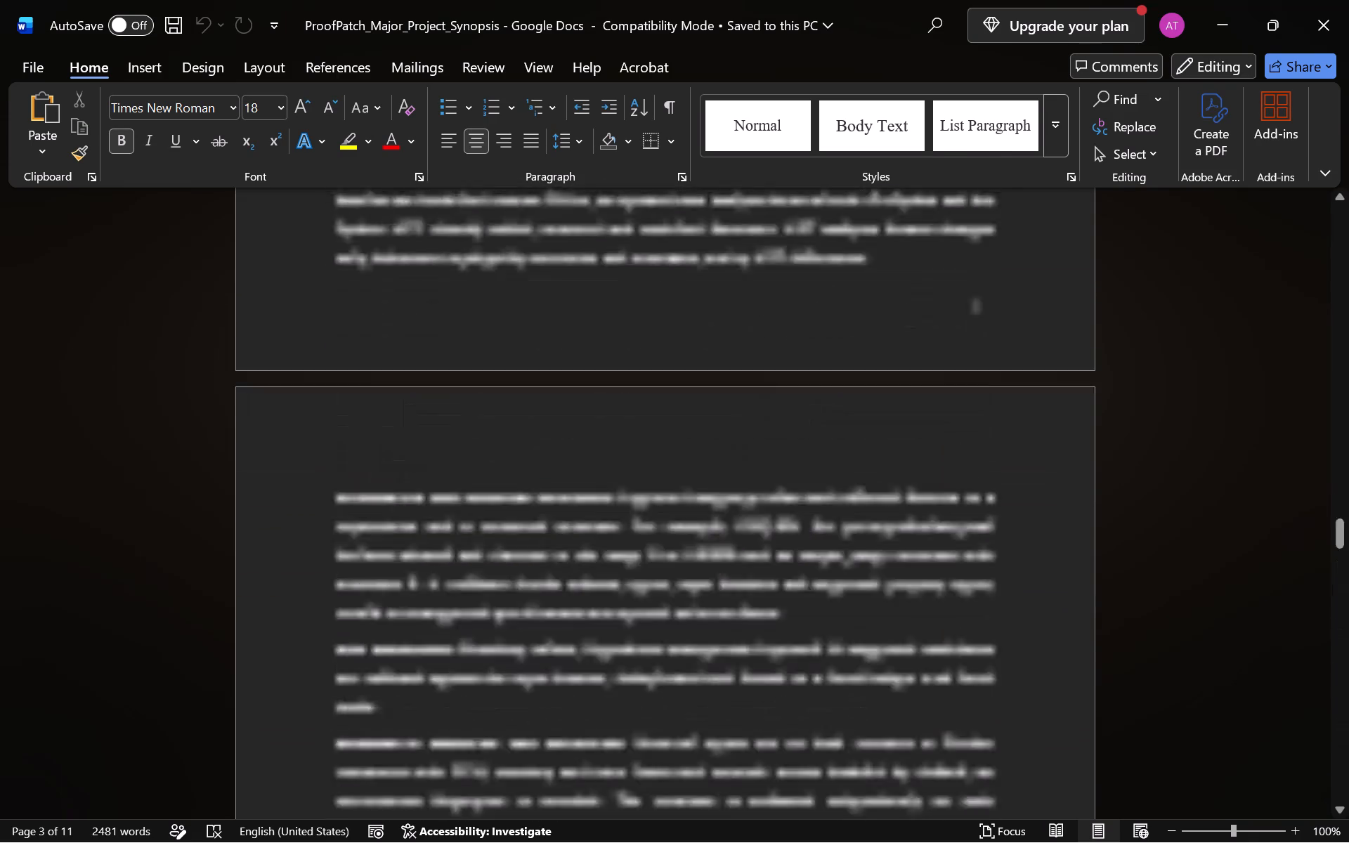
scroll(787, 622, "up", 7)
scroll(787, 622, "down", 6)
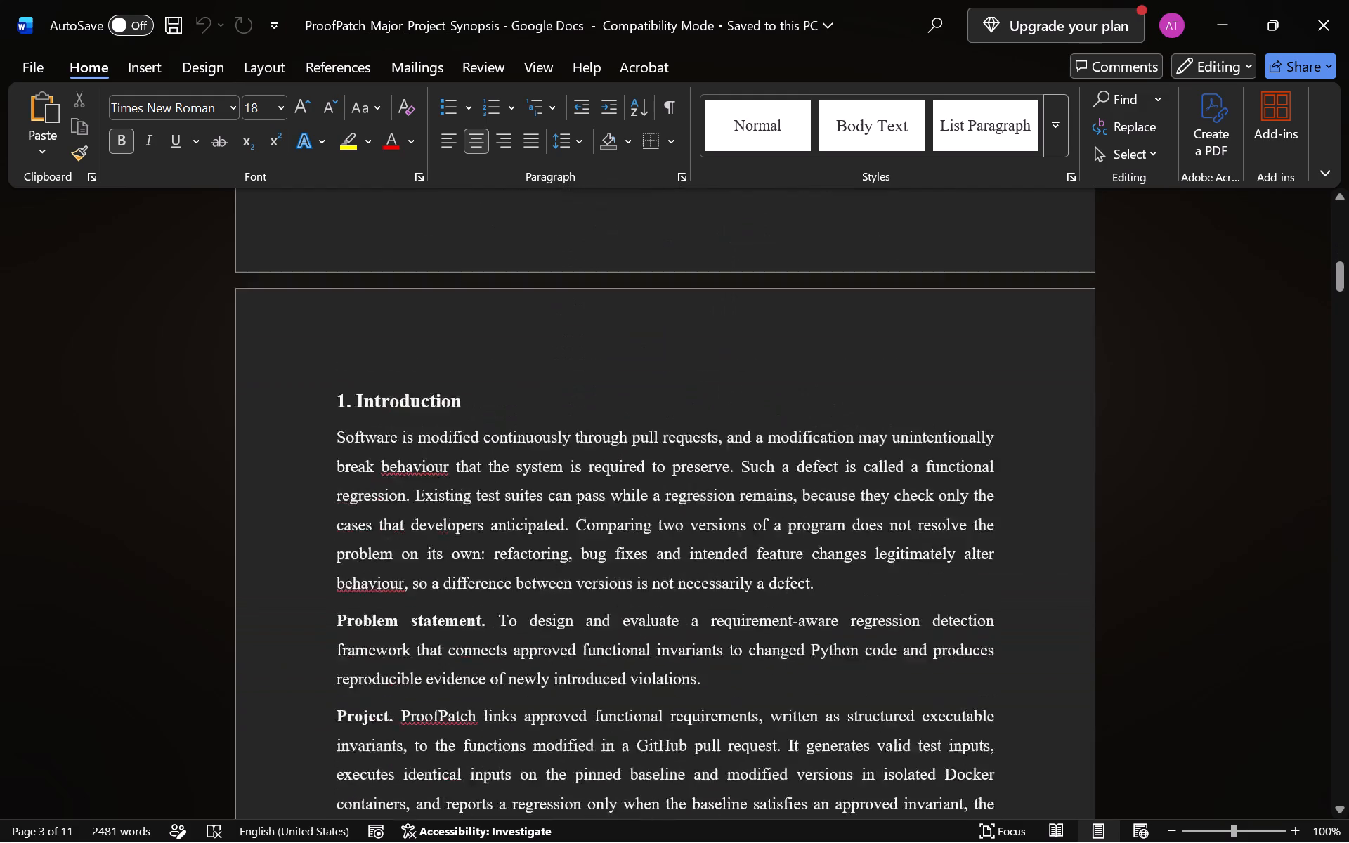
scroll(787, 622, "down", 6)
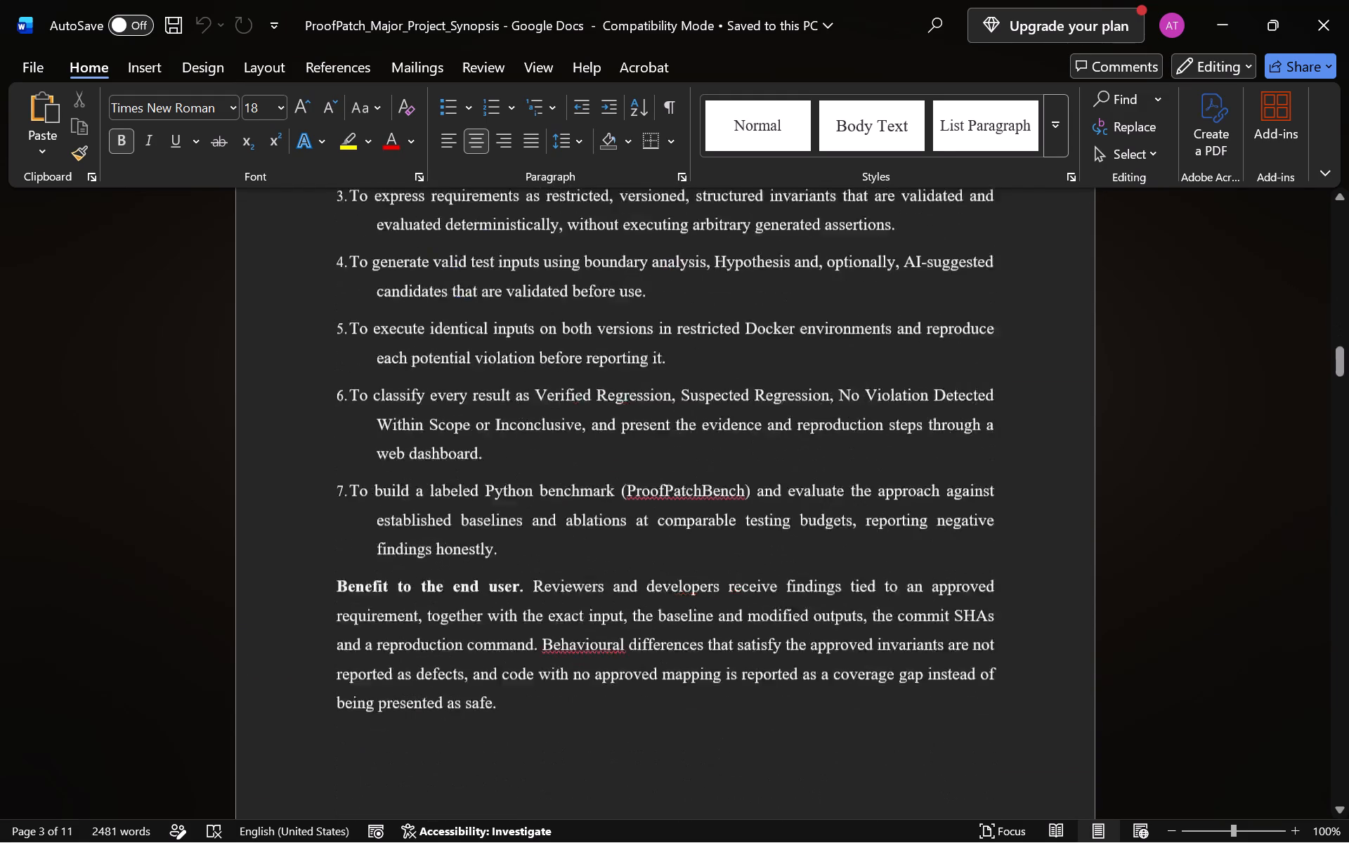
scroll(787, 622, "up", 11)
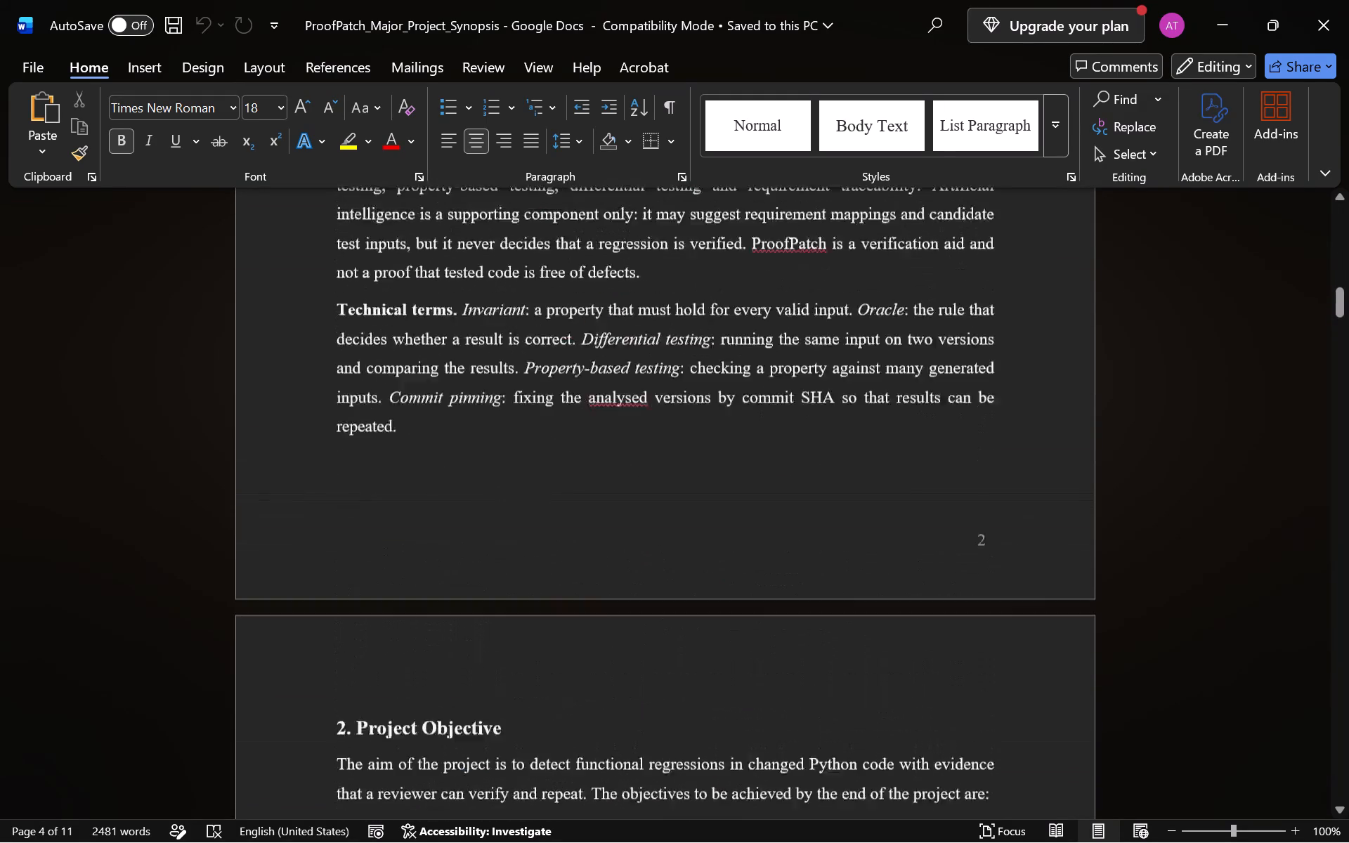
scroll(787, 622, "up", 2)
scroll(787, 622, "down", 3)
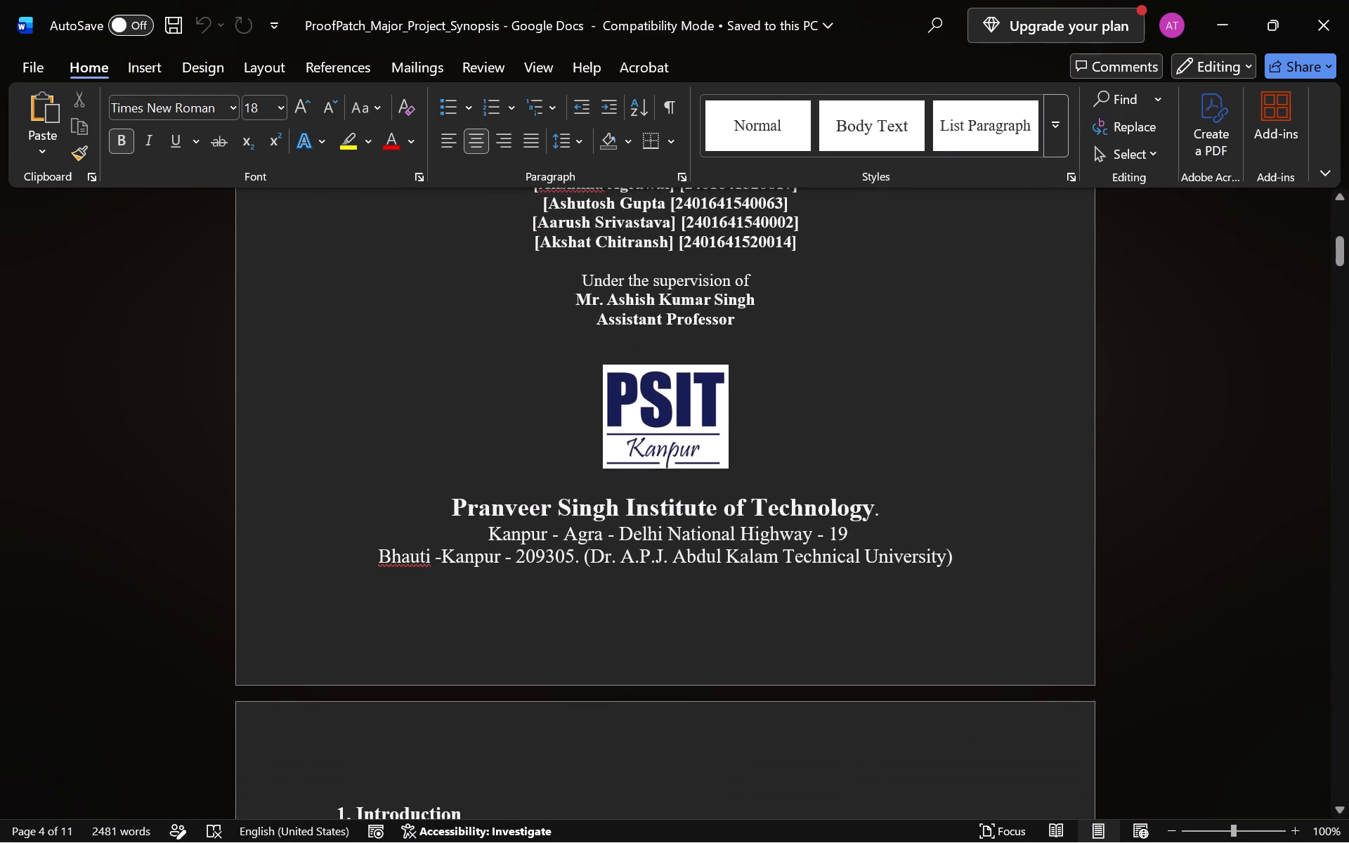
scroll(944, 608, "down", 6)
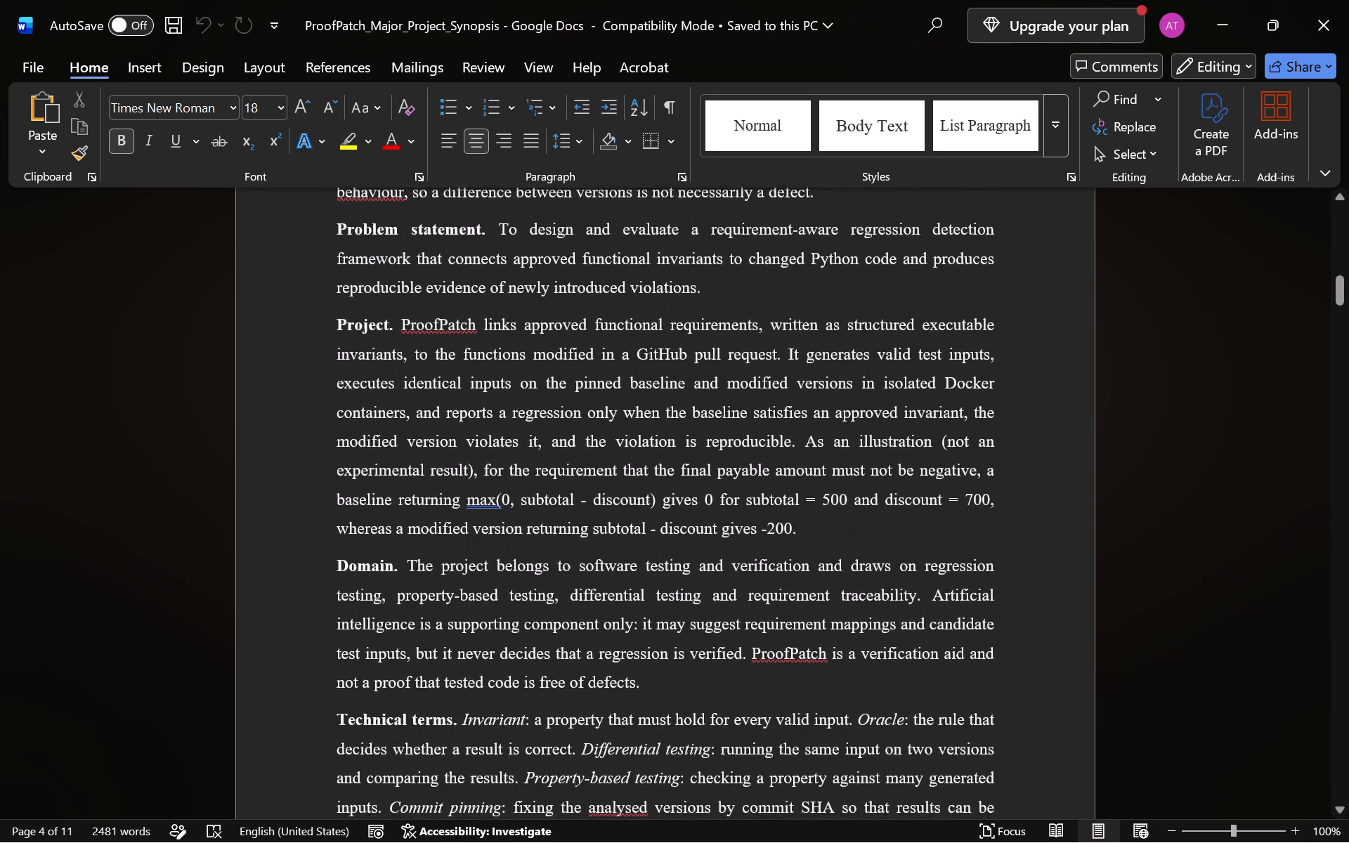
scroll(944, 608, "down", 2)
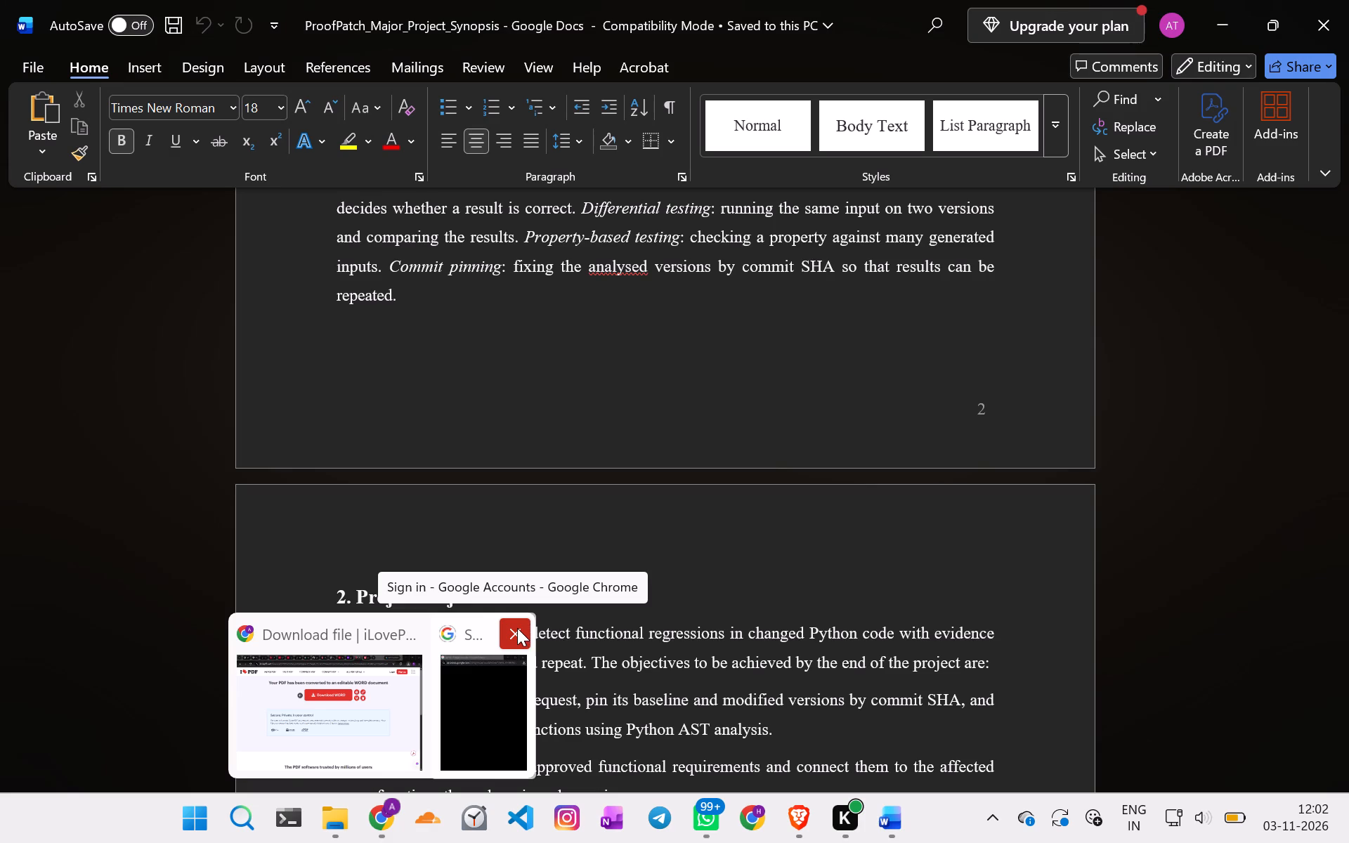
Switch to Chrome and close the leftover Google sign-in window and the PDFAid and iLovePDF tabs, discarding unsaved PDFAid changes.
left_click(517, 628)
left_click(337, 718)
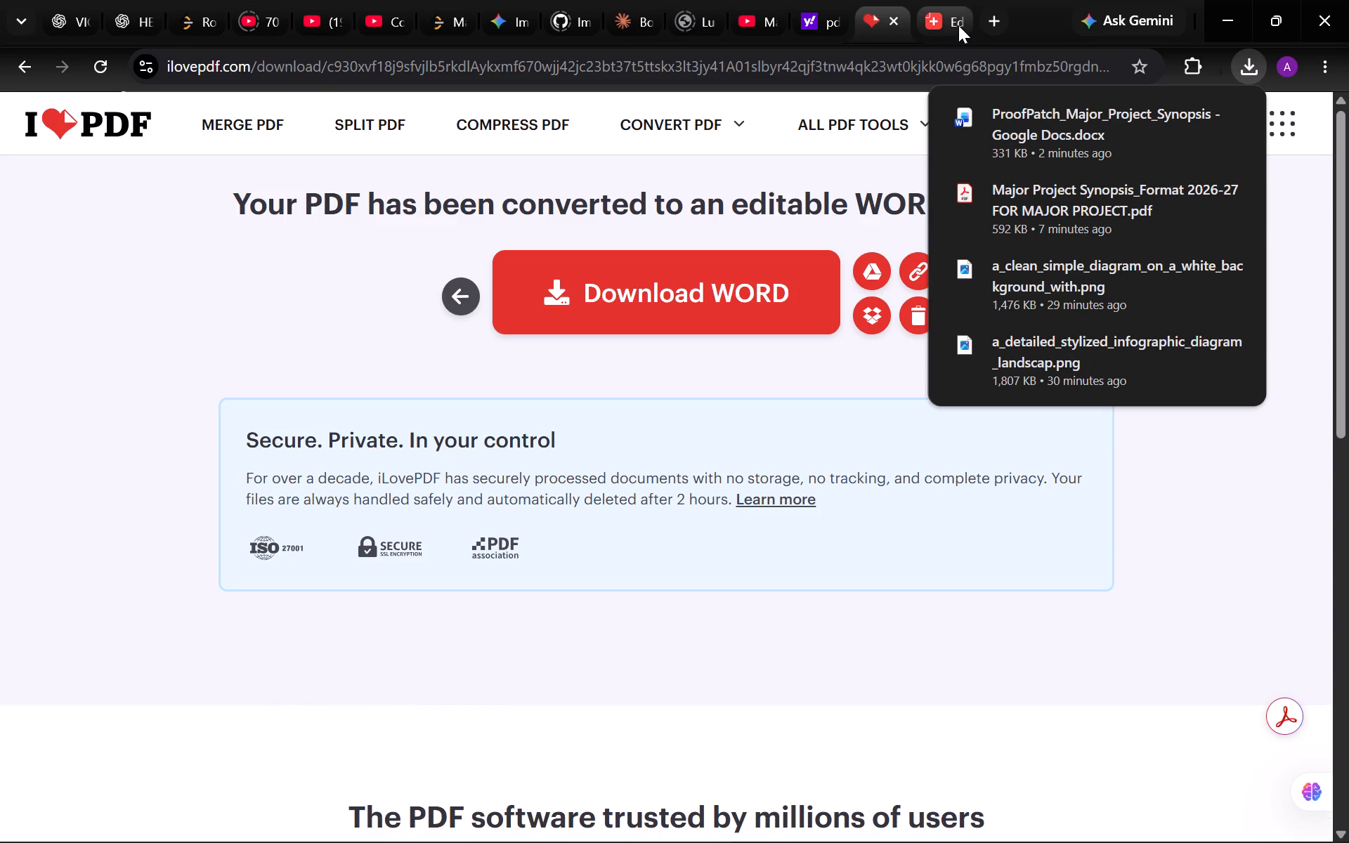
left_click(958, 24)
left_click(958, 24)
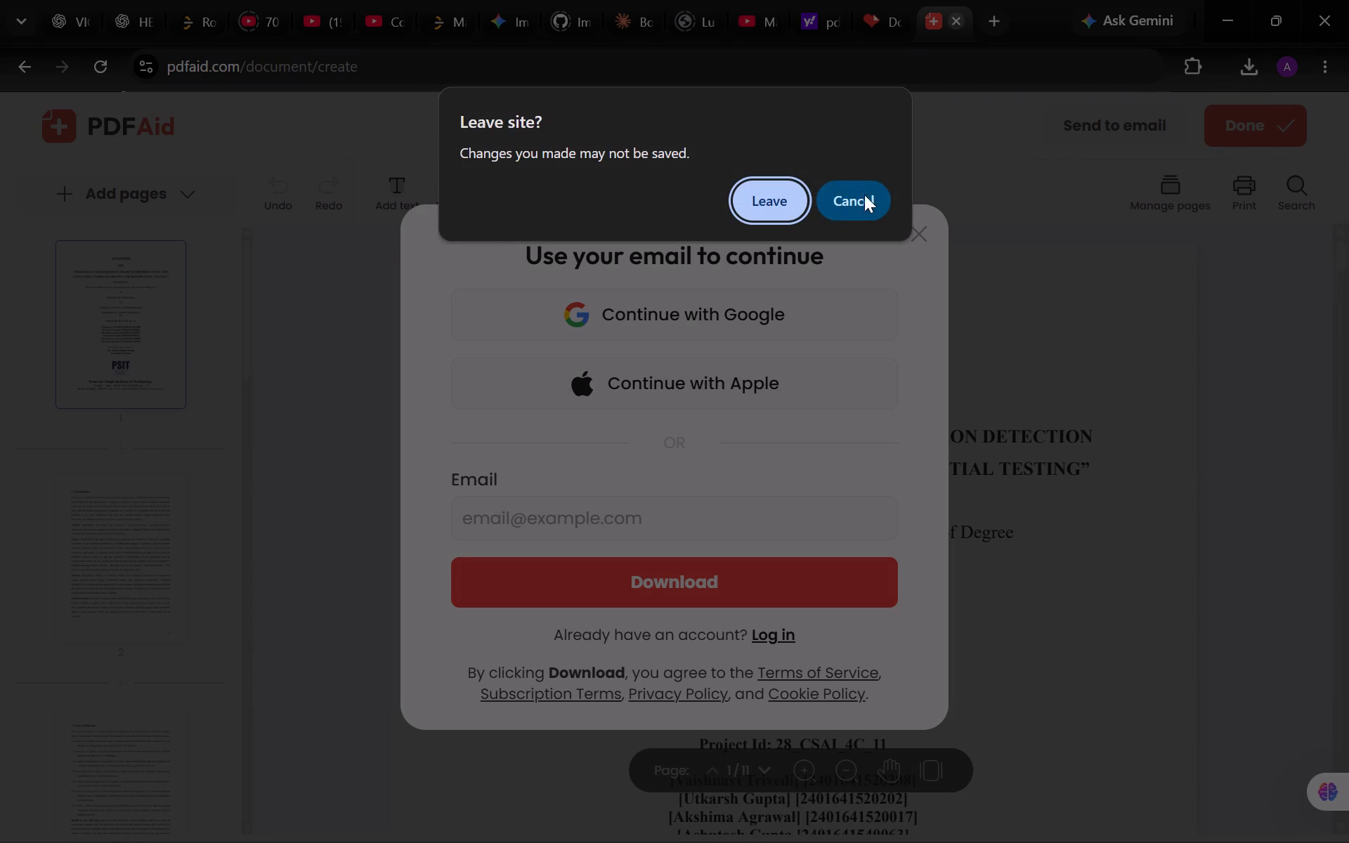
left_click(776, 214)
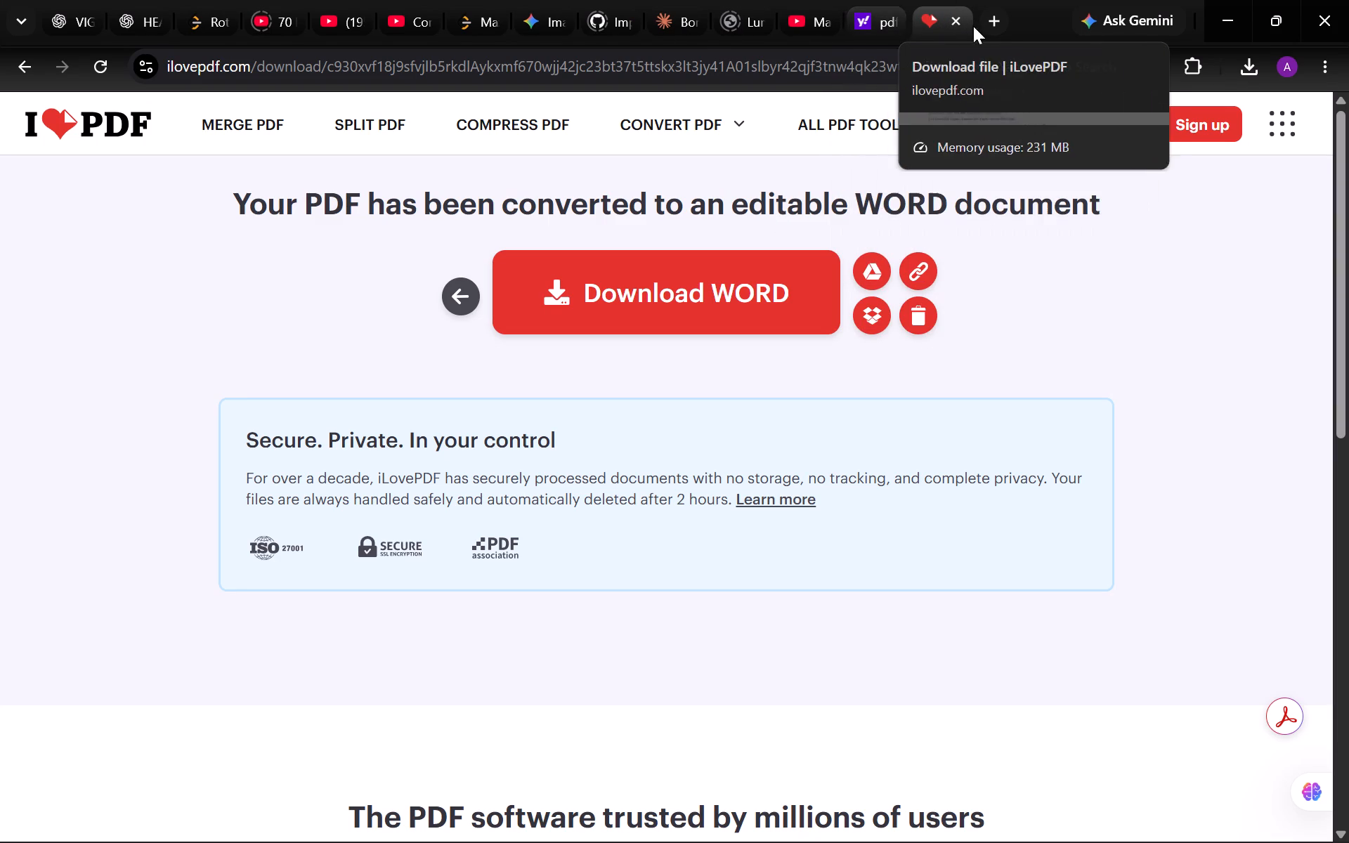
left_click(953, 25)
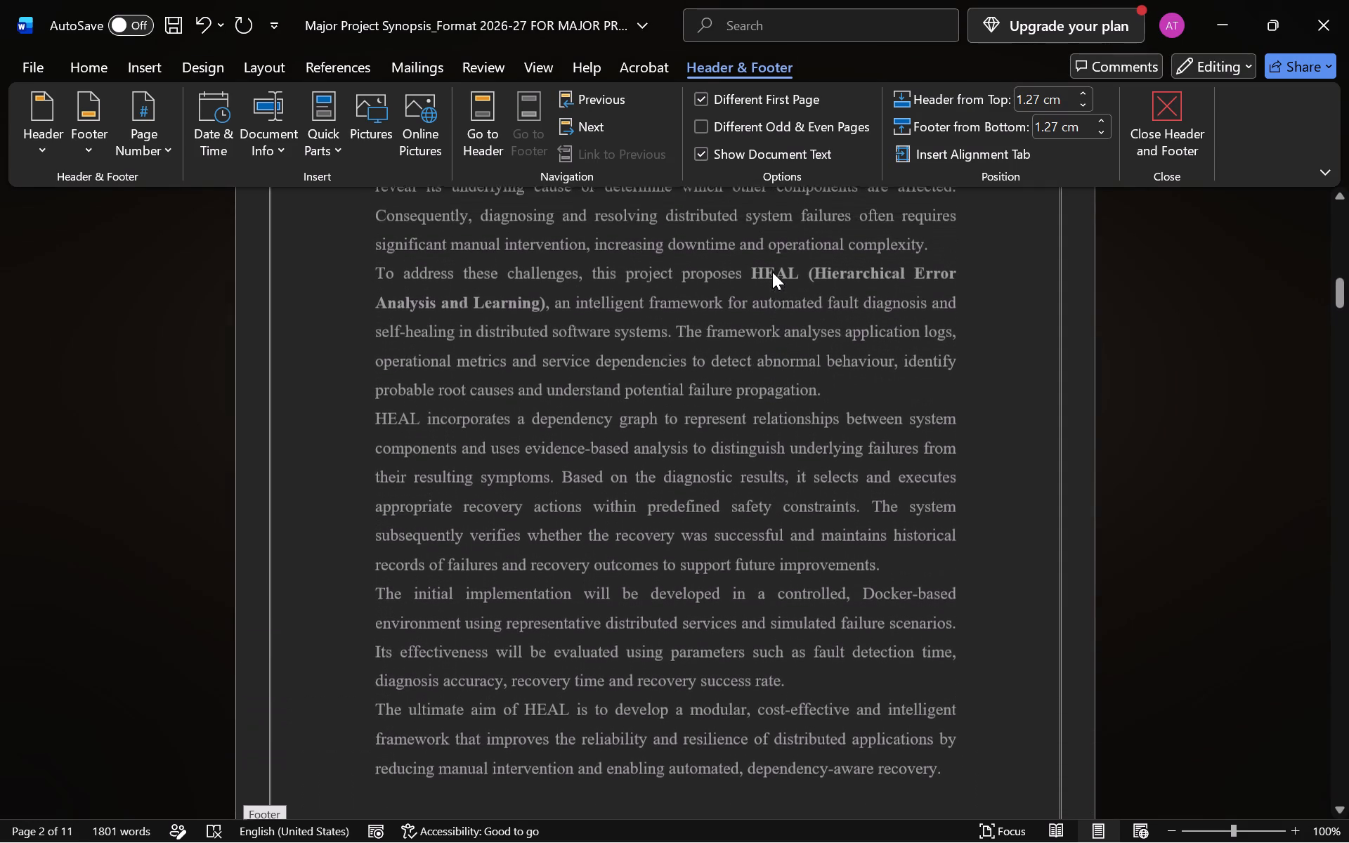
scroll(772, 272, "up", 6)
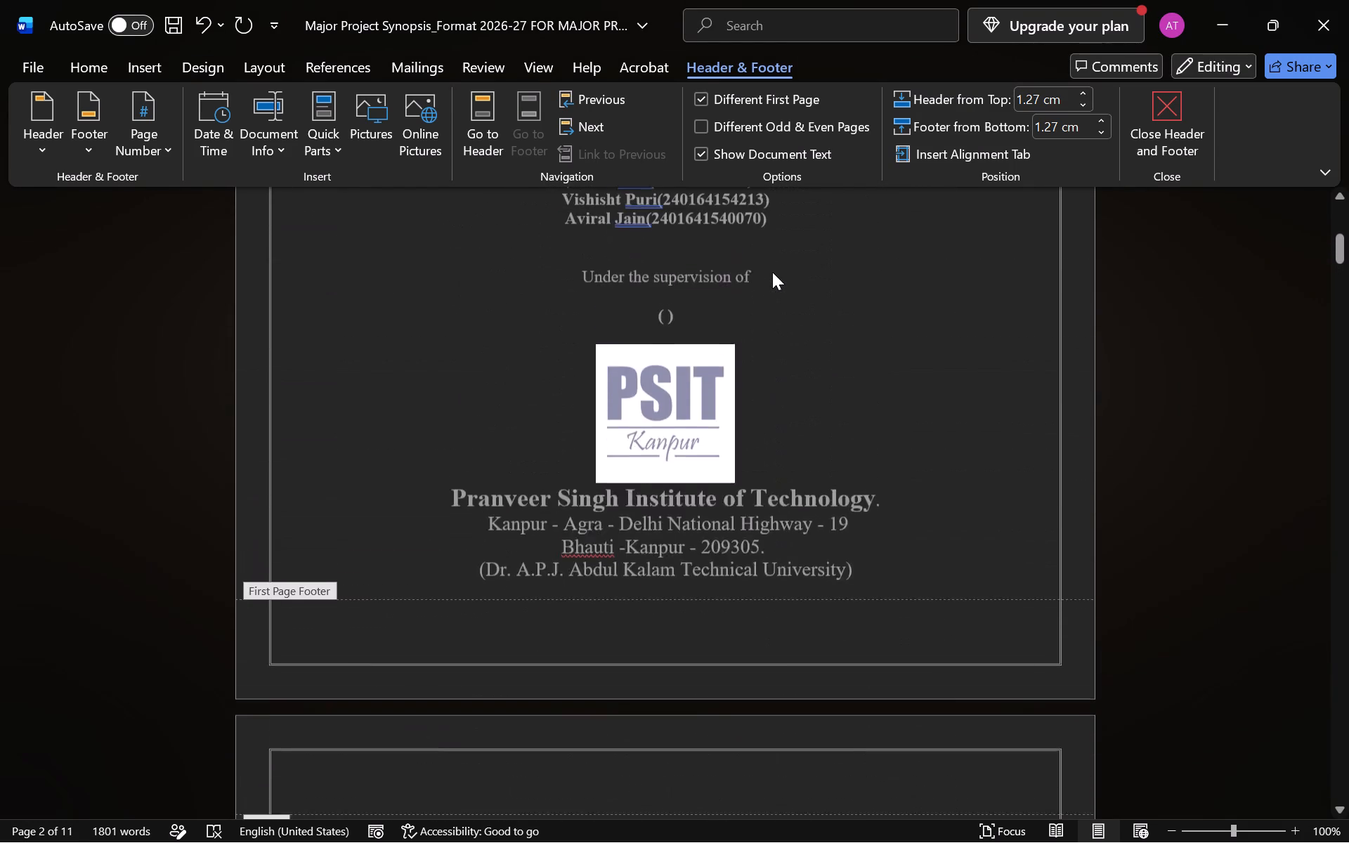
scroll(772, 272, "up", 1)
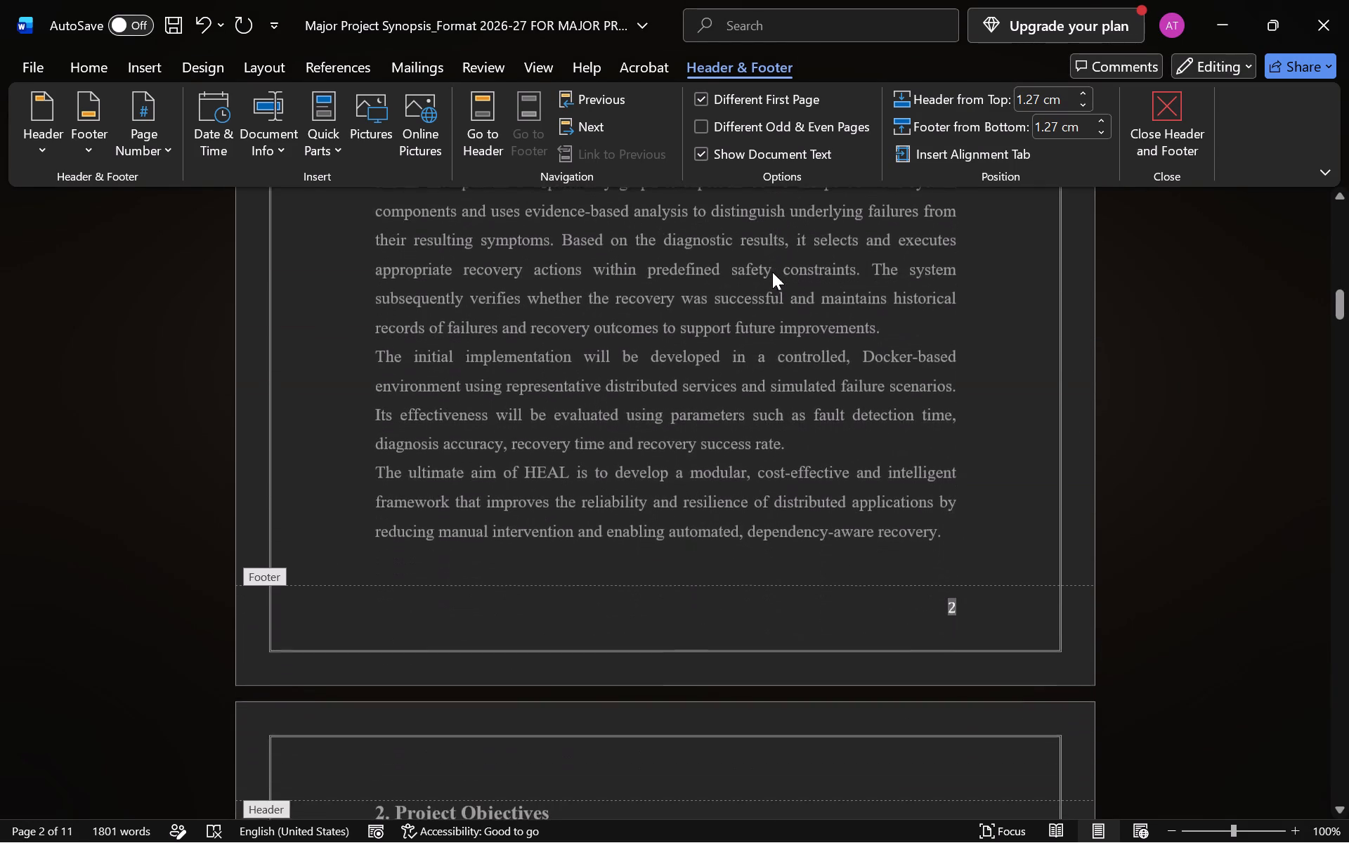
scroll(772, 272, "up", 1)
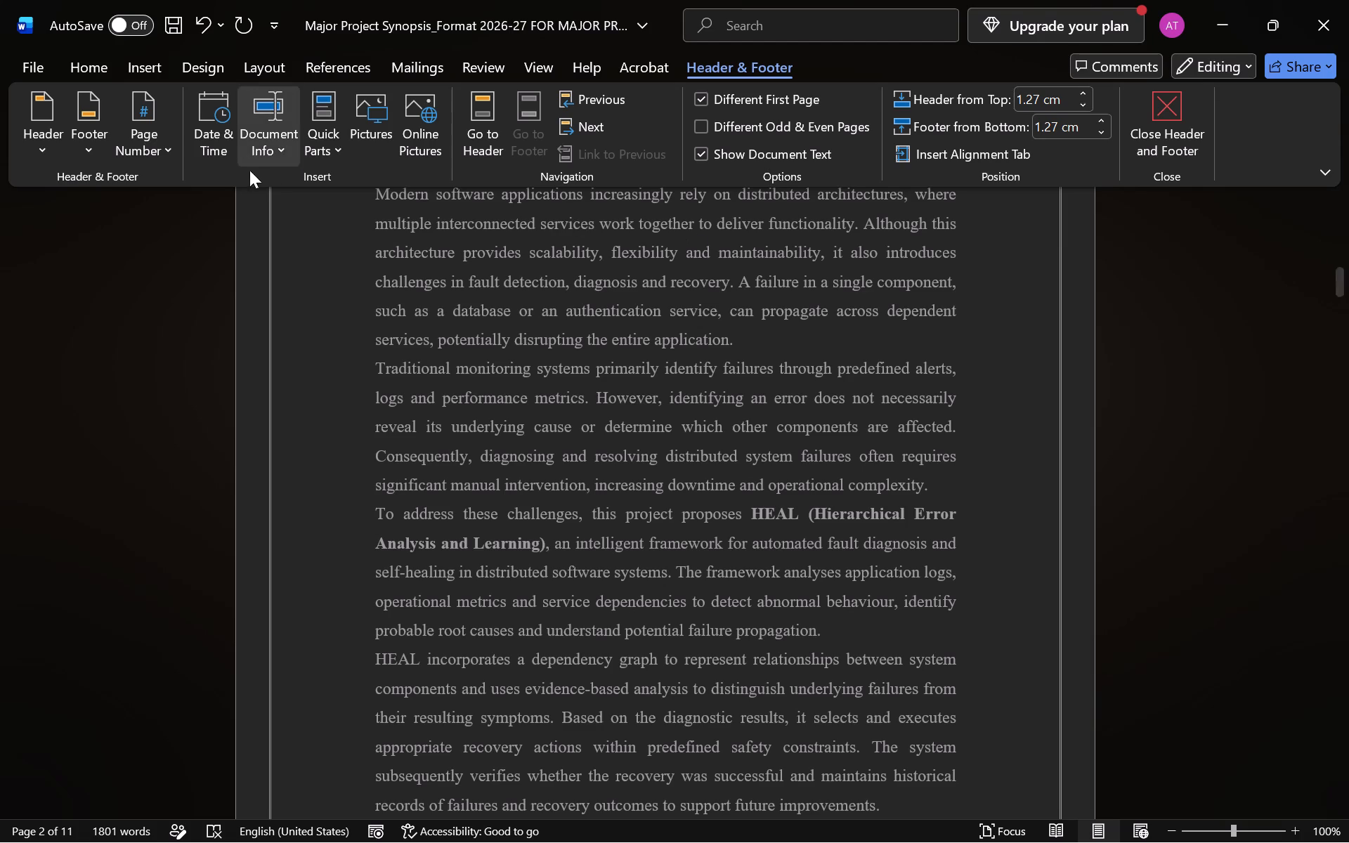
left_click(159, 155)
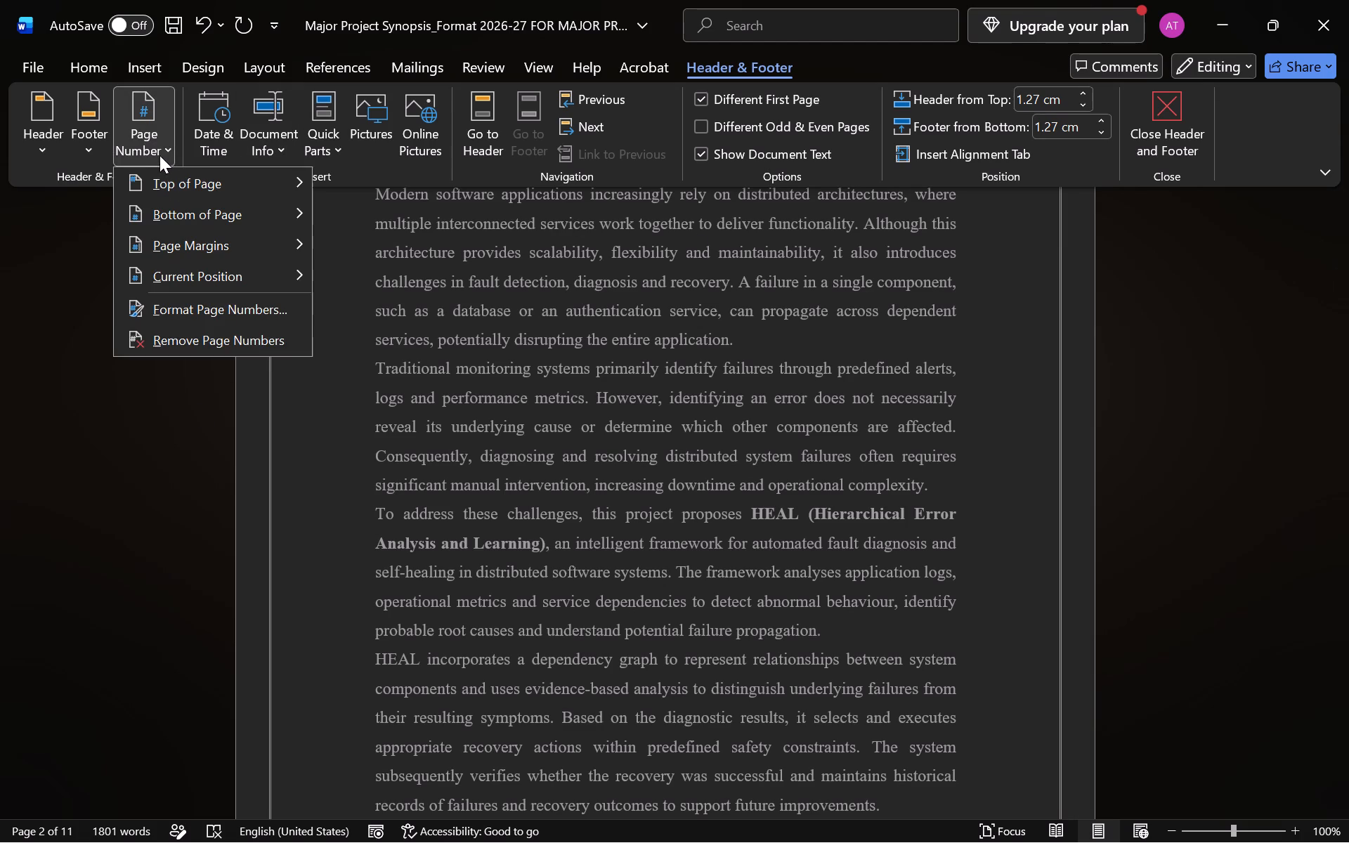
left_click(233, 308)
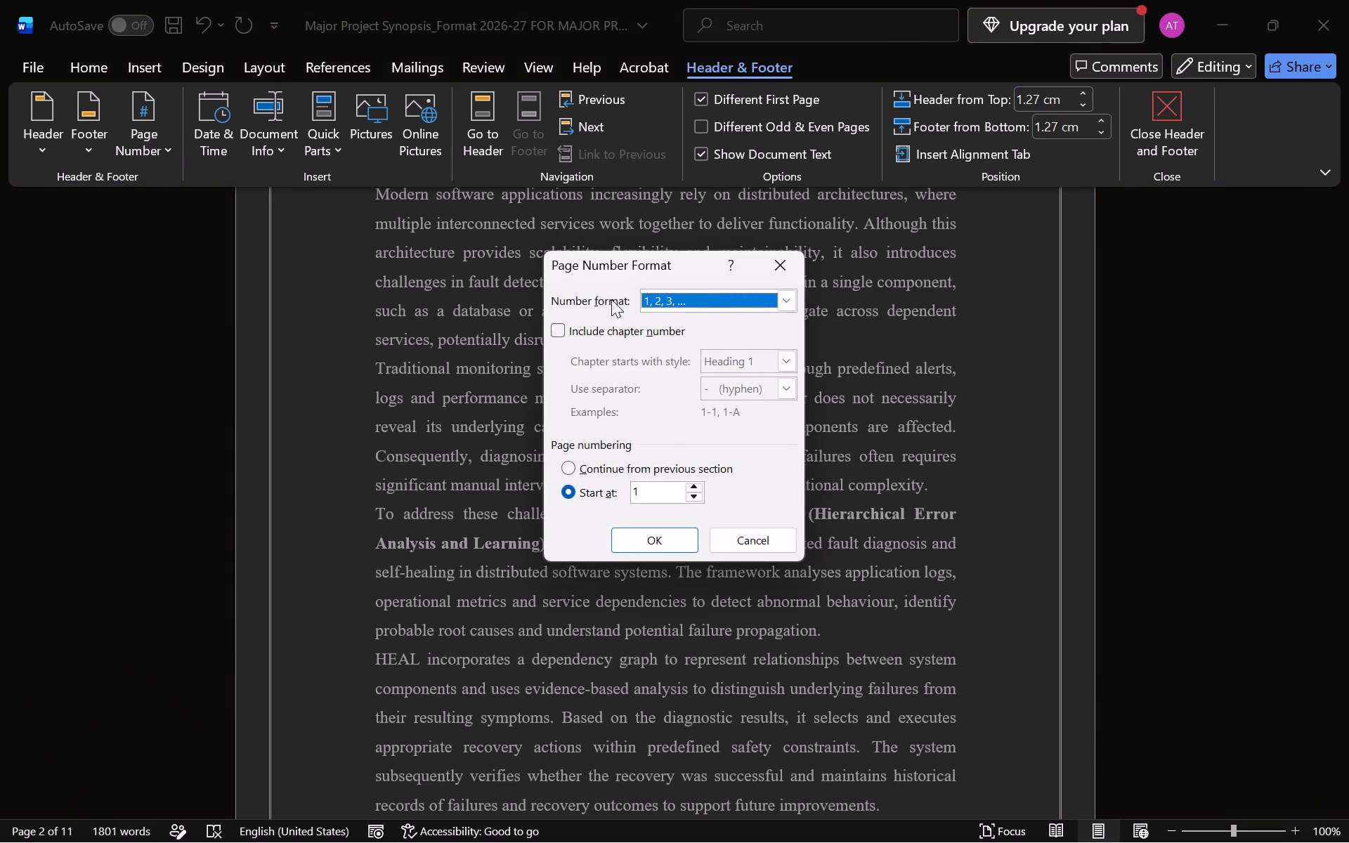
left_click(646, 487)
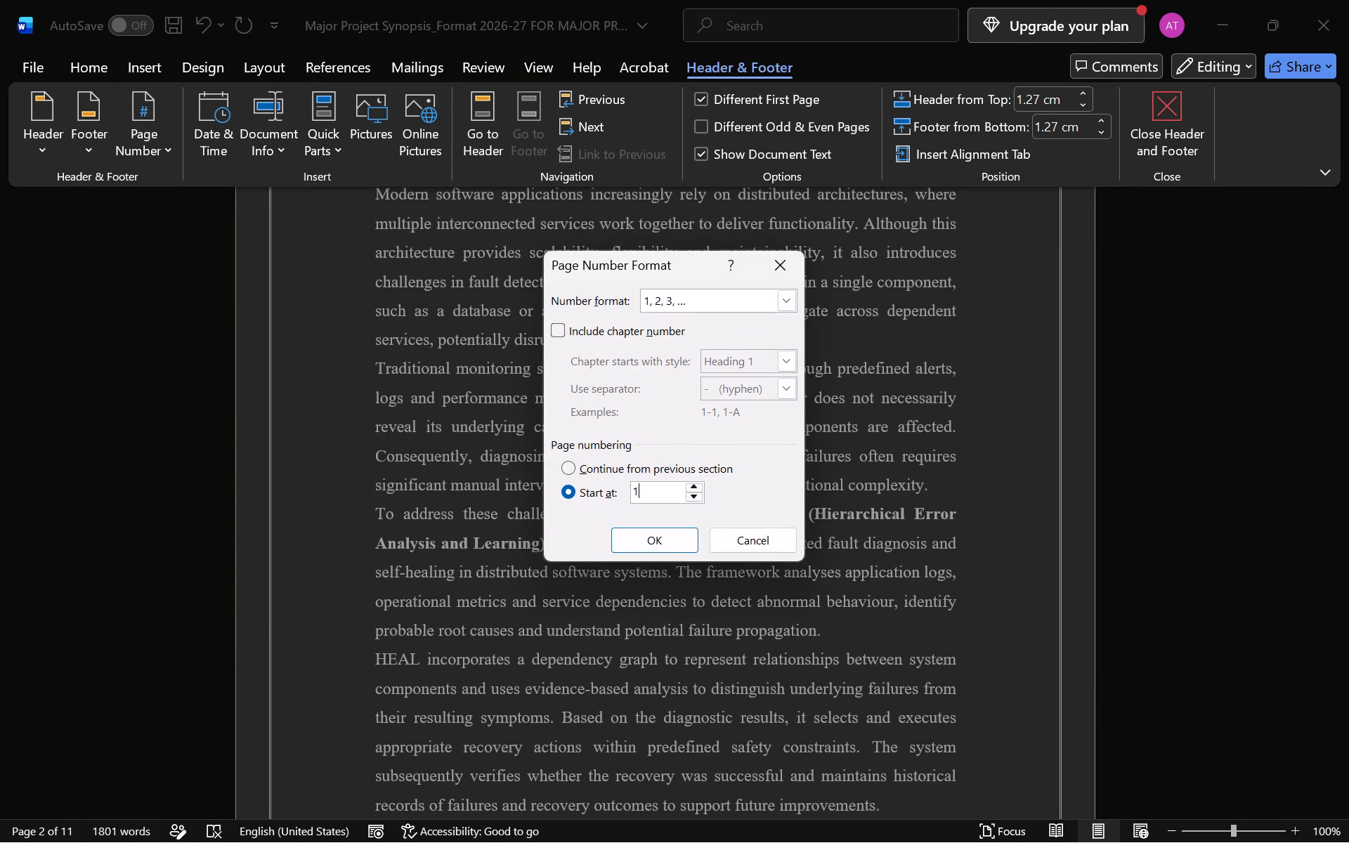
key("BackSpace")
type("000")
key("BackSpace")
key("BackSpace")
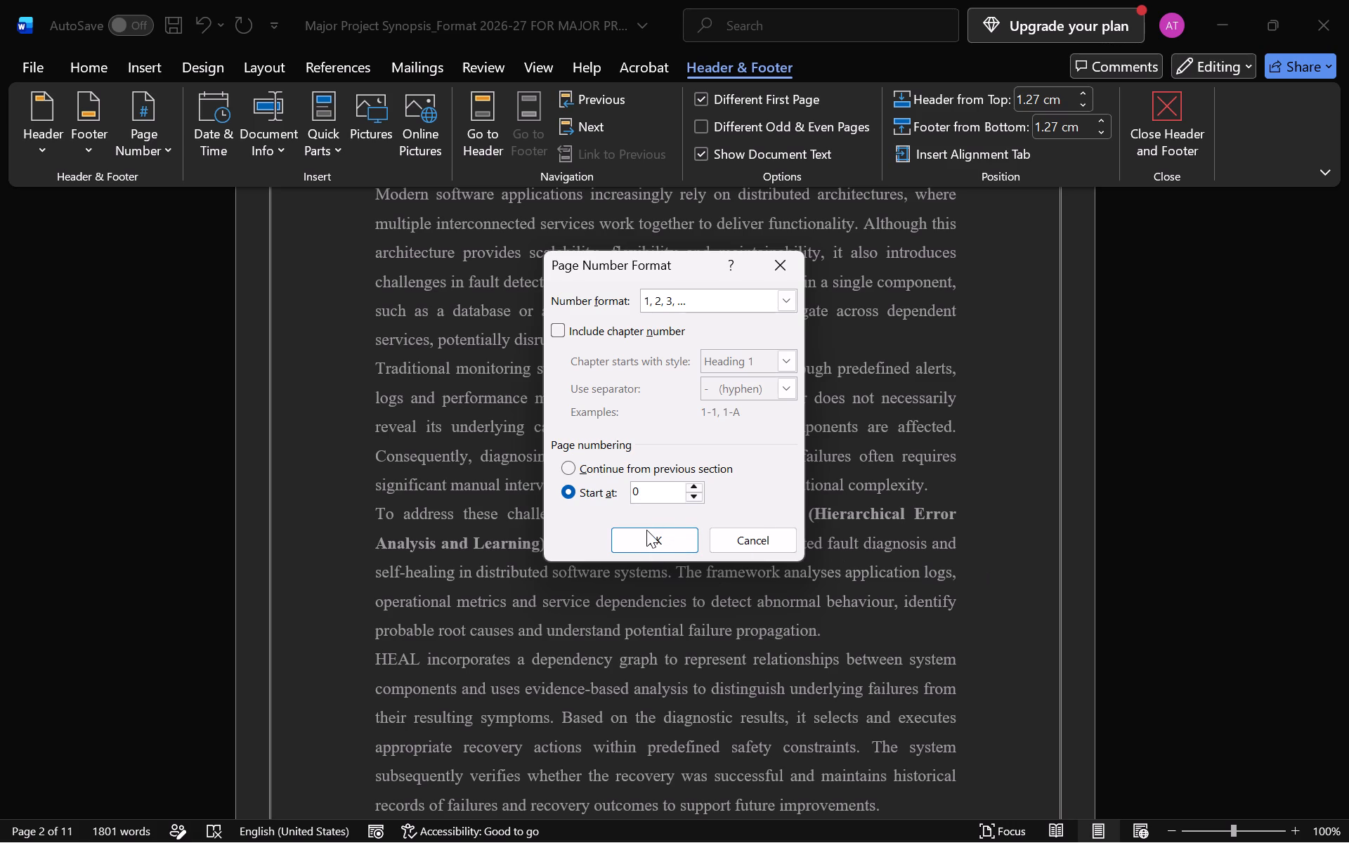
left_click(646, 530)
Check the renumbered footers around the Introduction page and leave footer editing for the document body.
scroll(788, 578, "down", 2)
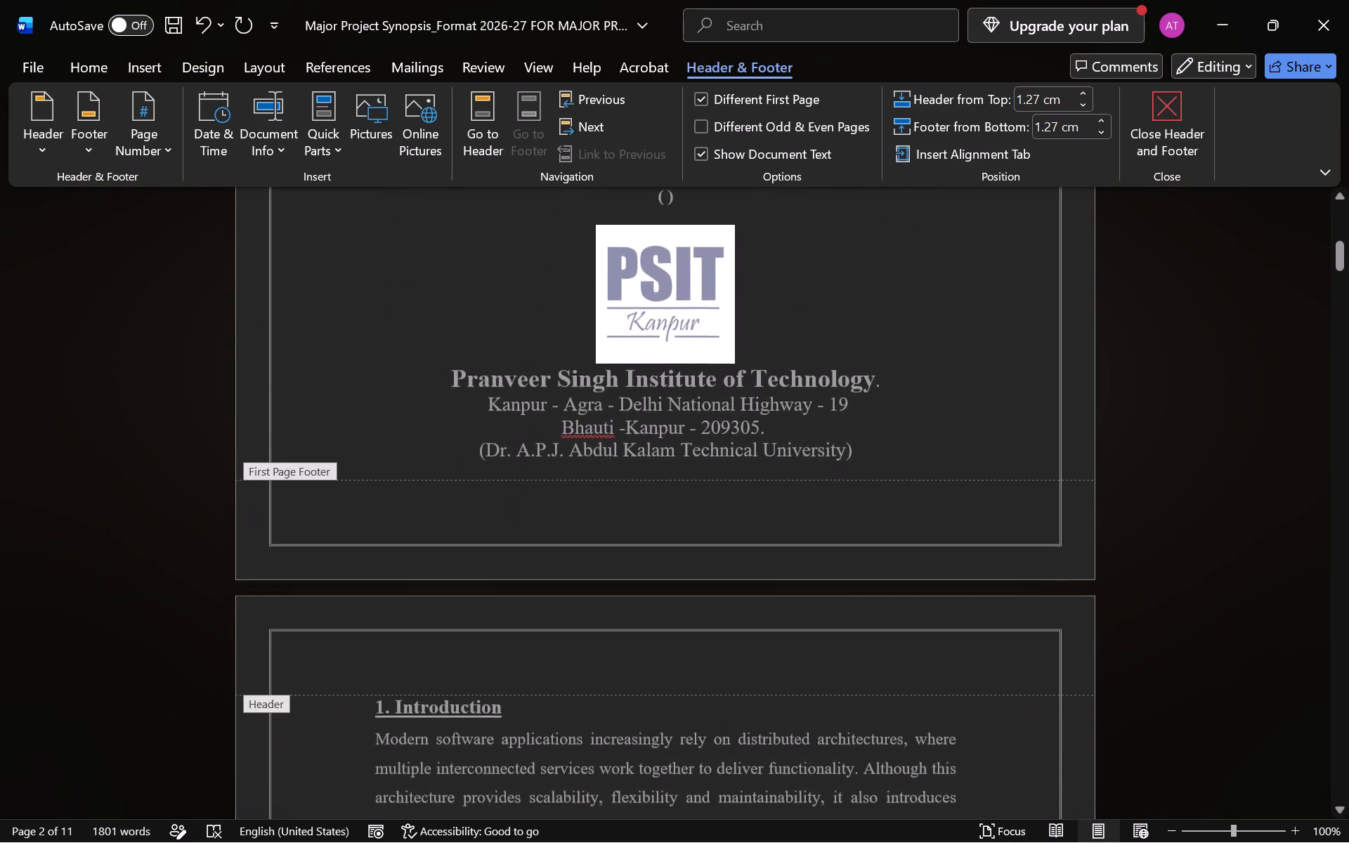
scroll(788, 578, "down", 3)
scroll(788, 578, "up", 2)
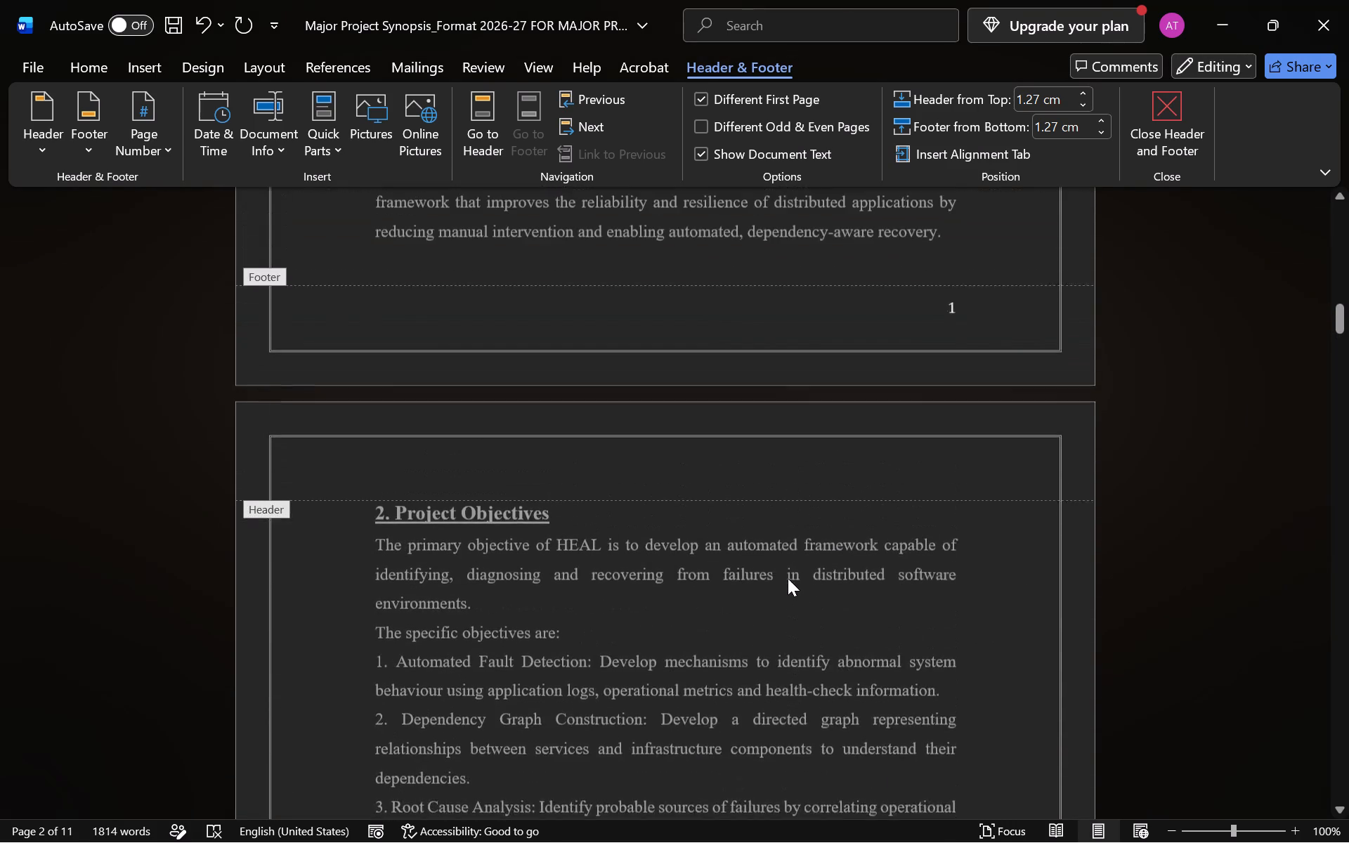
scroll(788, 578, "down", 6)
scroll(788, 578, "up", 5)
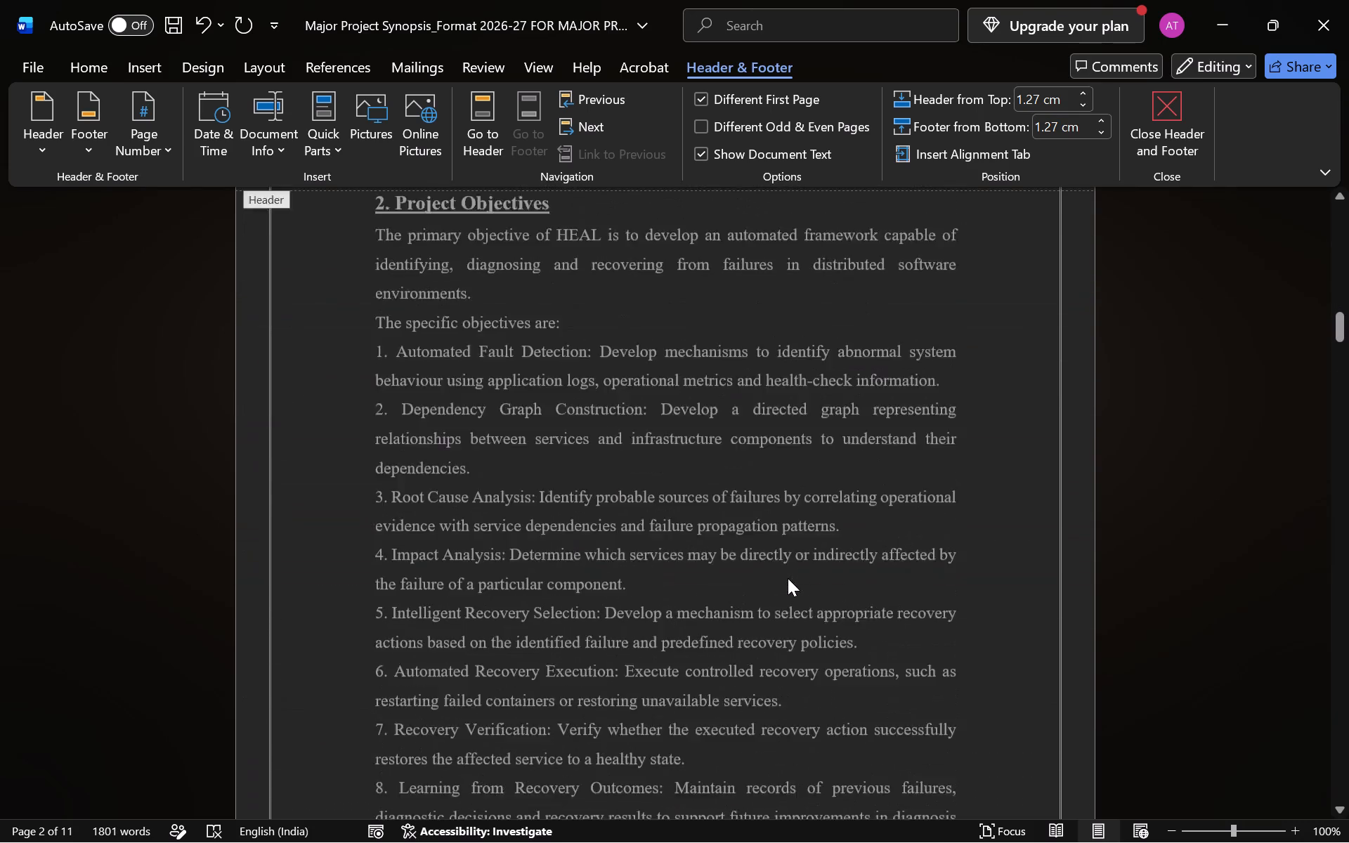
scroll(788, 578, "up", 3)
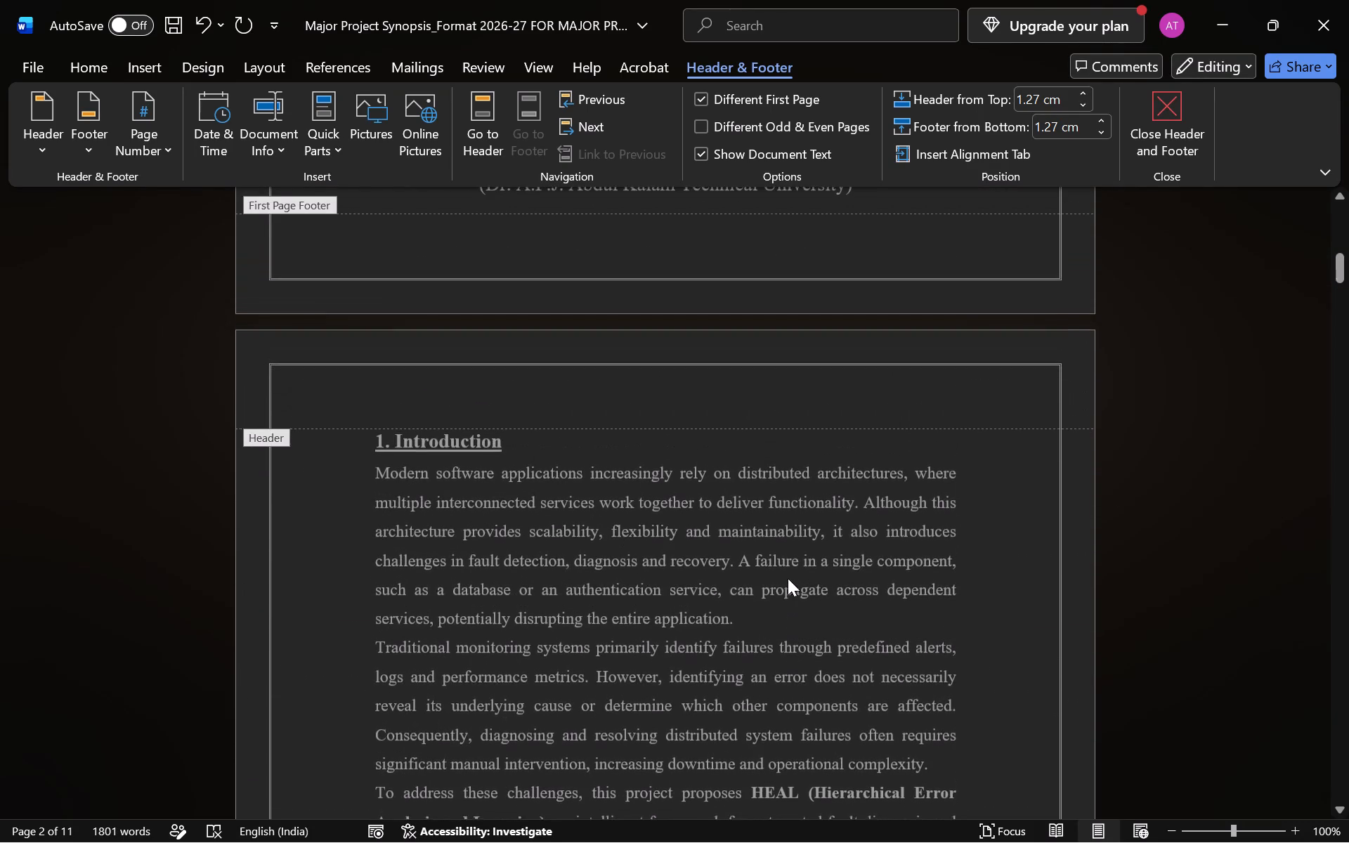
left_click(1246, 462)
double_click(1230, 469)
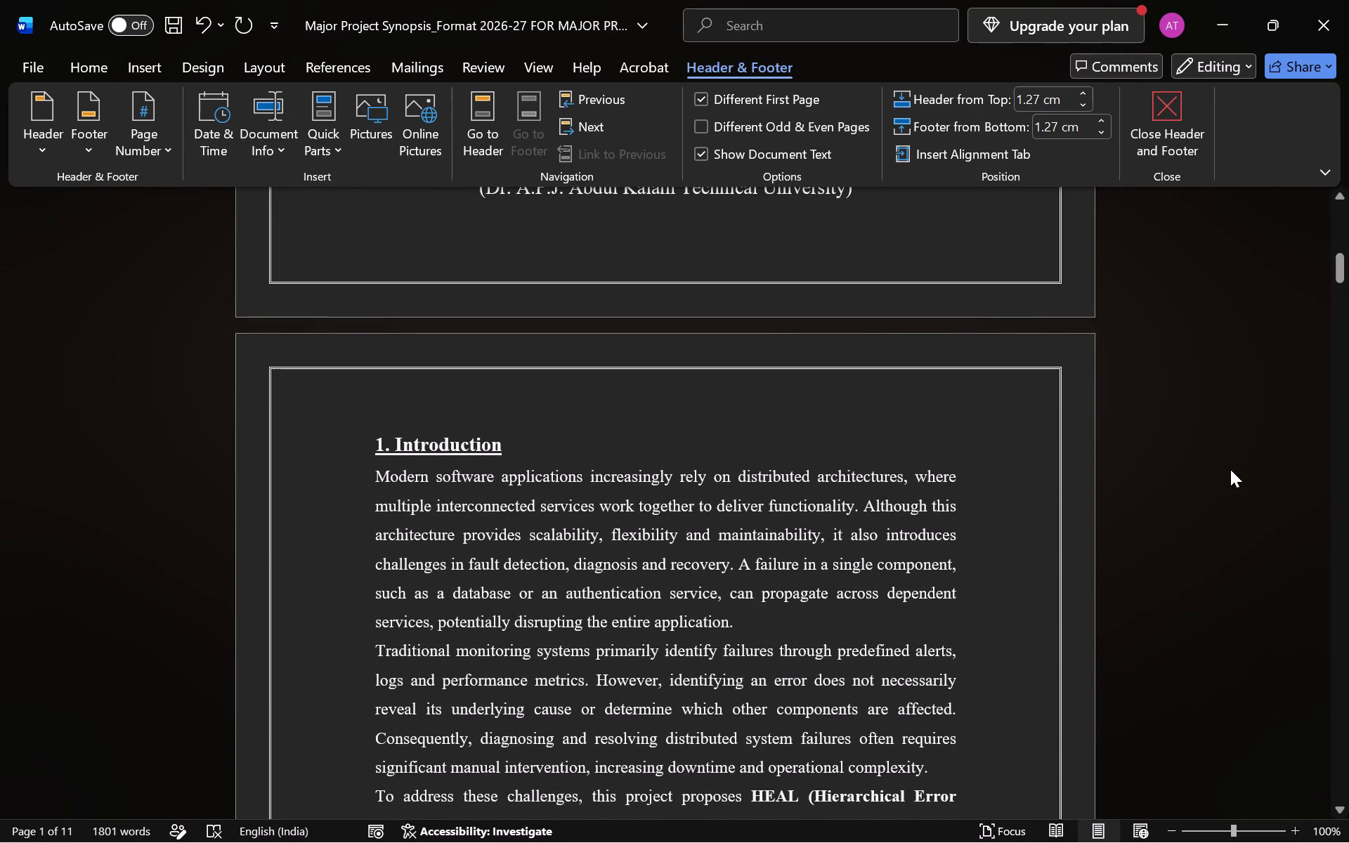
Examine the bottom of the cover page and the Introduction page to check the page numbering.
scroll(1230, 469, "up", 1)
scroll(1230, 469, "down", 1)
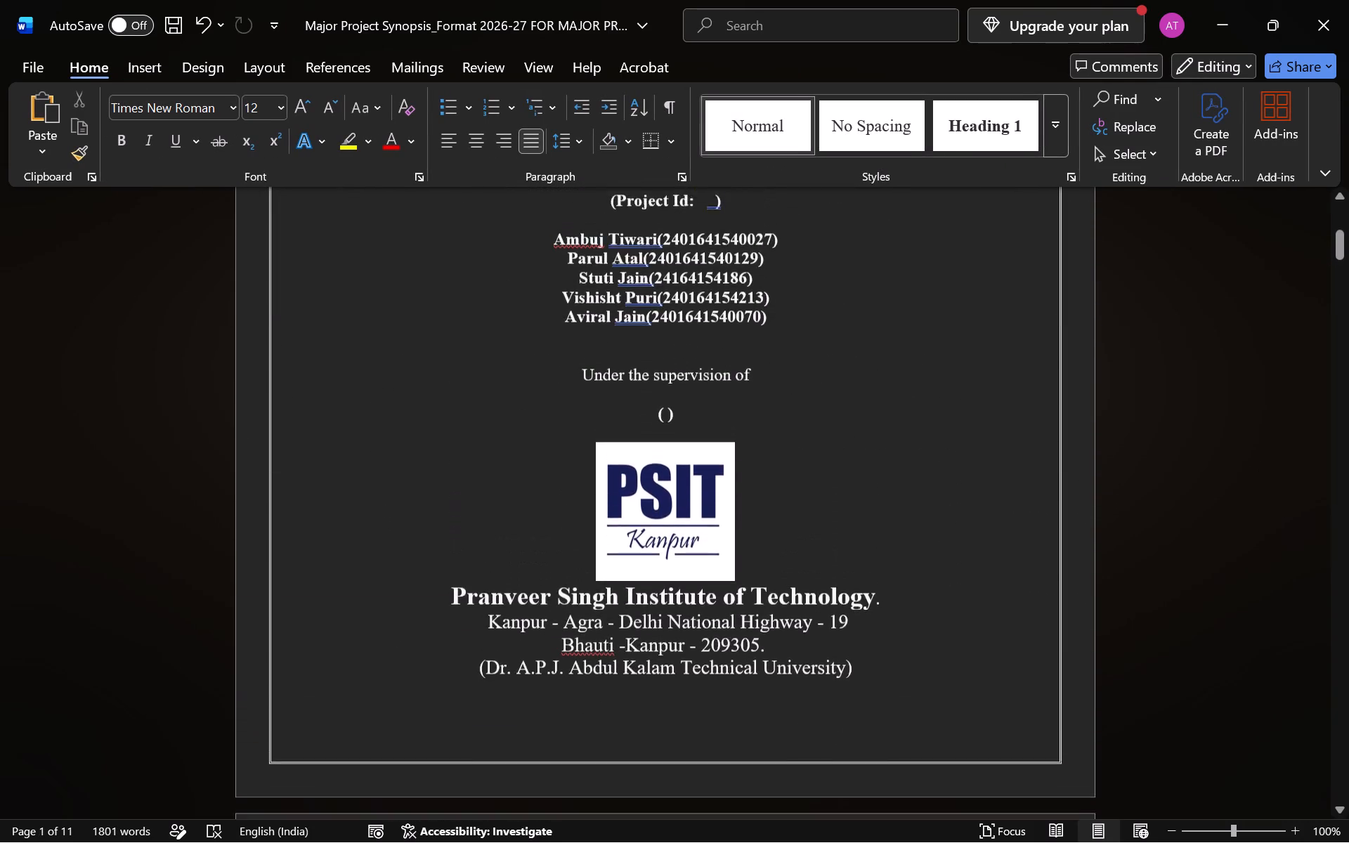
scroll(1230, 469, "down", 5)
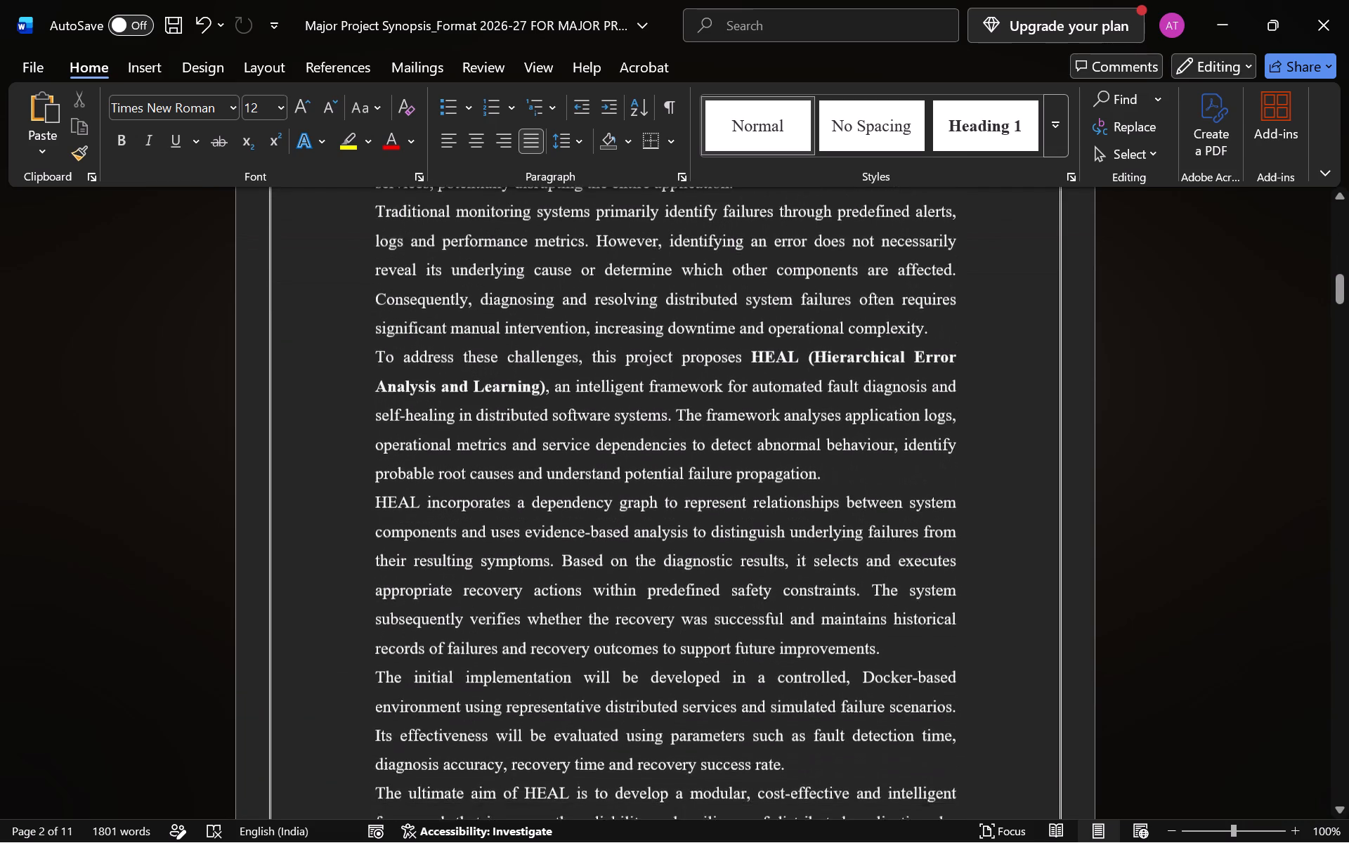
scroll(1230, 469, "down", 2)
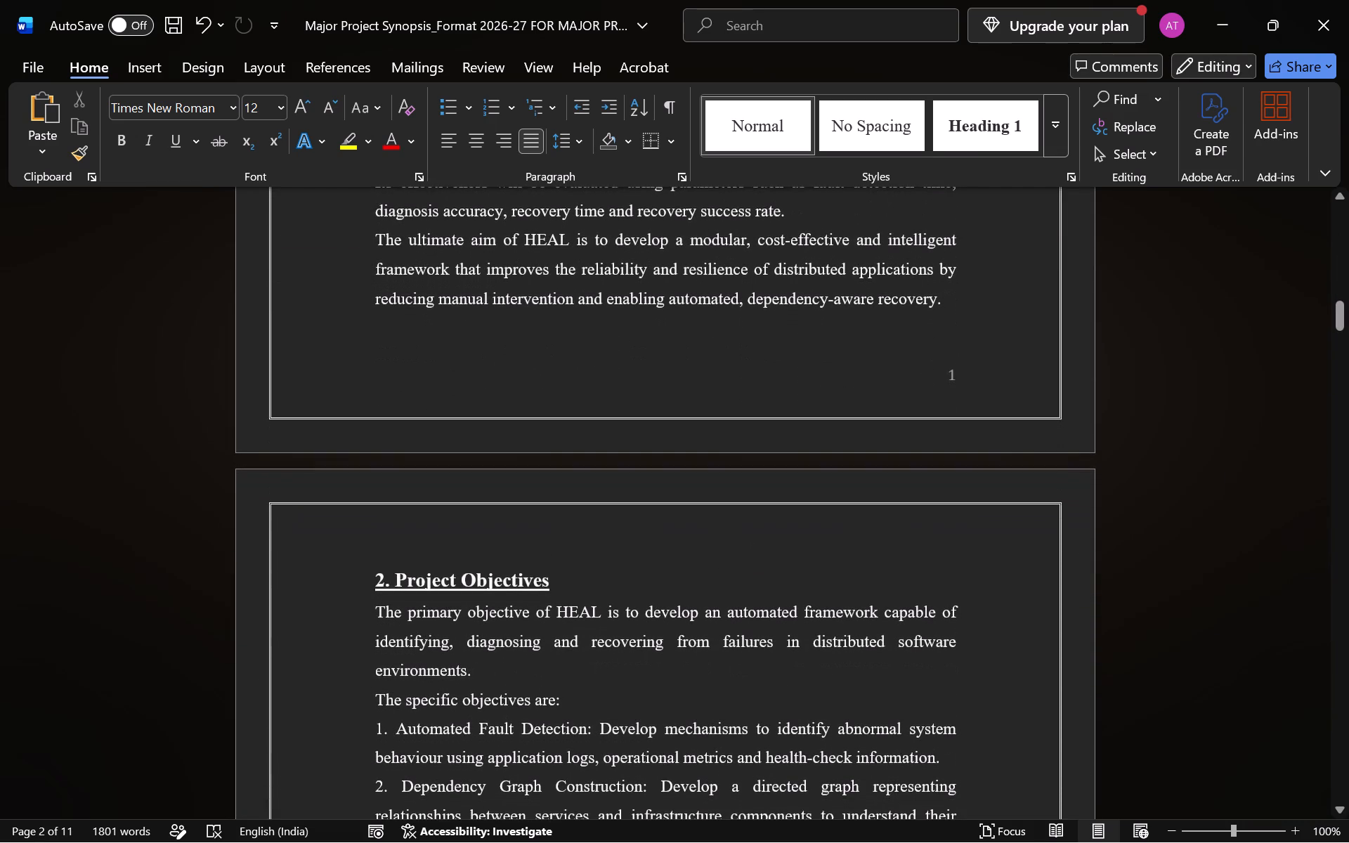
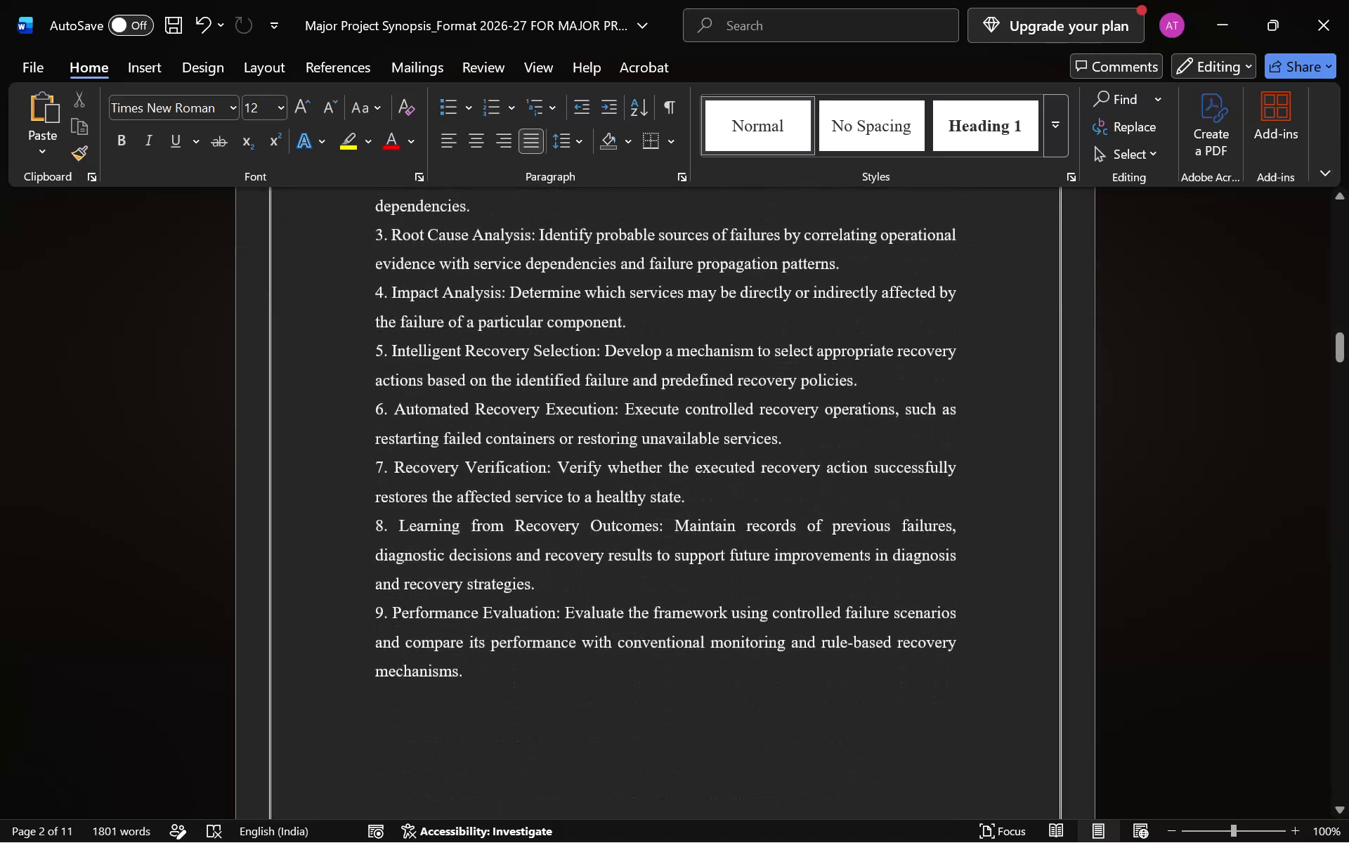
Look through the synopsis pages from Project Objectives to the Research Gap section, and check the project title on the cover page.
scroll(1230, 469, "down", 1)
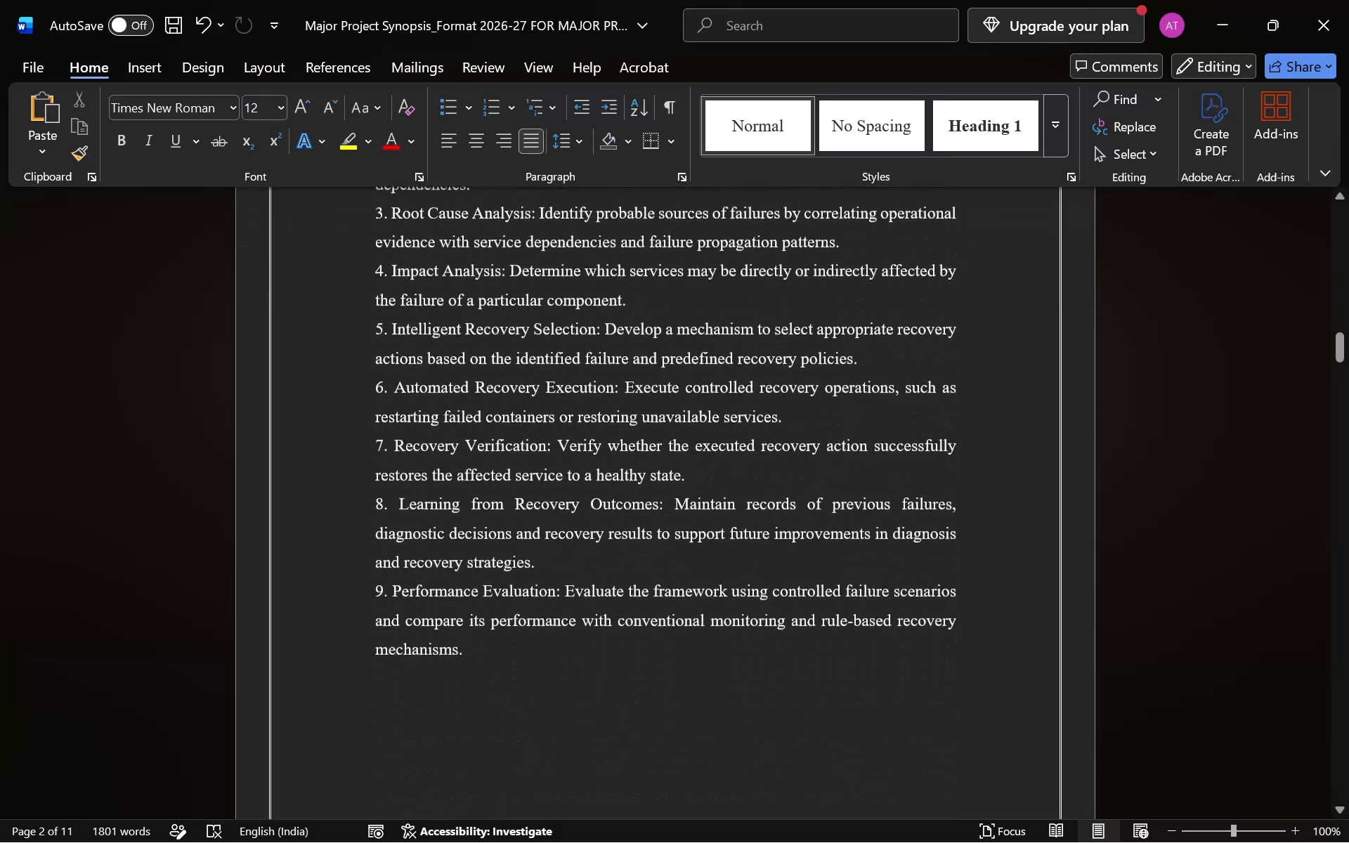
scroll(1230, 469, "down", 2)
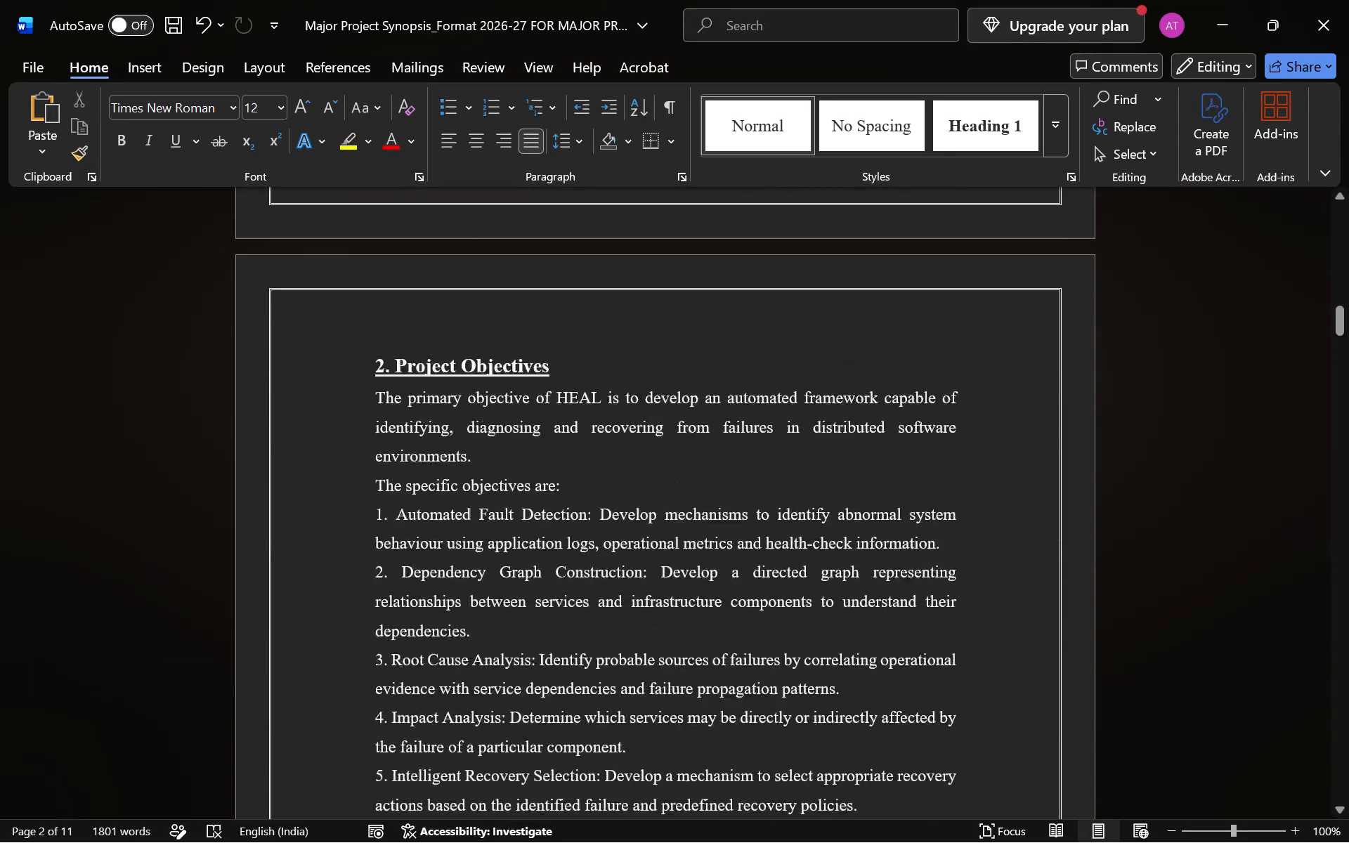
scroll(1230, 469, "down", 3)
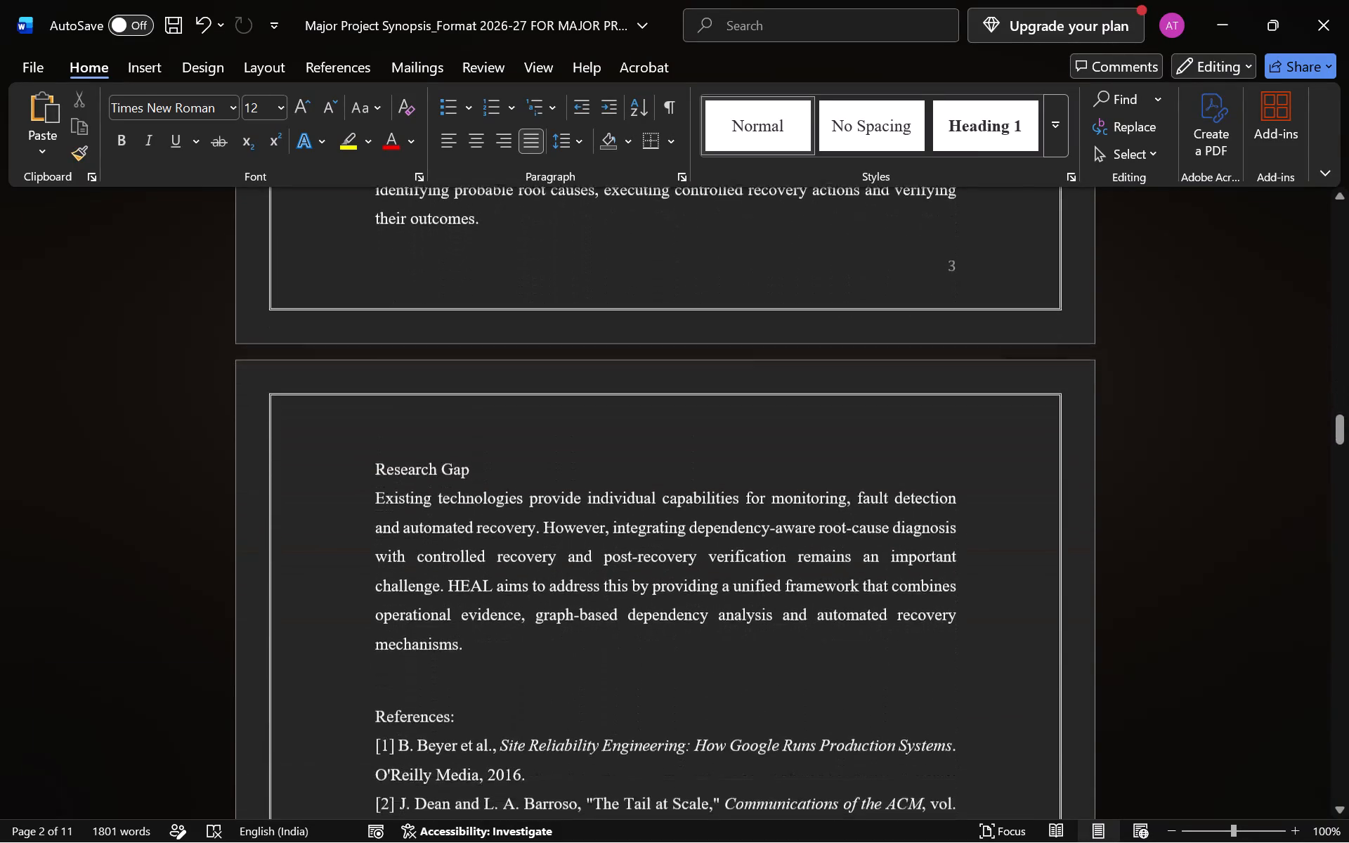
scroll(1230, 469, "down", 6)
scroll(1230, 469, "up", 10)
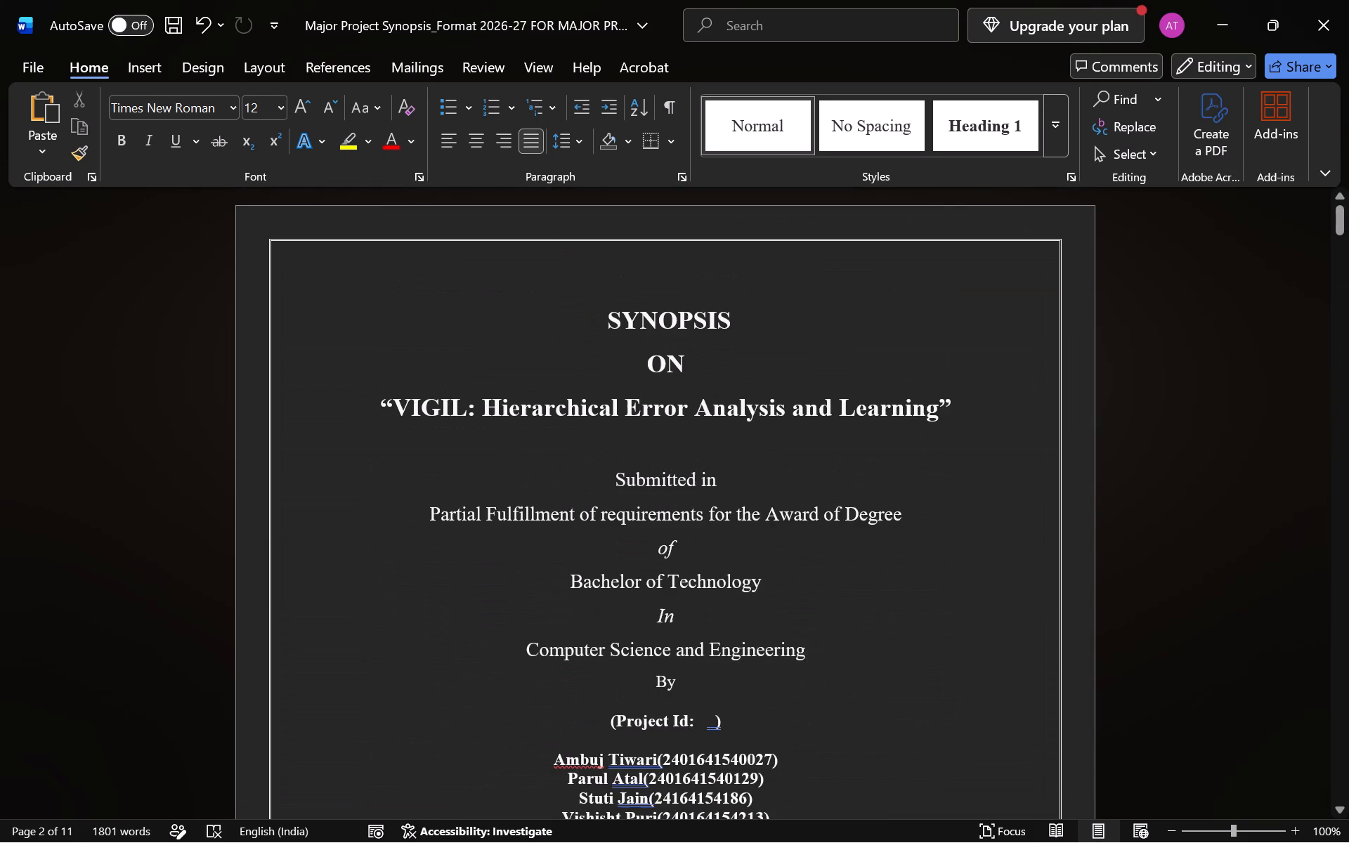
Replace the project name HEAL with VIGIL before "(Hierarchical Error Analysis and Learning)" in the Introduction.
scroll(1230, 469, "down", 8)
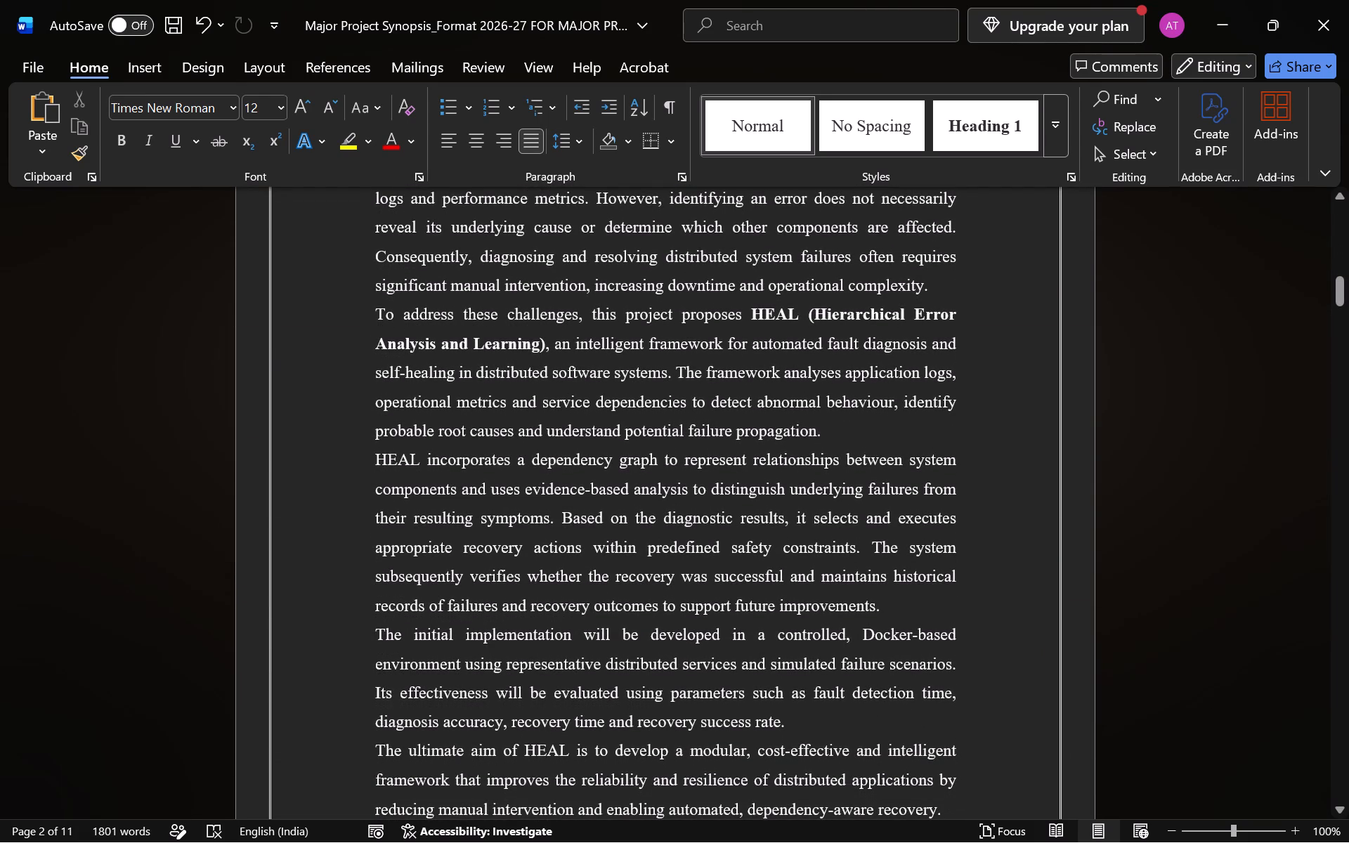
left_click(800, 321)
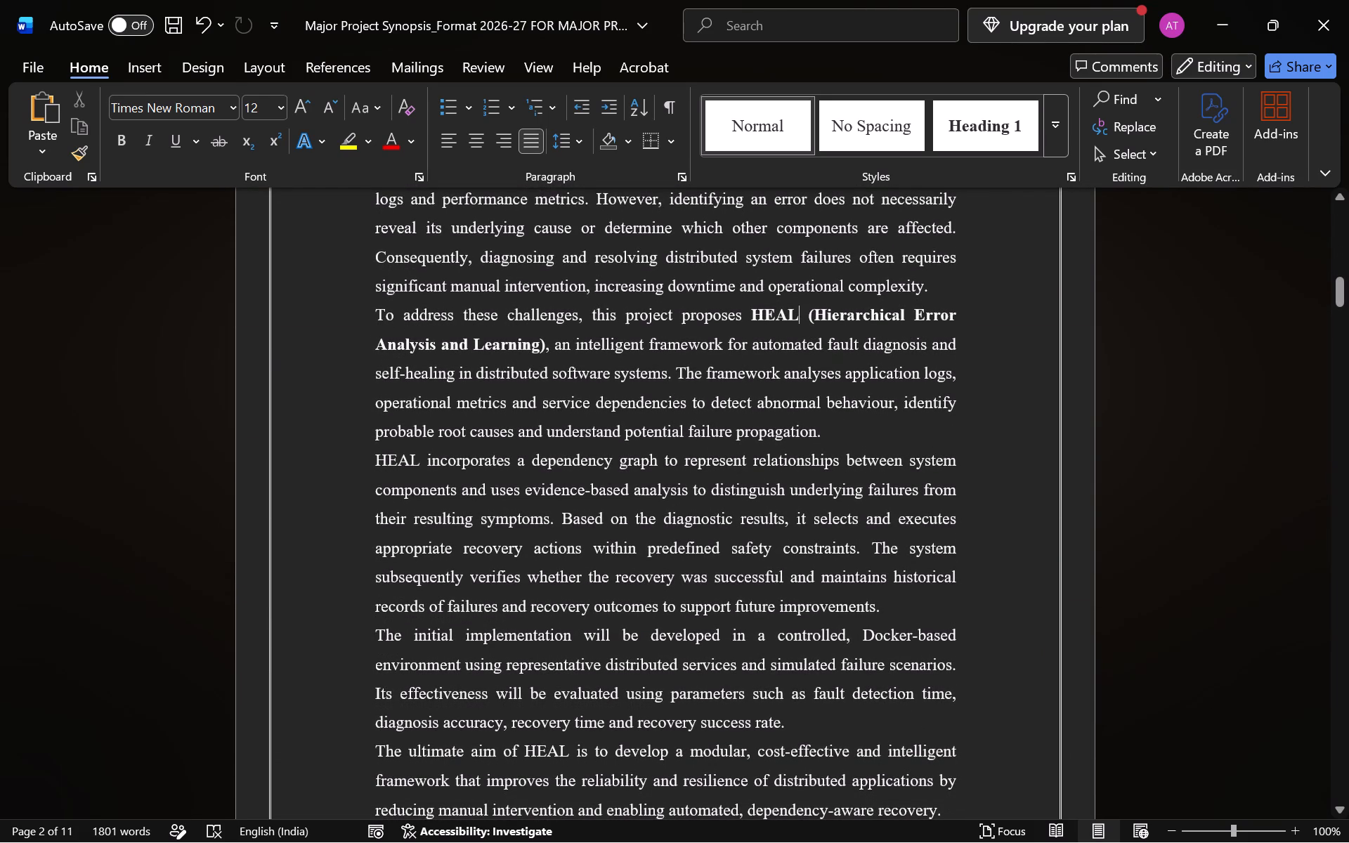
key("ctrl+BackSpace")
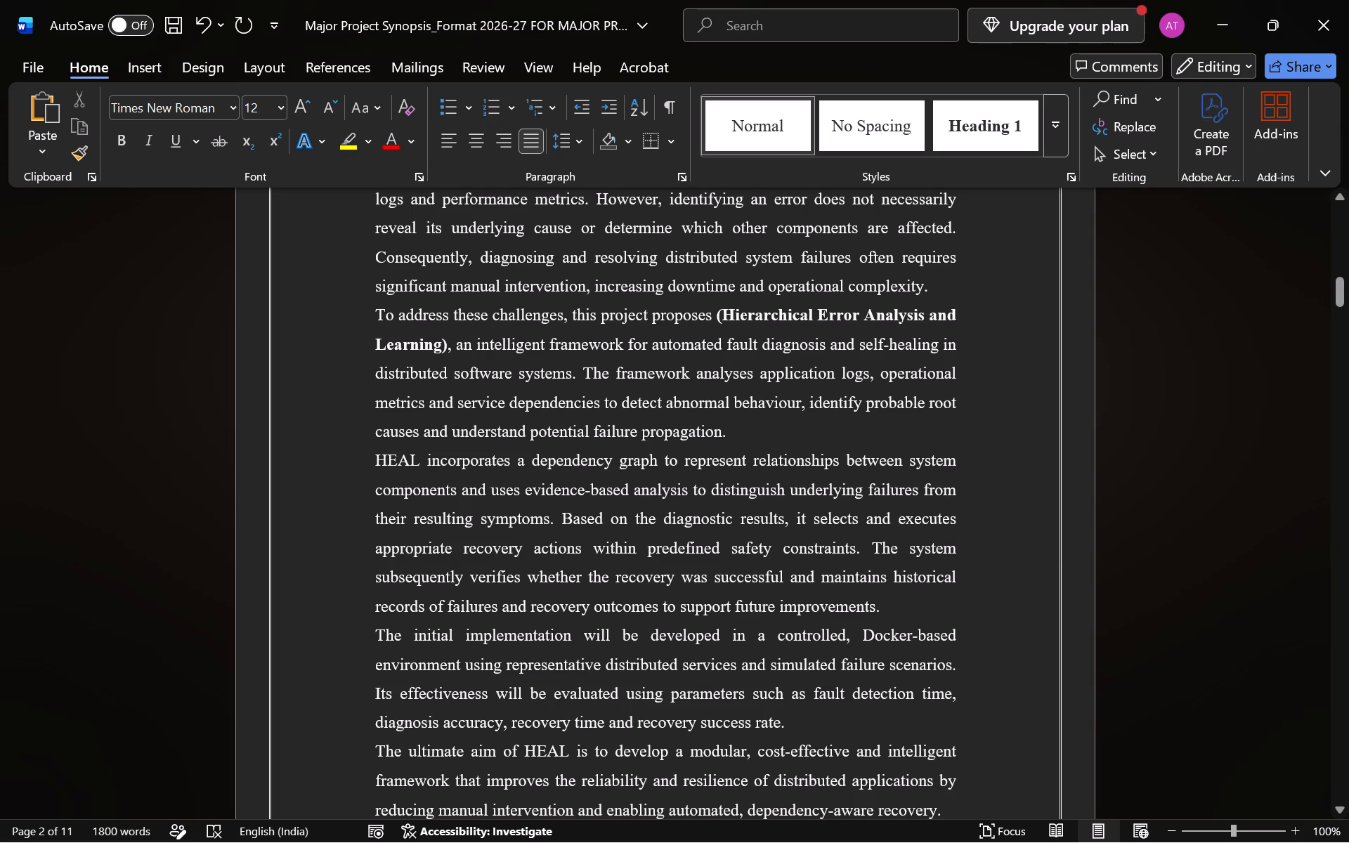
key("space")
type("VIGIL")
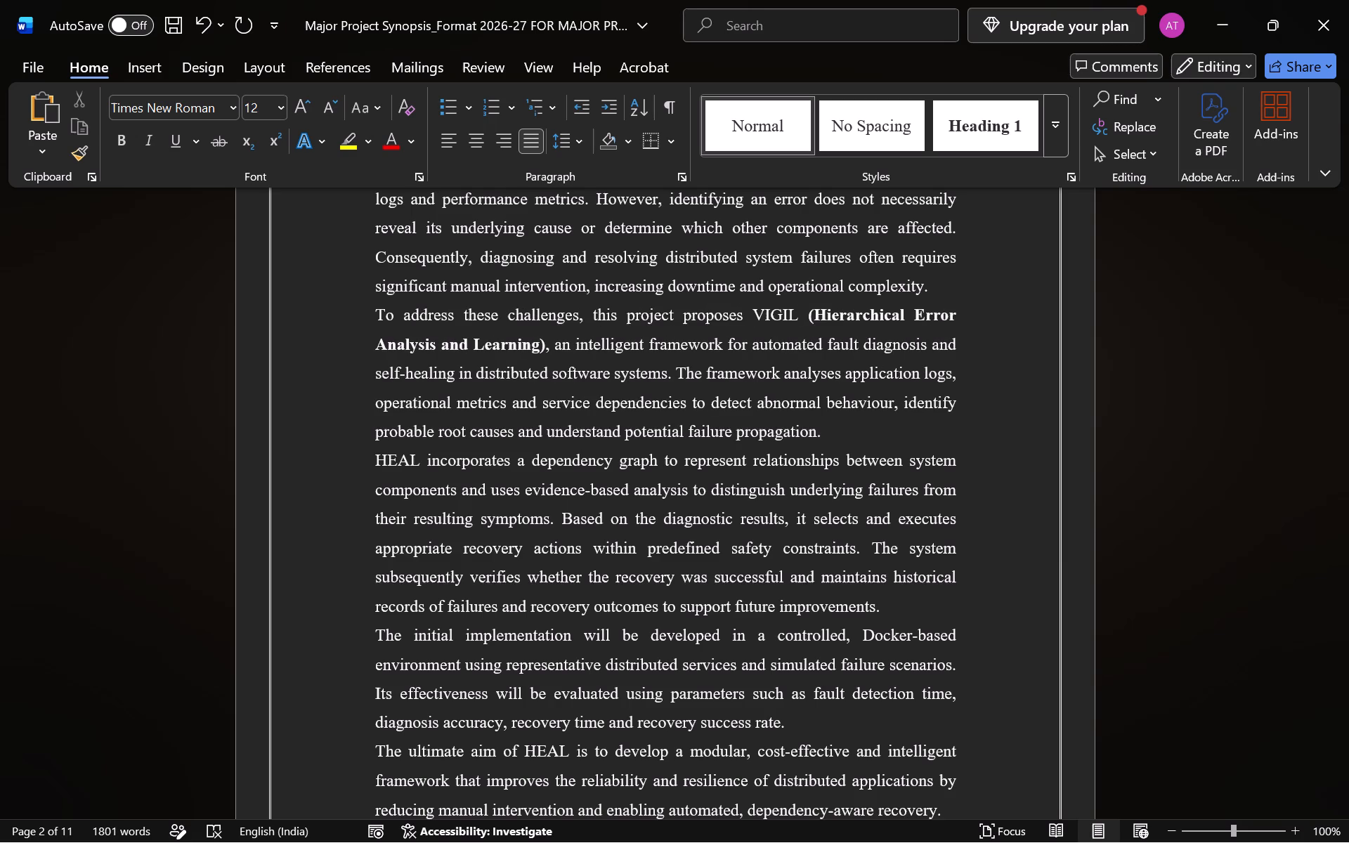
Make the word VIGIL before "(Hierarchical Error Analysis and Learning)" bold.
left_click_drag(800, 320, 757, 317)
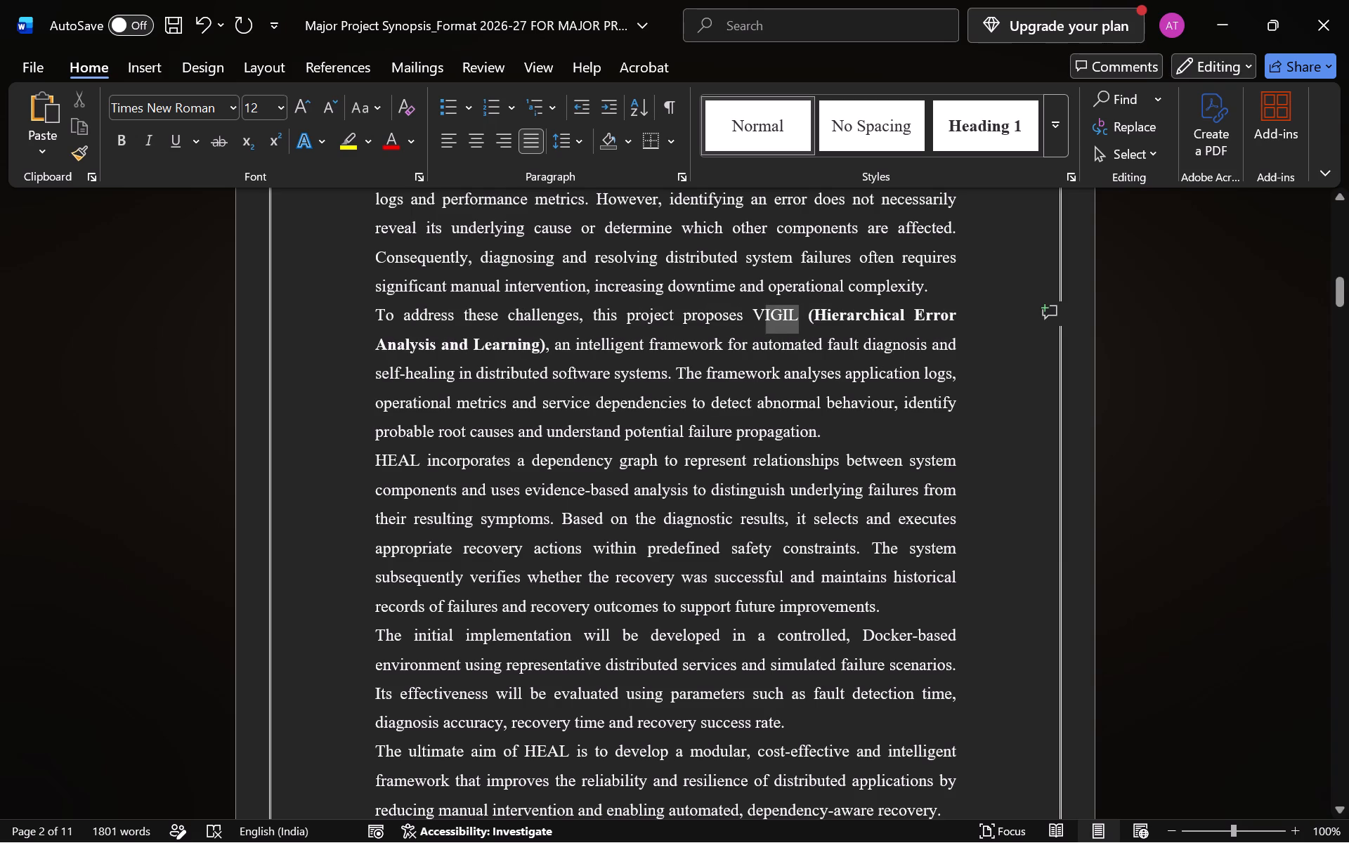
left_click_drag(757, 317, 755, 316)
left_click(774, 279)
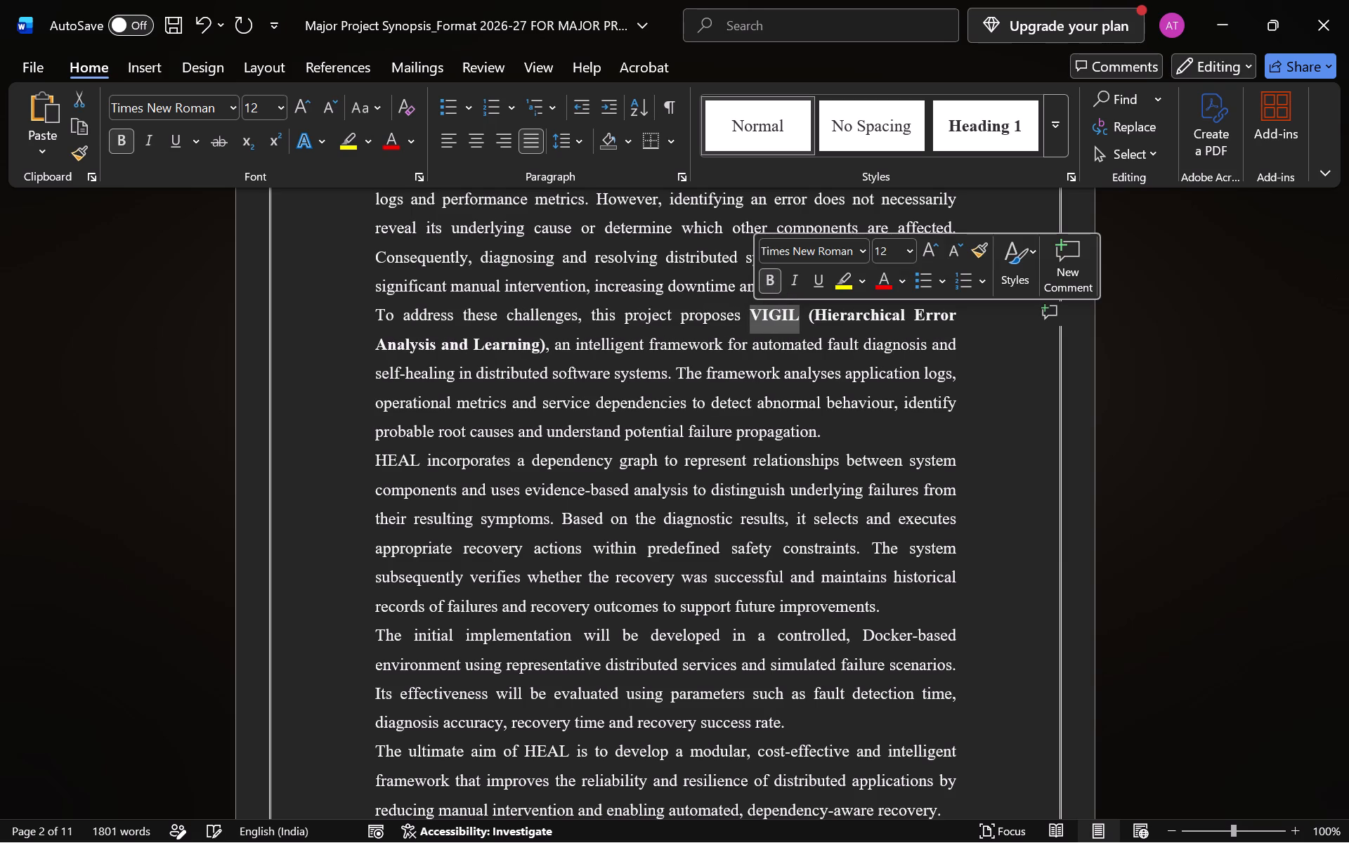
left_click(1126, 411)
Replace every occurrence of HEAL in the document with VIGIL using Find and Replace.
scroll(816, 489, "down", 1)
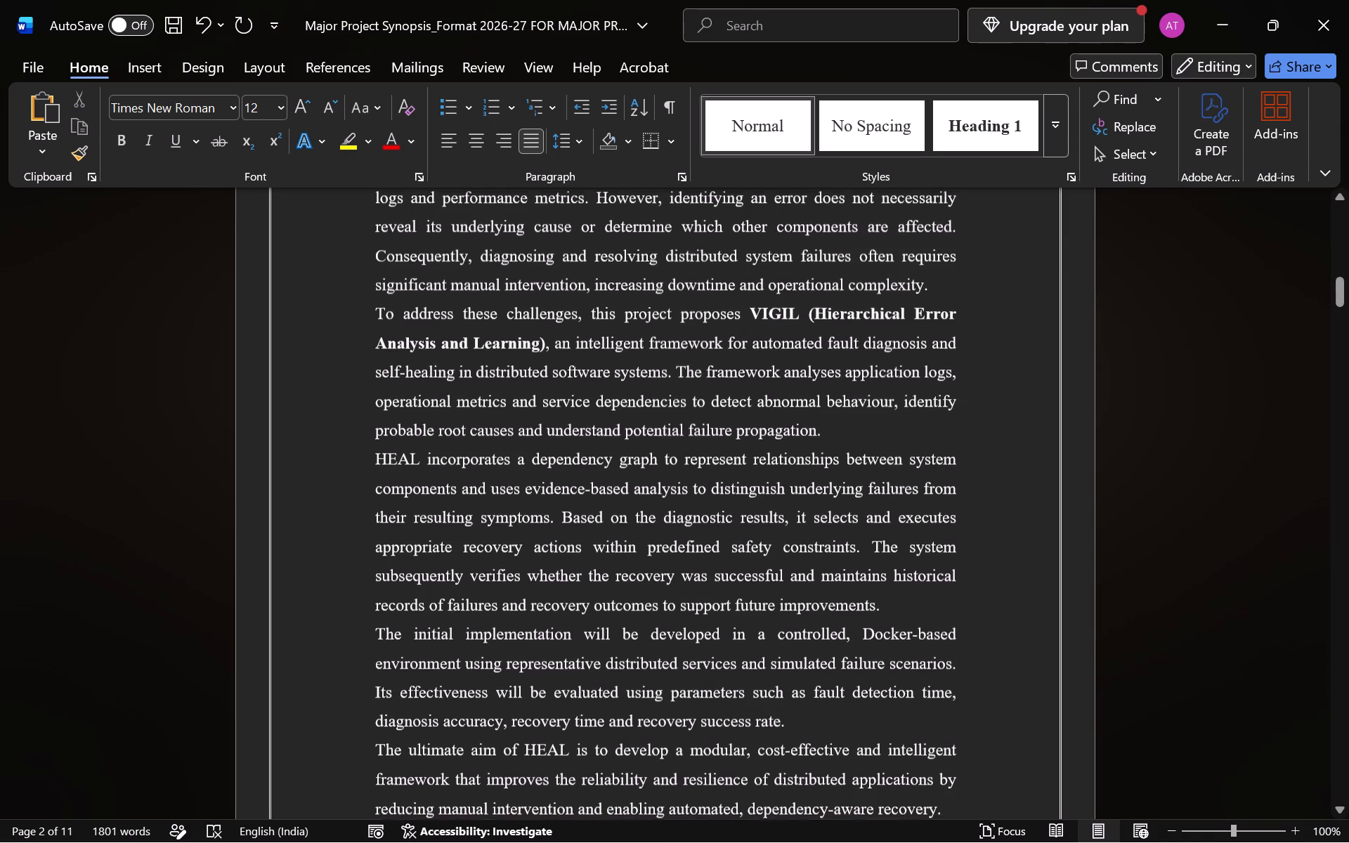
scroll(816, 489, "down", 1)
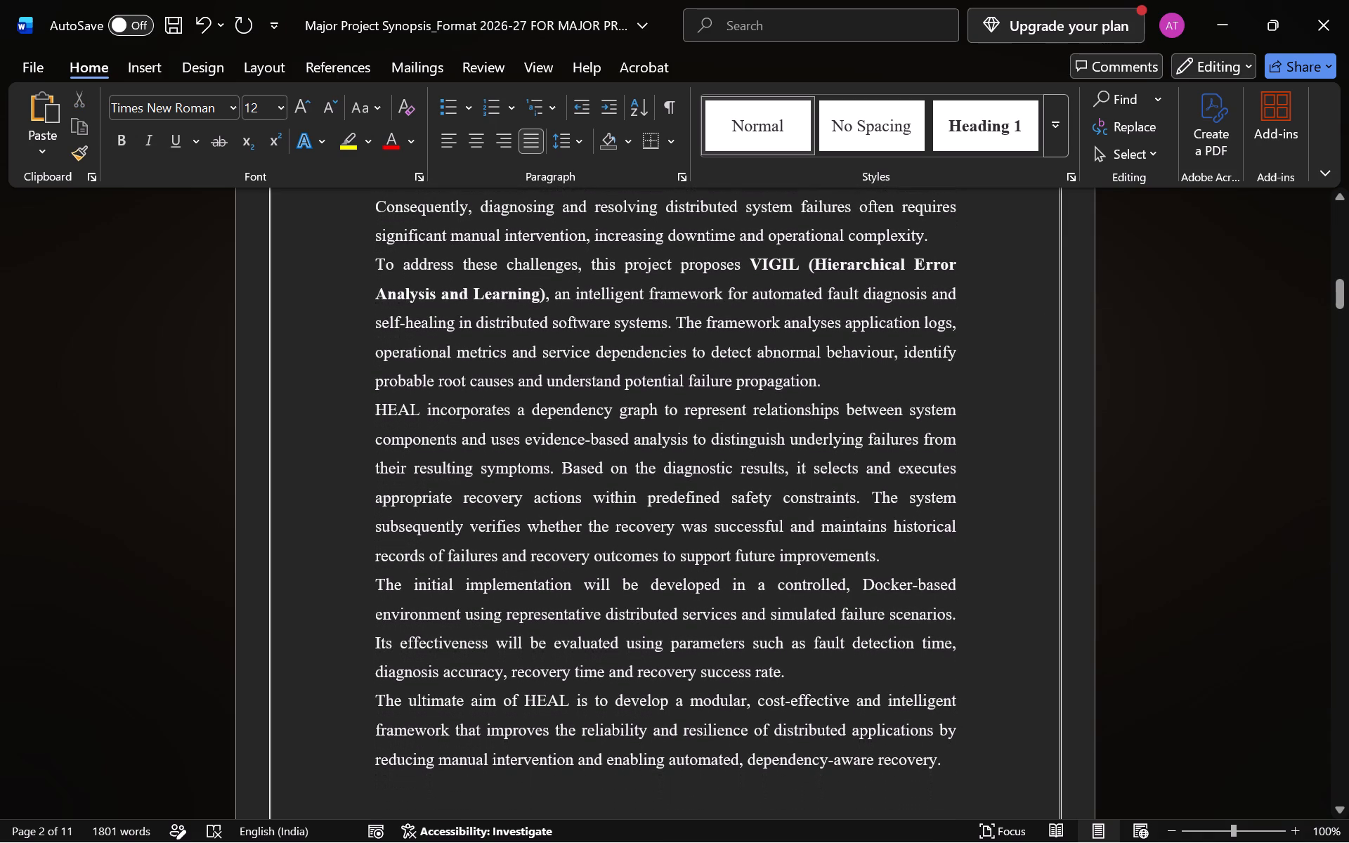
scroll(650, 386, "down", 1)
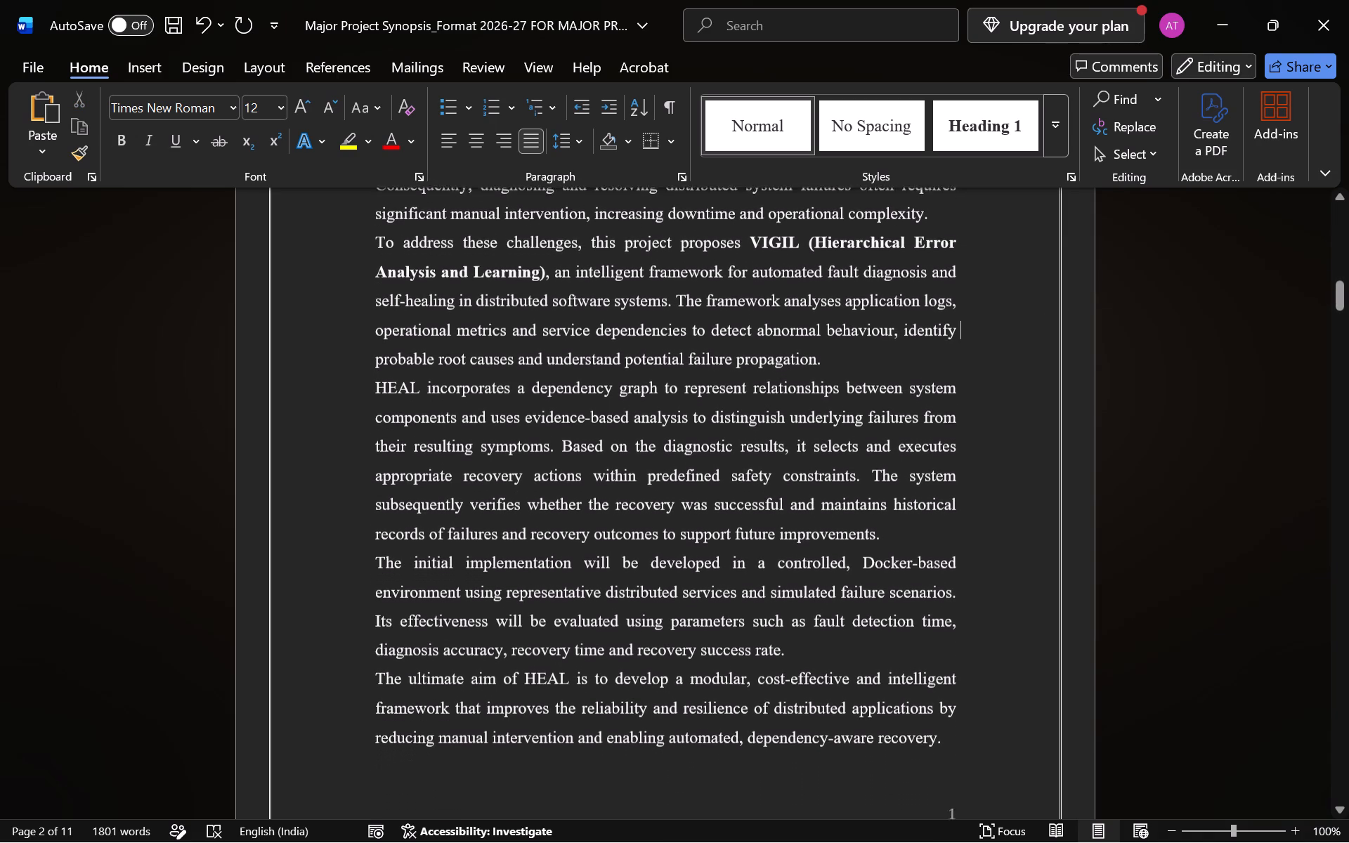
scroll(650, 386, "down", 1)
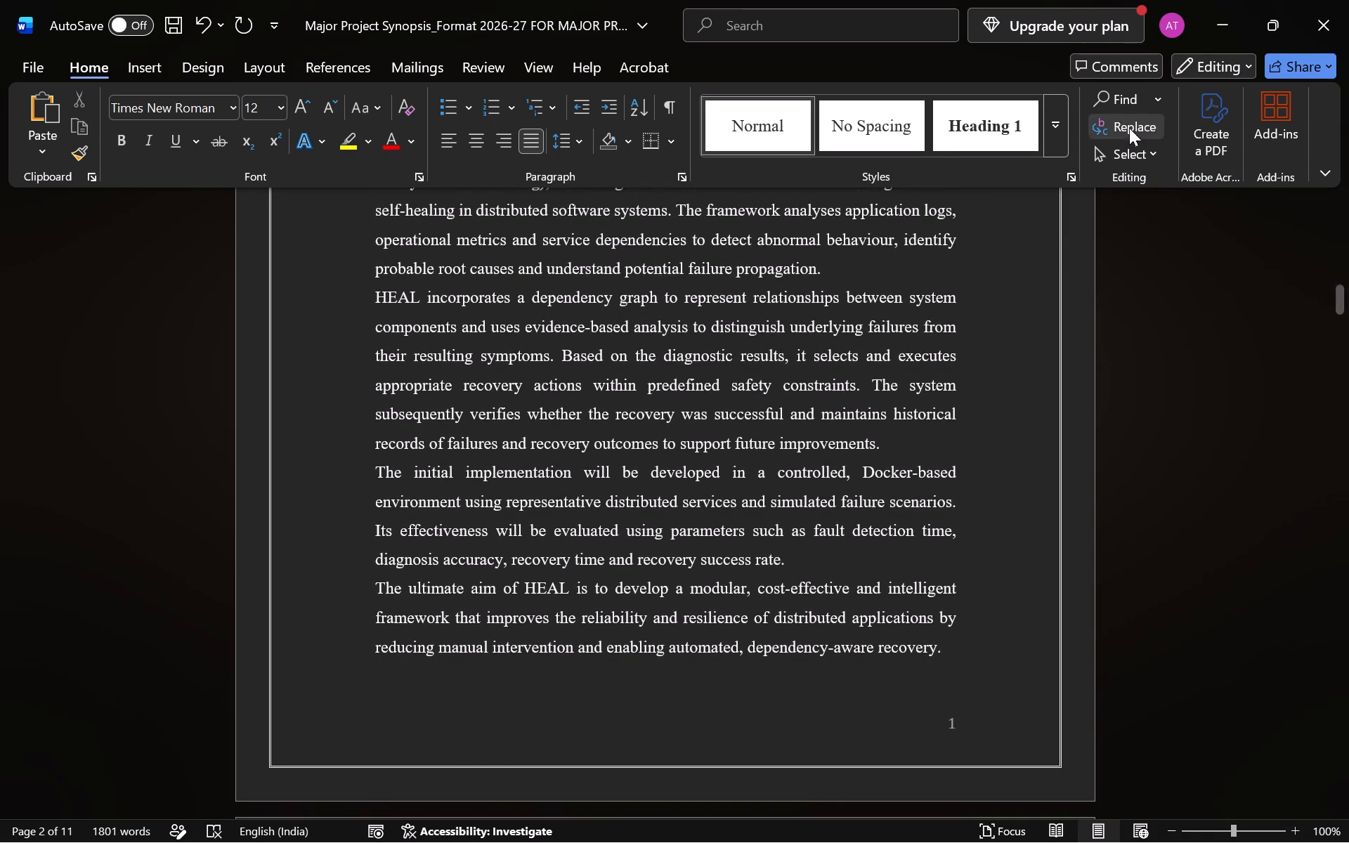
left_click(1147, 103)
left_click(1177, 294)
left_click(1130, 125)
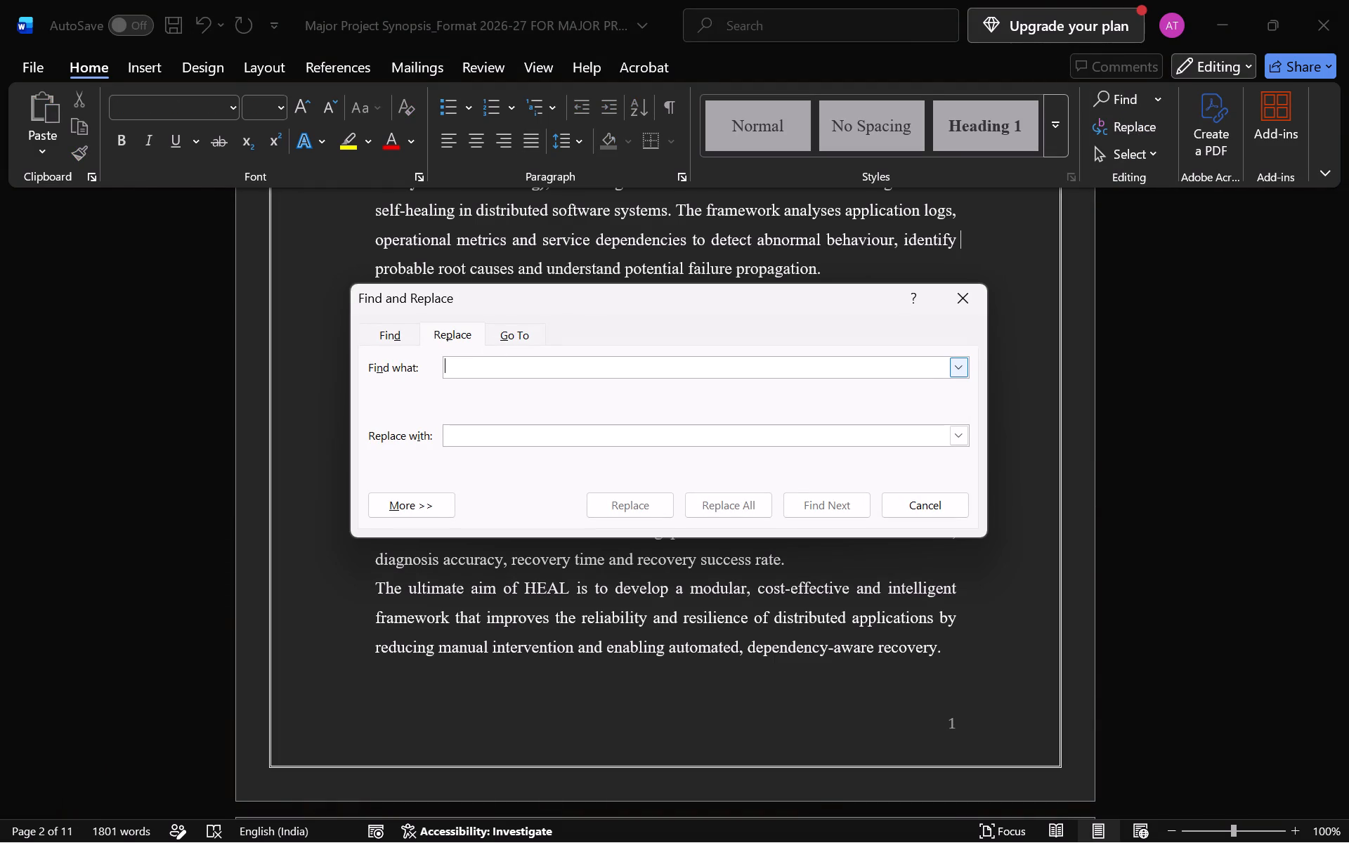
type("HEAL")
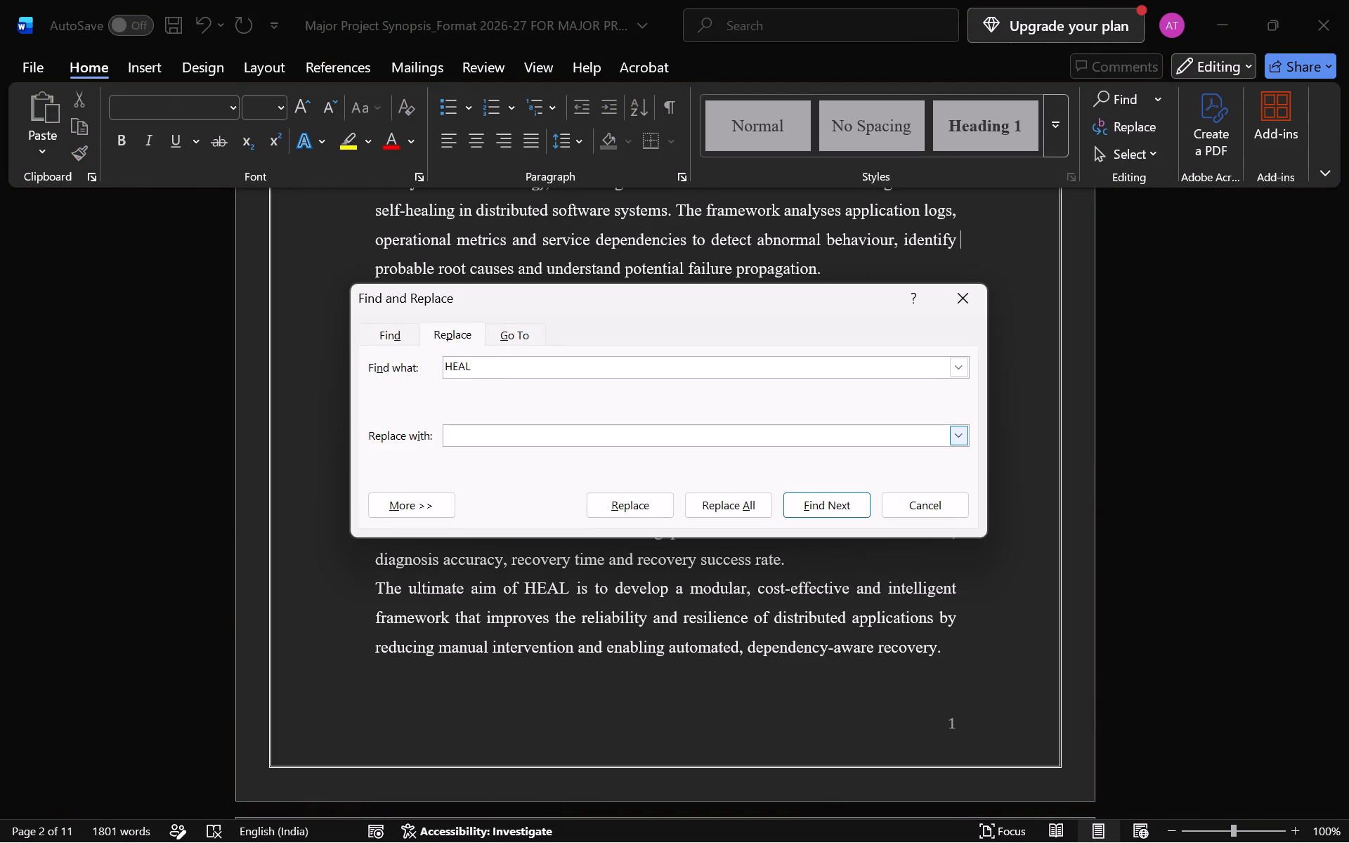
left_click(469, 436)
type("VIGIL")
left_click(705, 509)
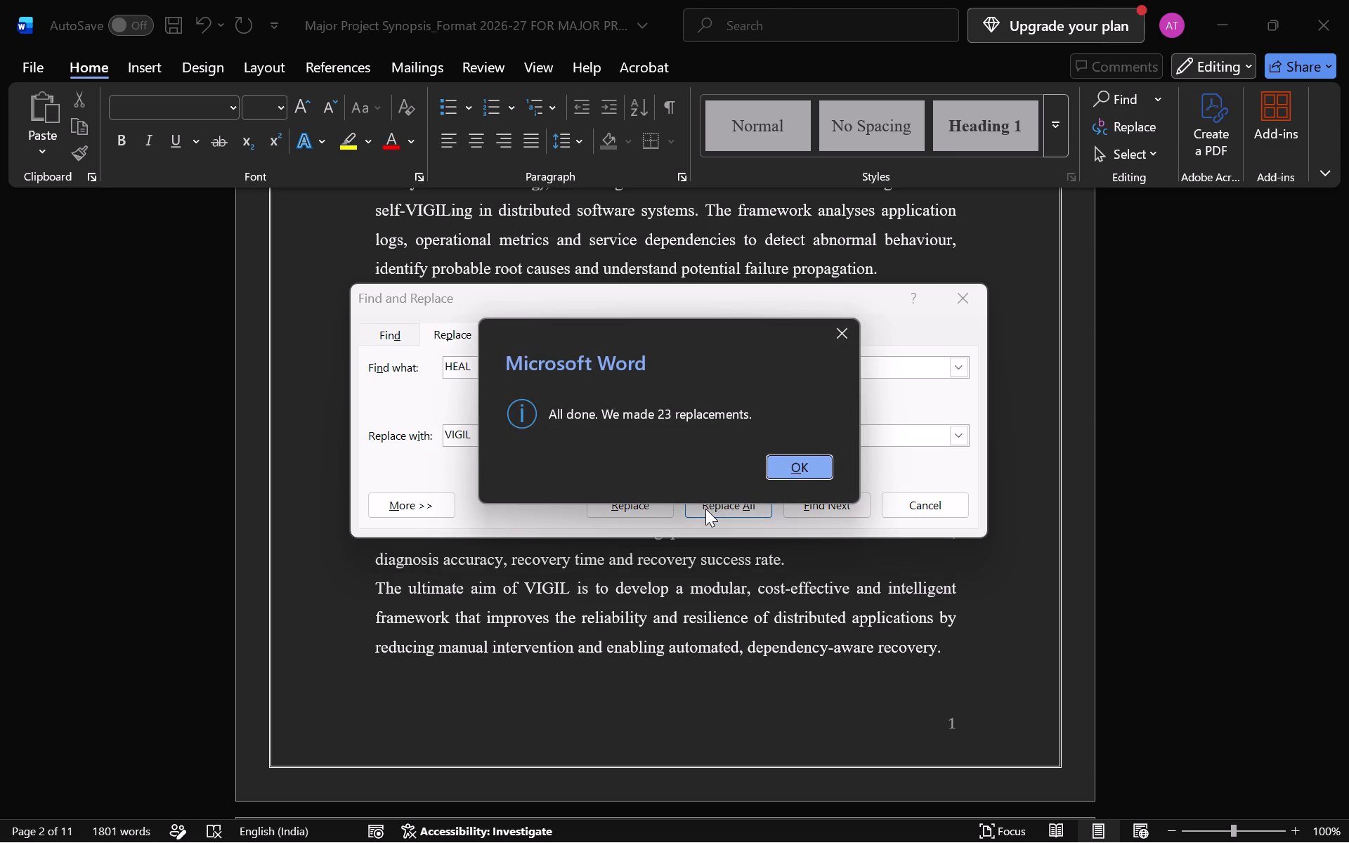
left_click(790, 466)
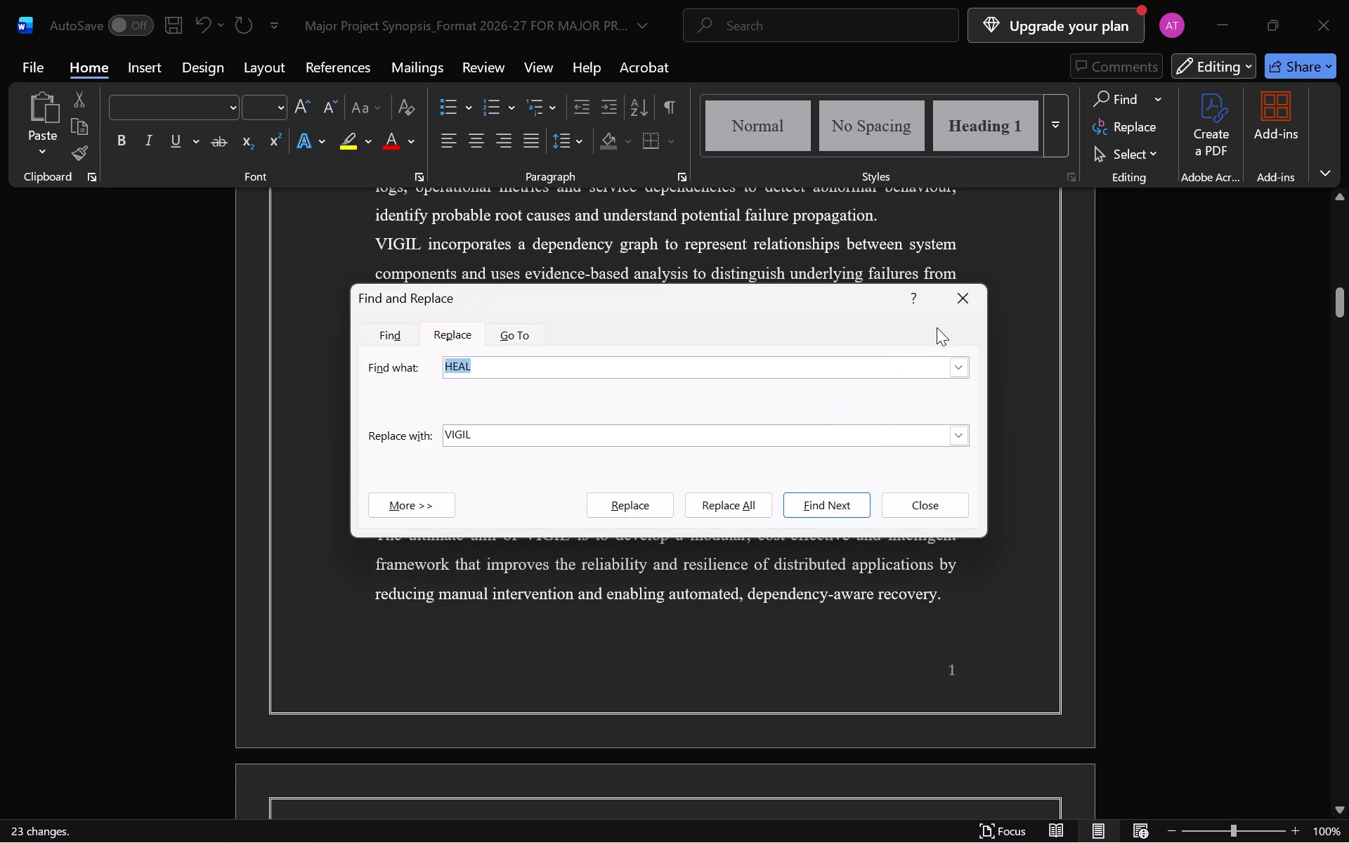
left_click(973, 287)
Correct "self-VIGILing" in the Introduction's third paragraph to "self-healing".
scroll(816, 386, "up", 1)
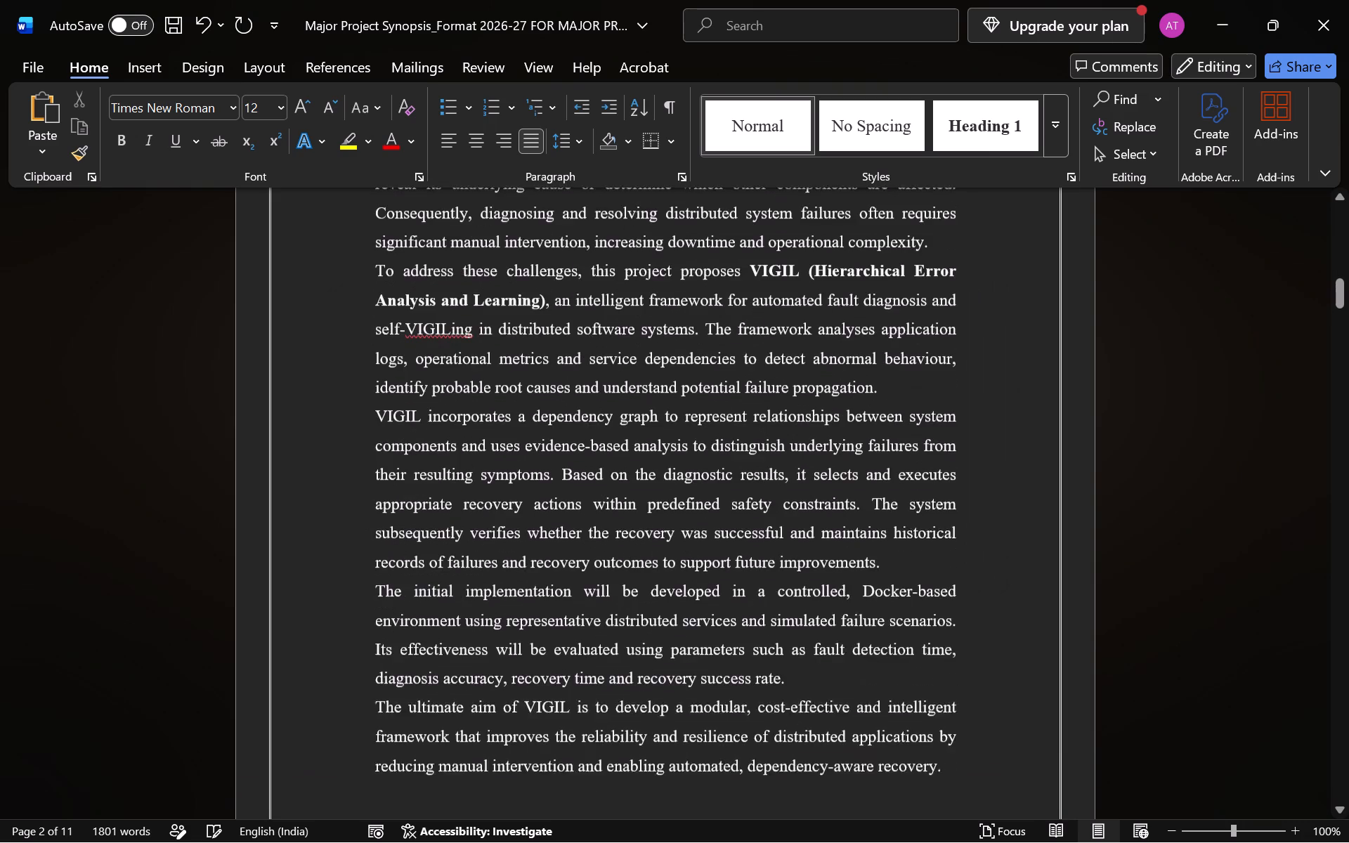
scroll(816, 386, "up", 1)
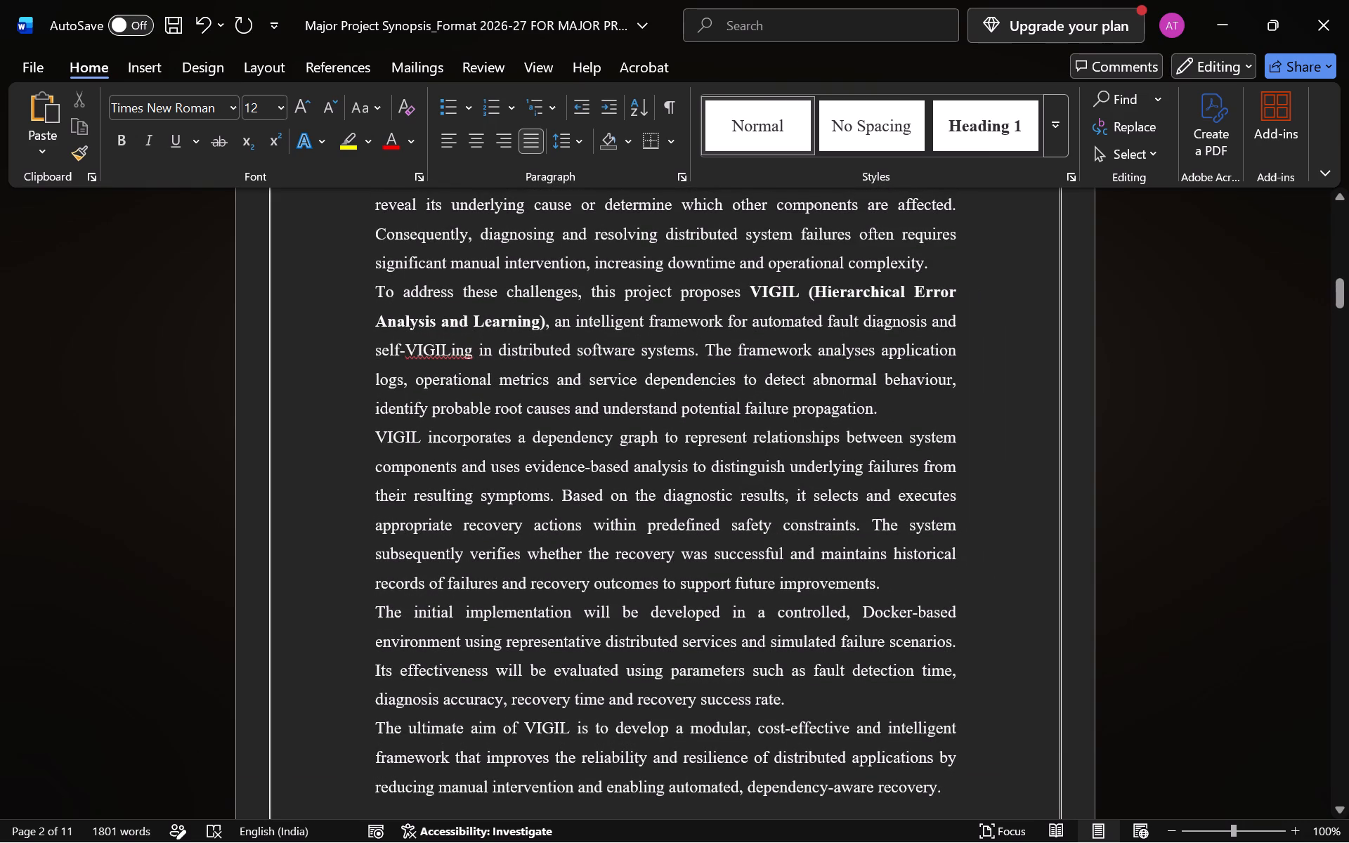
left_click(449, 351)
key("BackSpace")
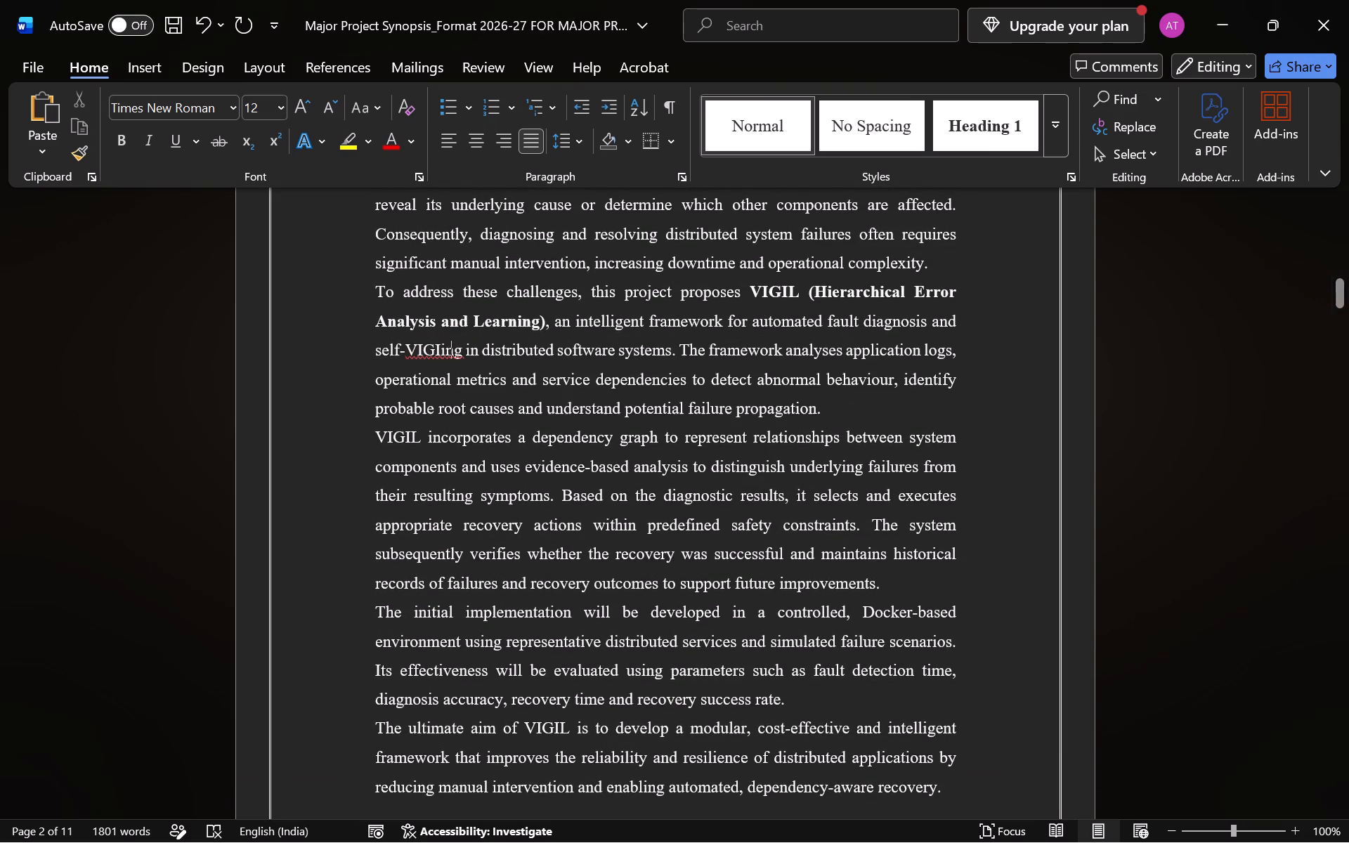
key("BackSpace")
key("BackSpace")
key("BackSpace")
key("BackSpace")
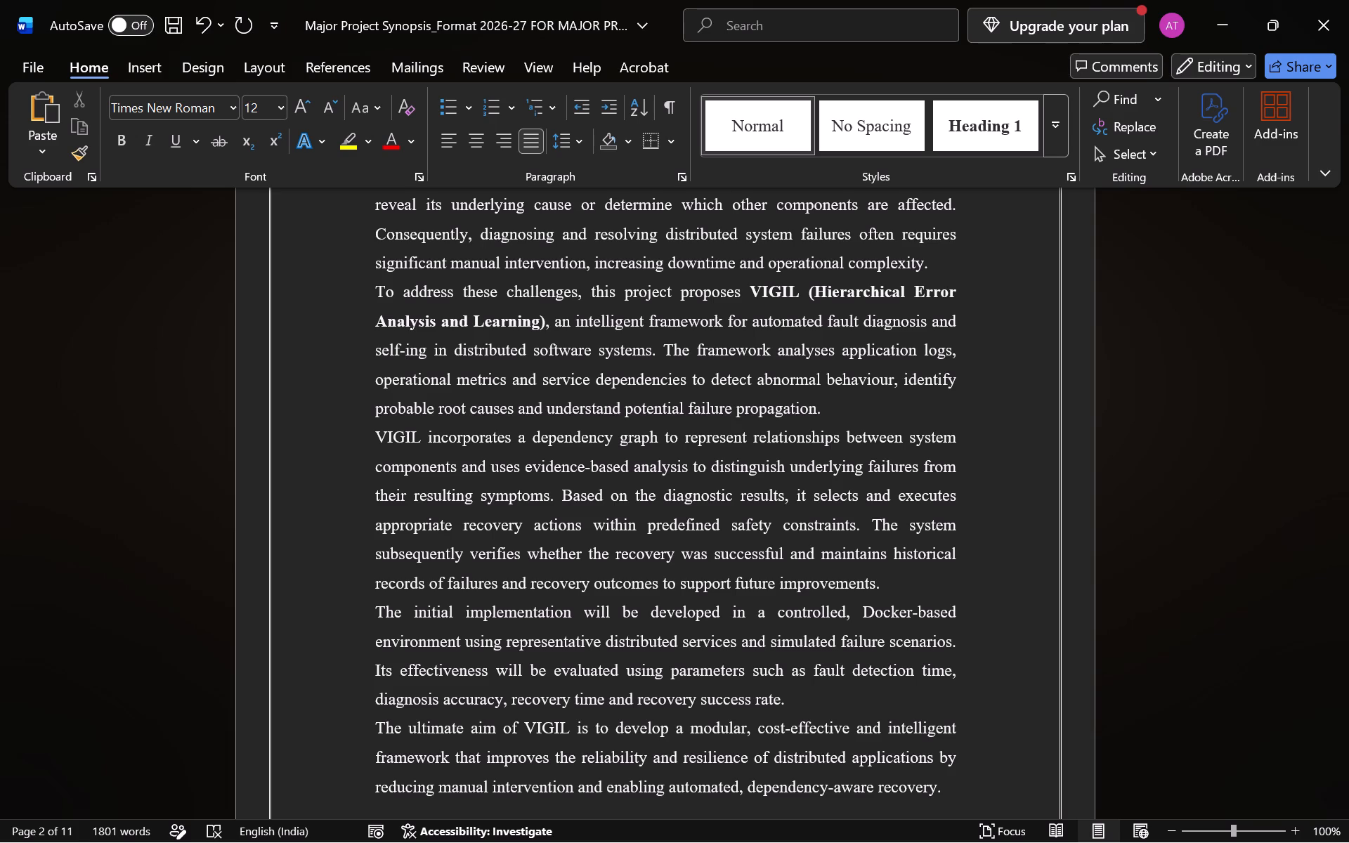
type("heal")
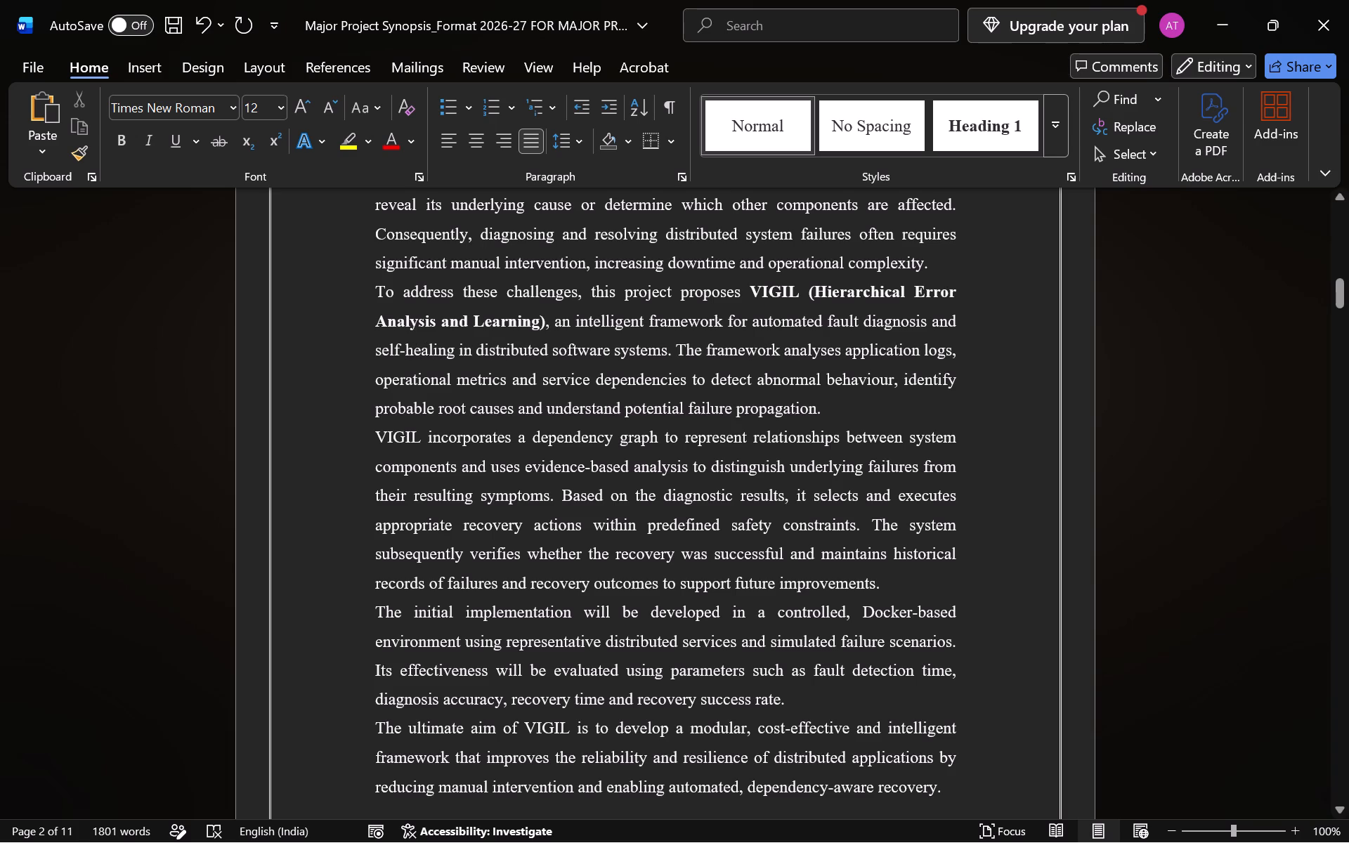
Proofread the Introduction page from its heading to the footer, checking the text for wrongly replaced words.
scroll(634, 331, "up", 4)
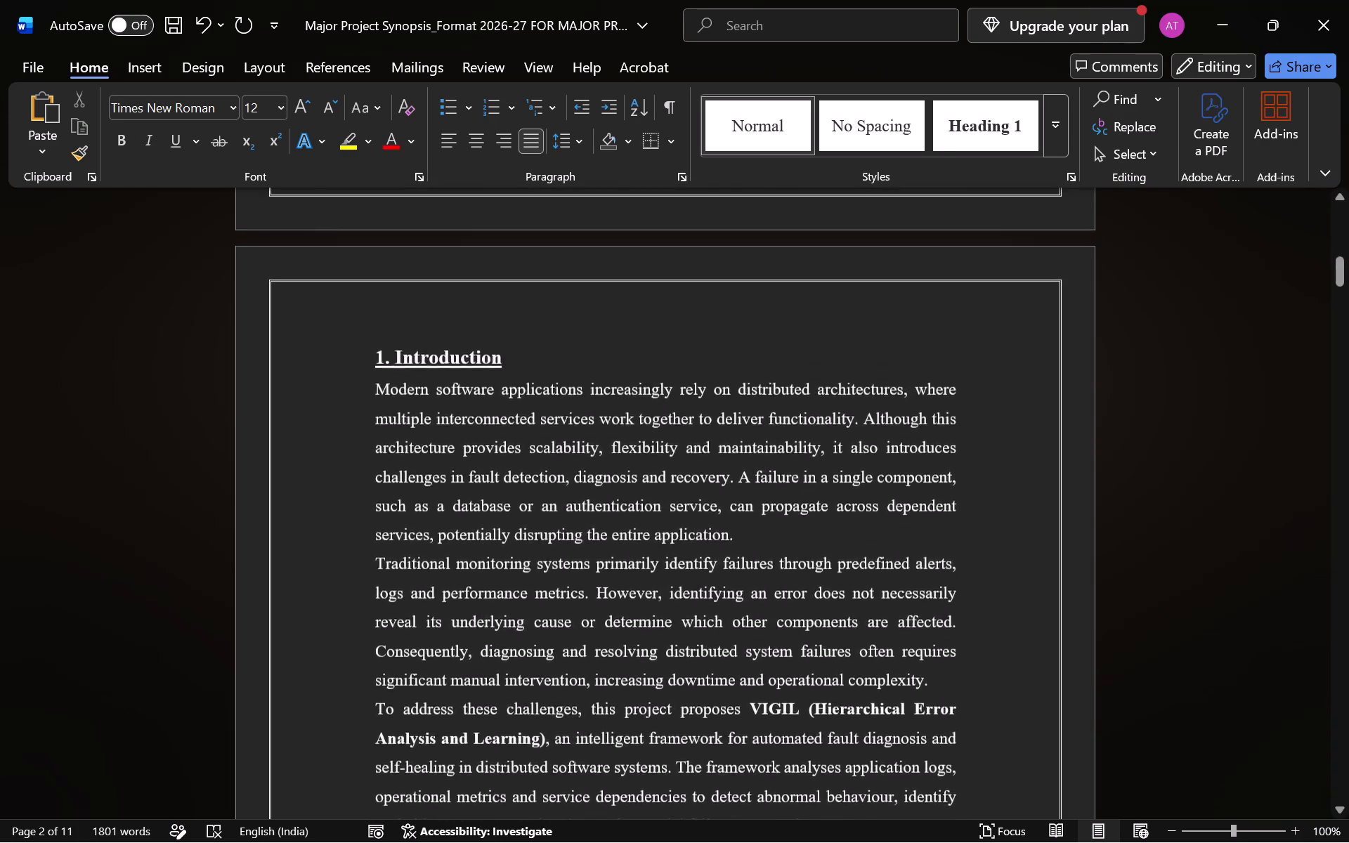
scroll(634, 331, "up", 1)
scroll(634, 331, "down", 2)
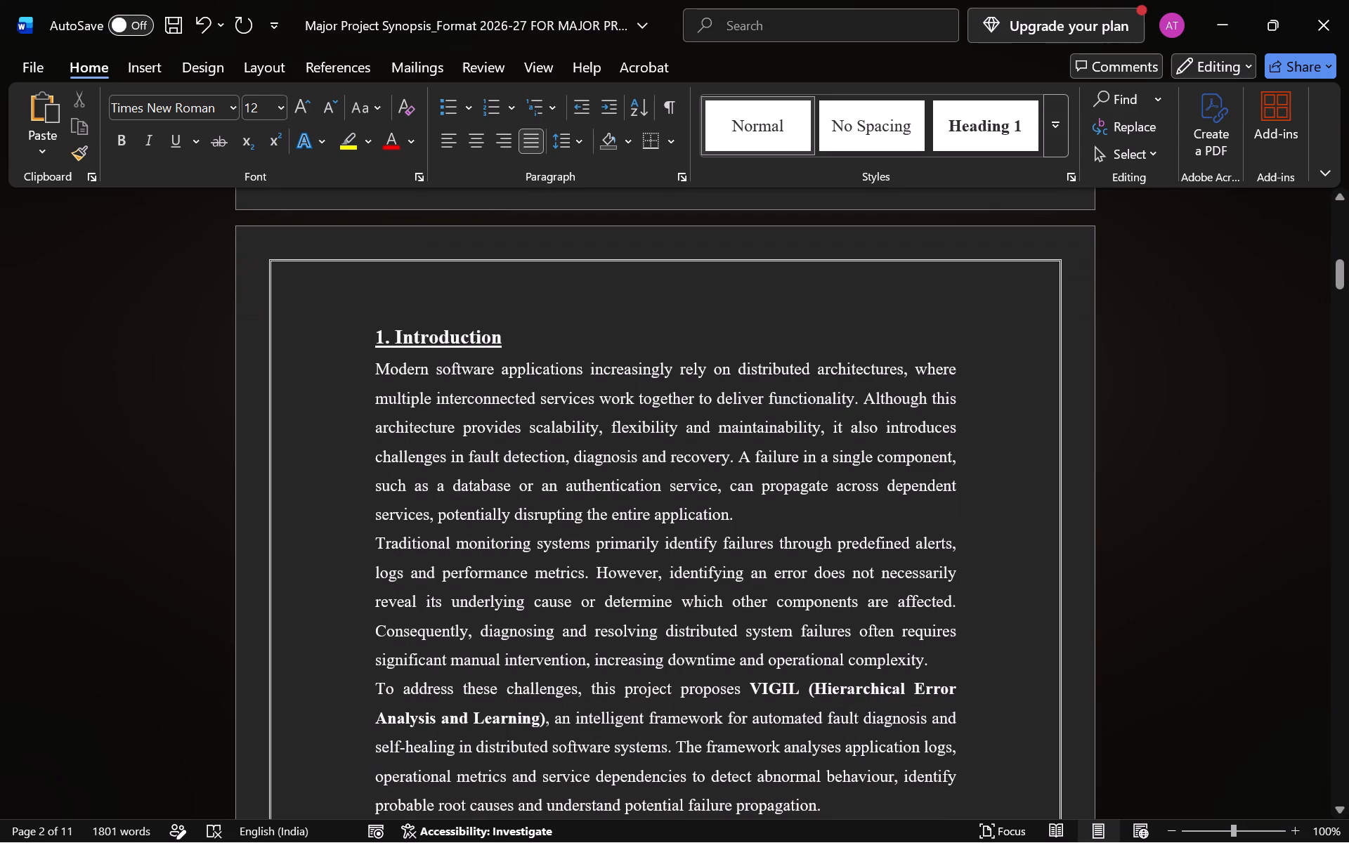
scroll(736, 504, "down", 1)
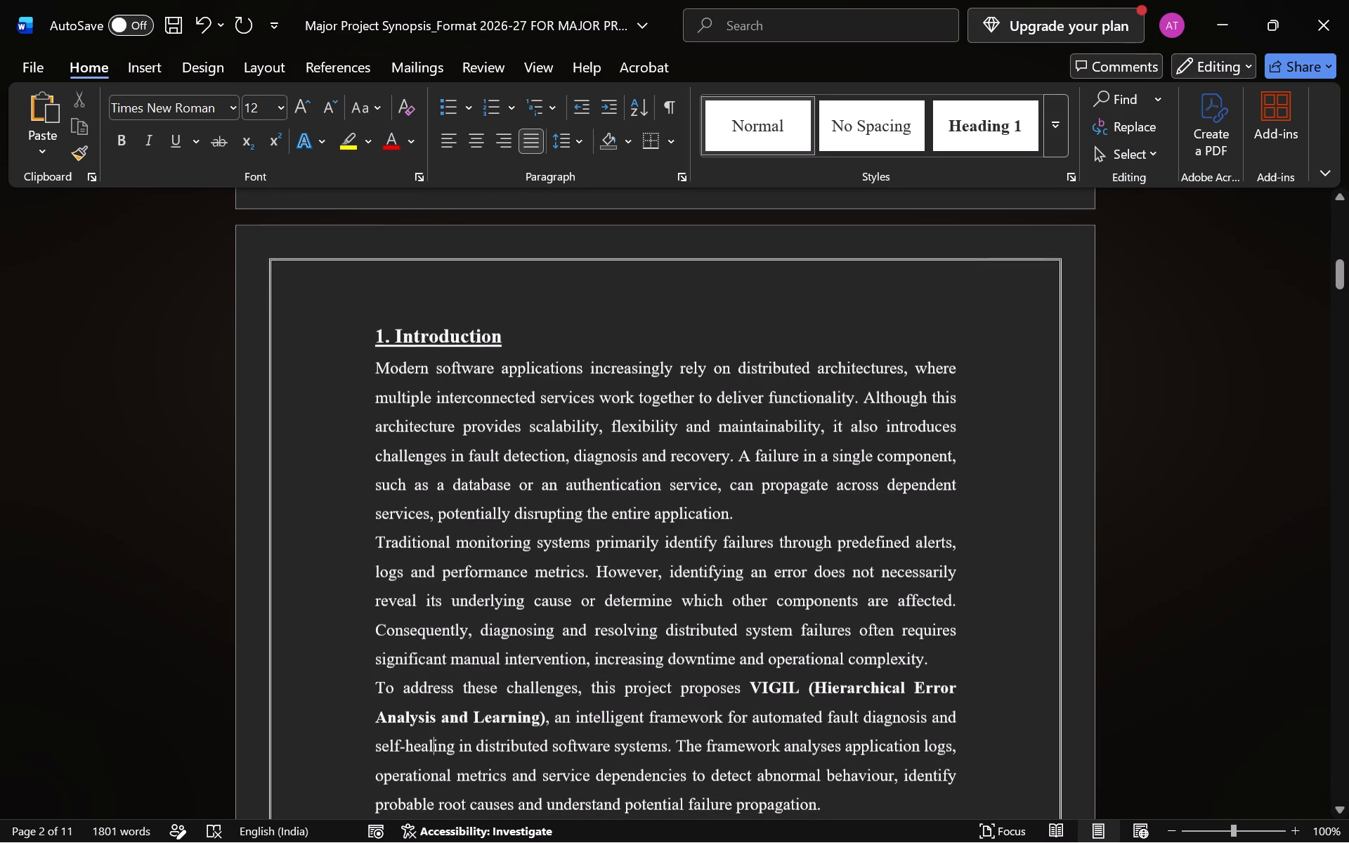
scroll(736, 504, "down", 1)
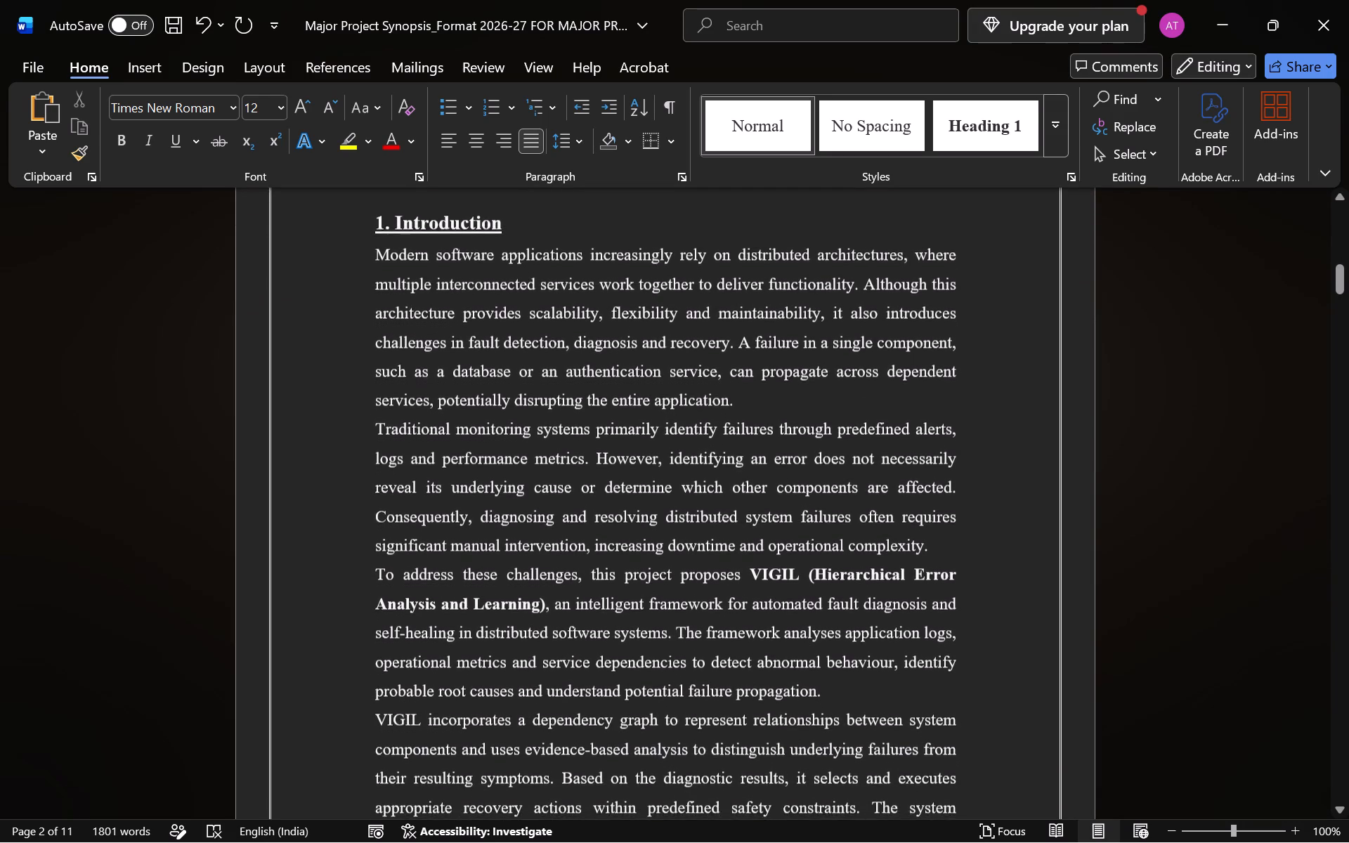
scroll(736, 504, "down", 2)
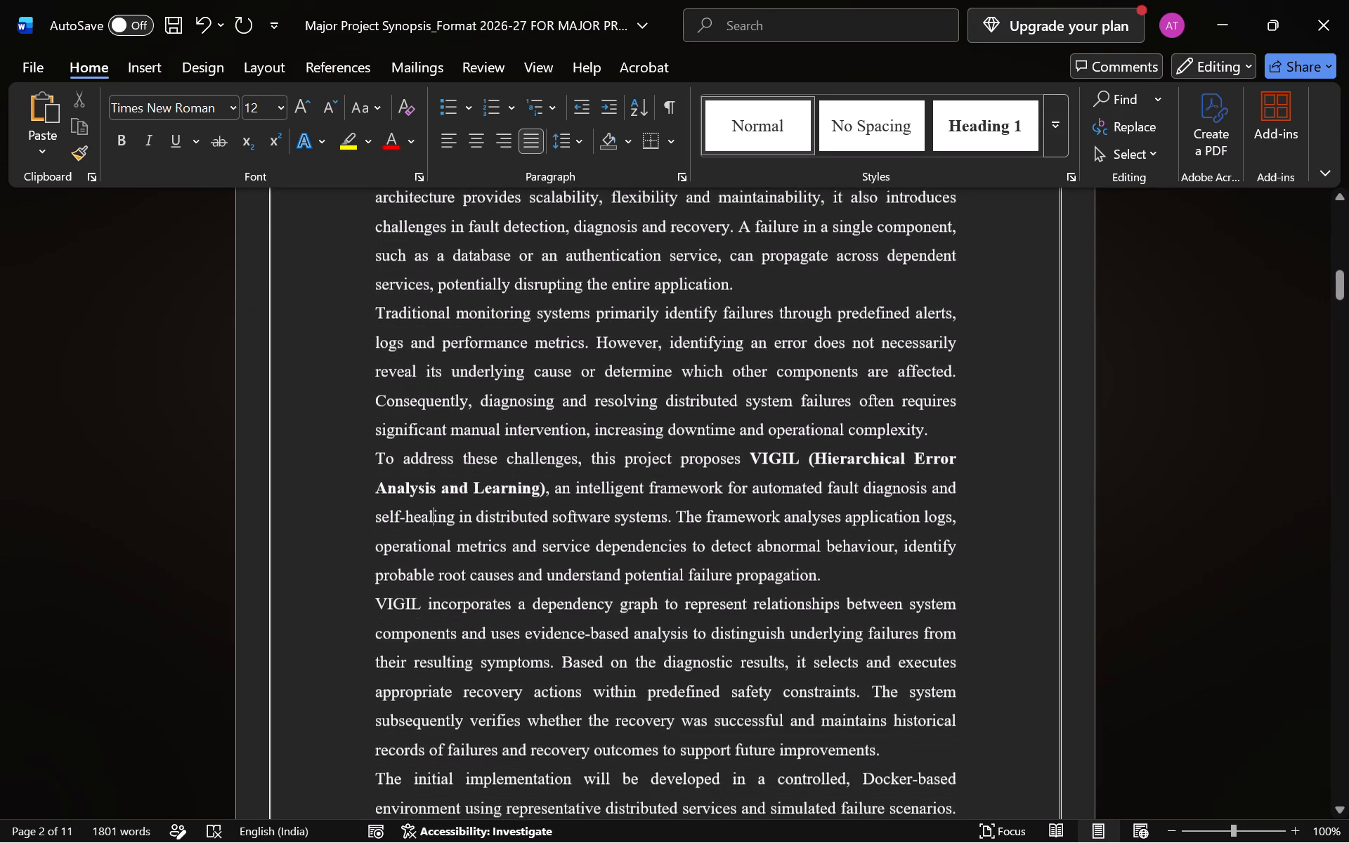
scroll(736, 504, "down", 2)
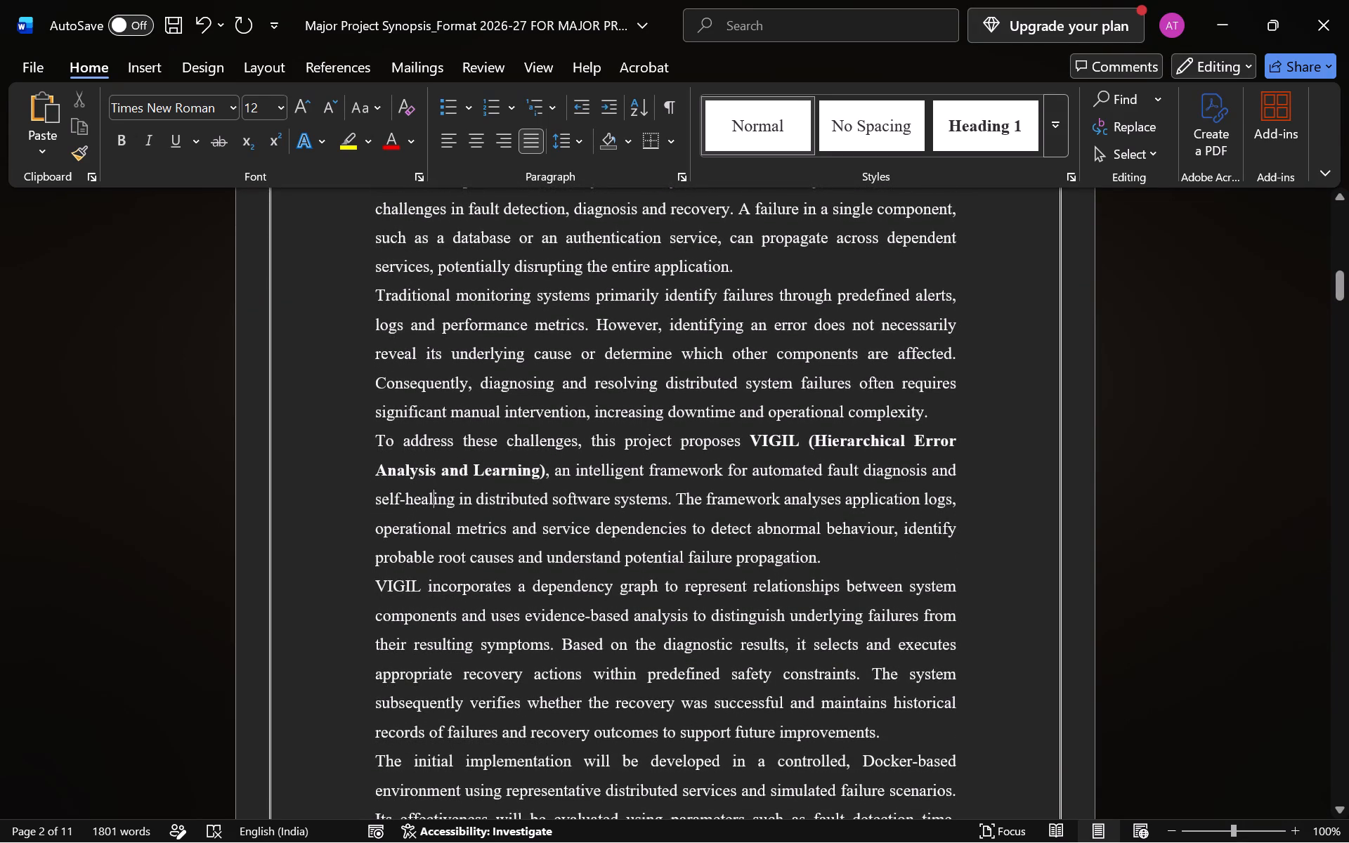
scroll(736, 504, "down", 1)
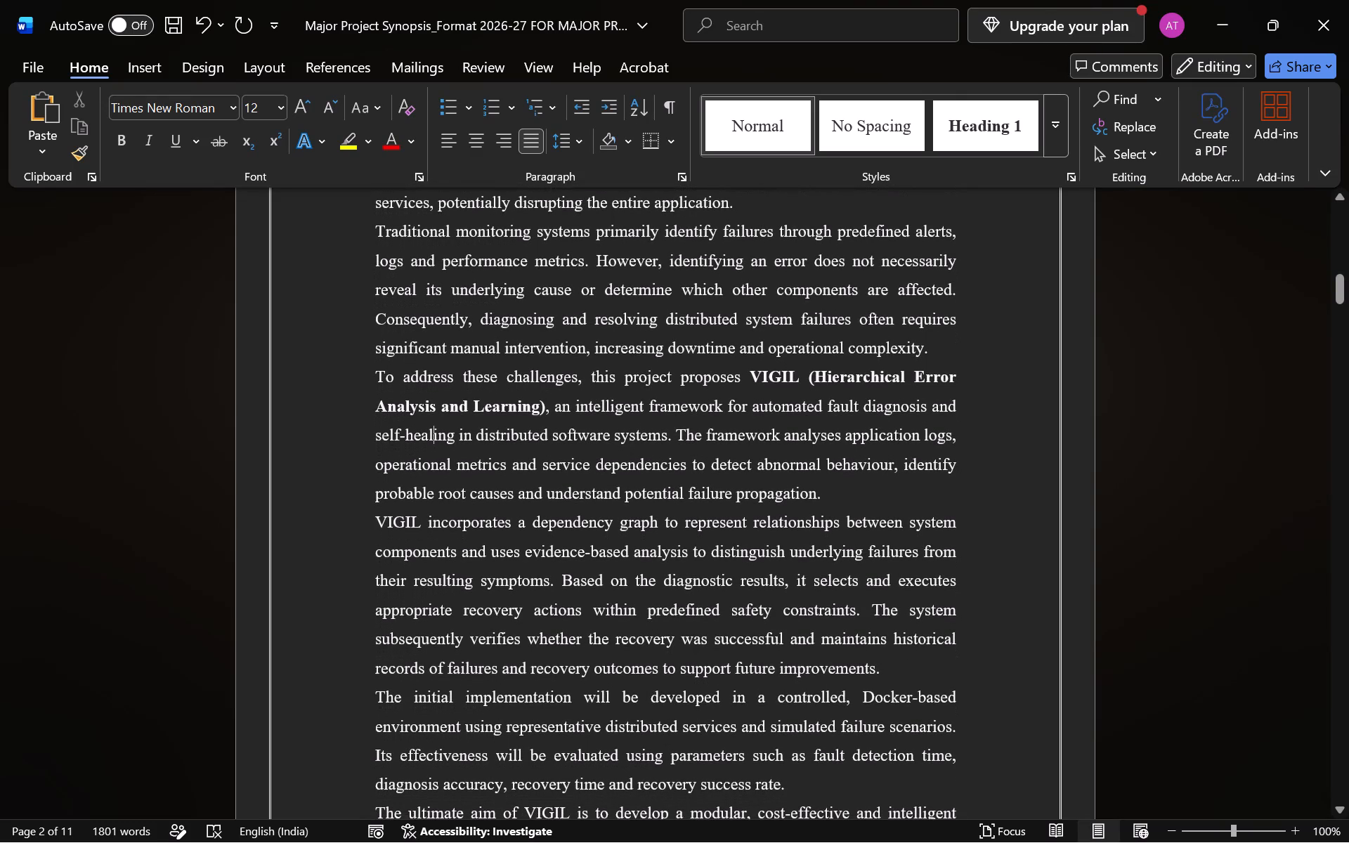
scroll(736, 504, "down", 1)
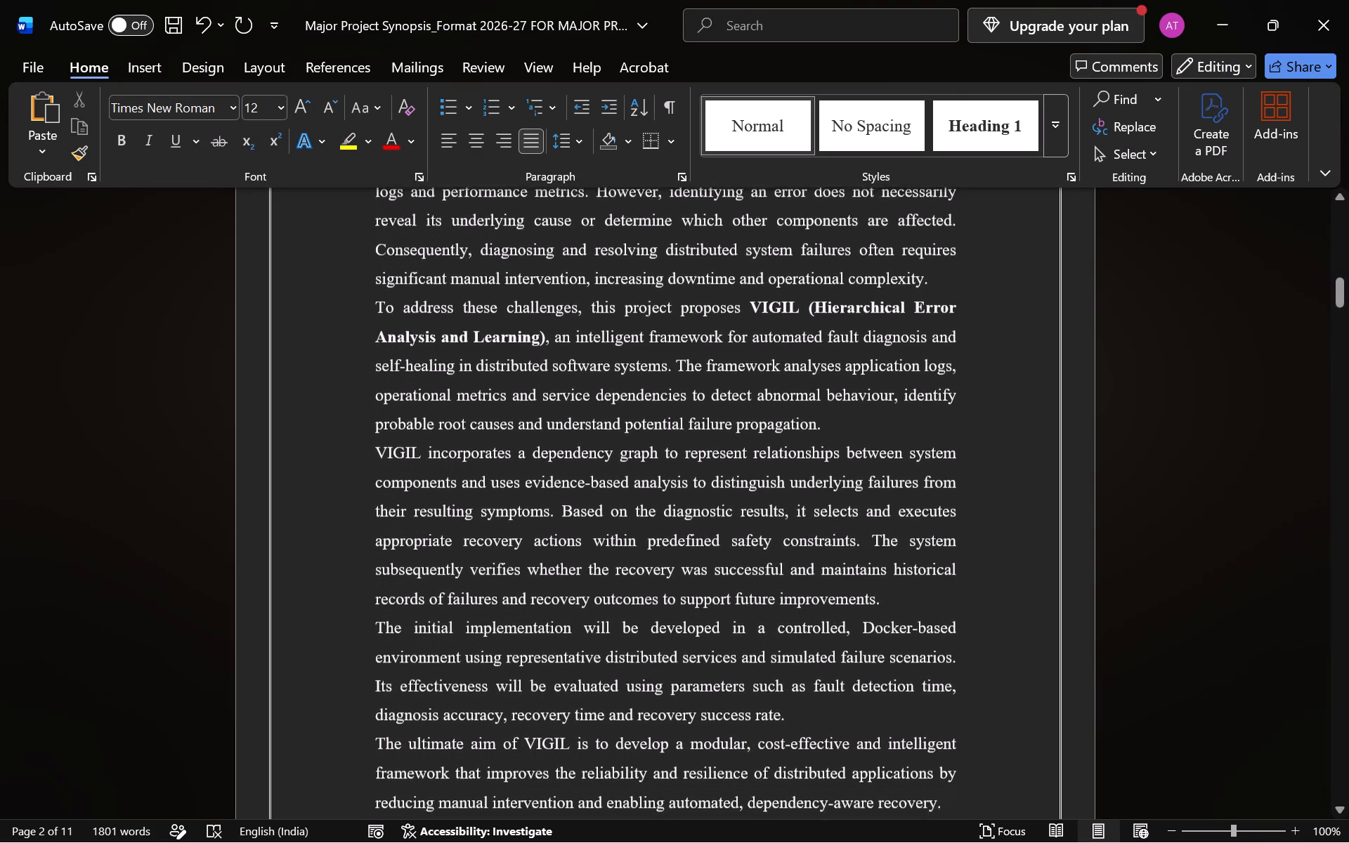
scroll(736, 504, "down", 1)
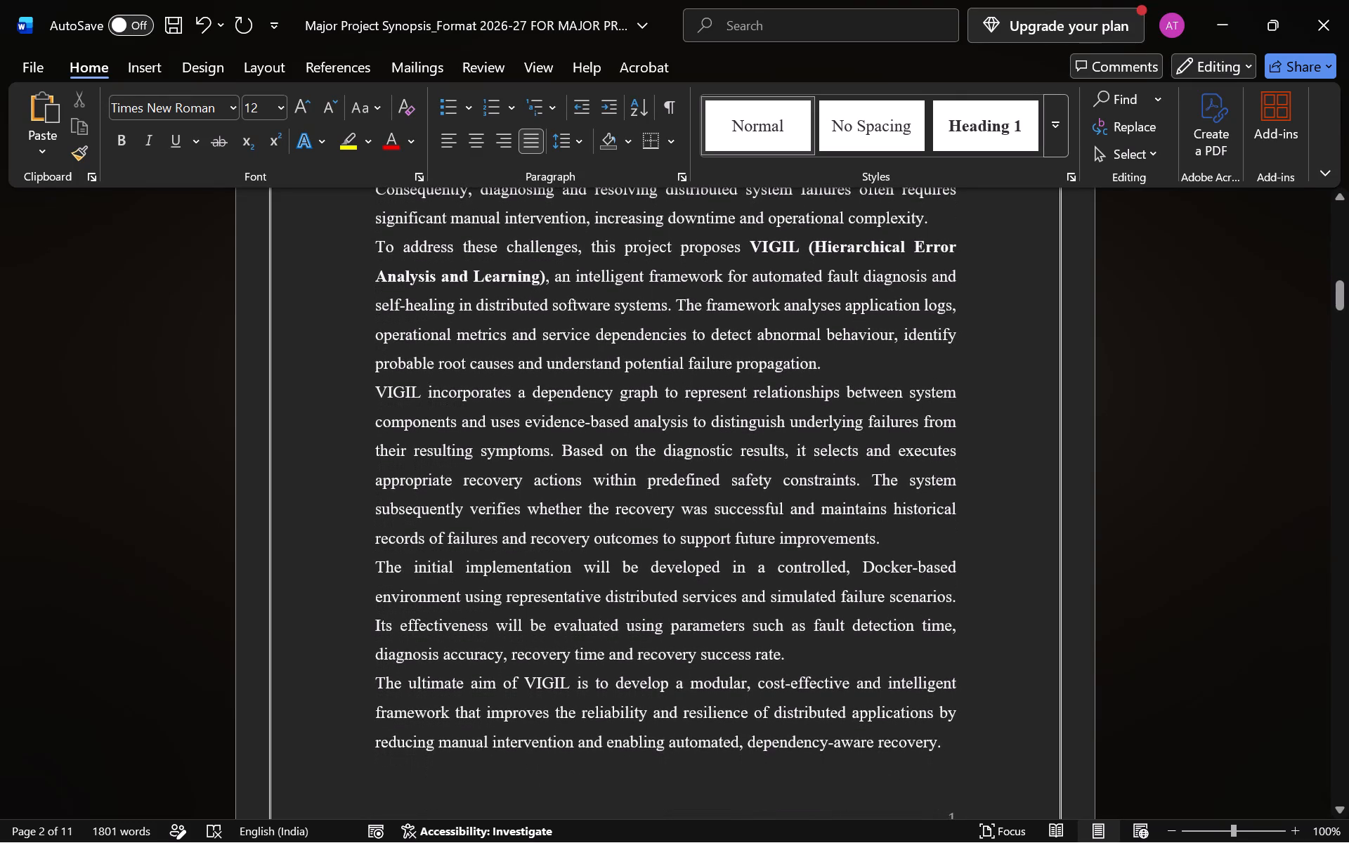
scroll(736, 504, "down", 1)
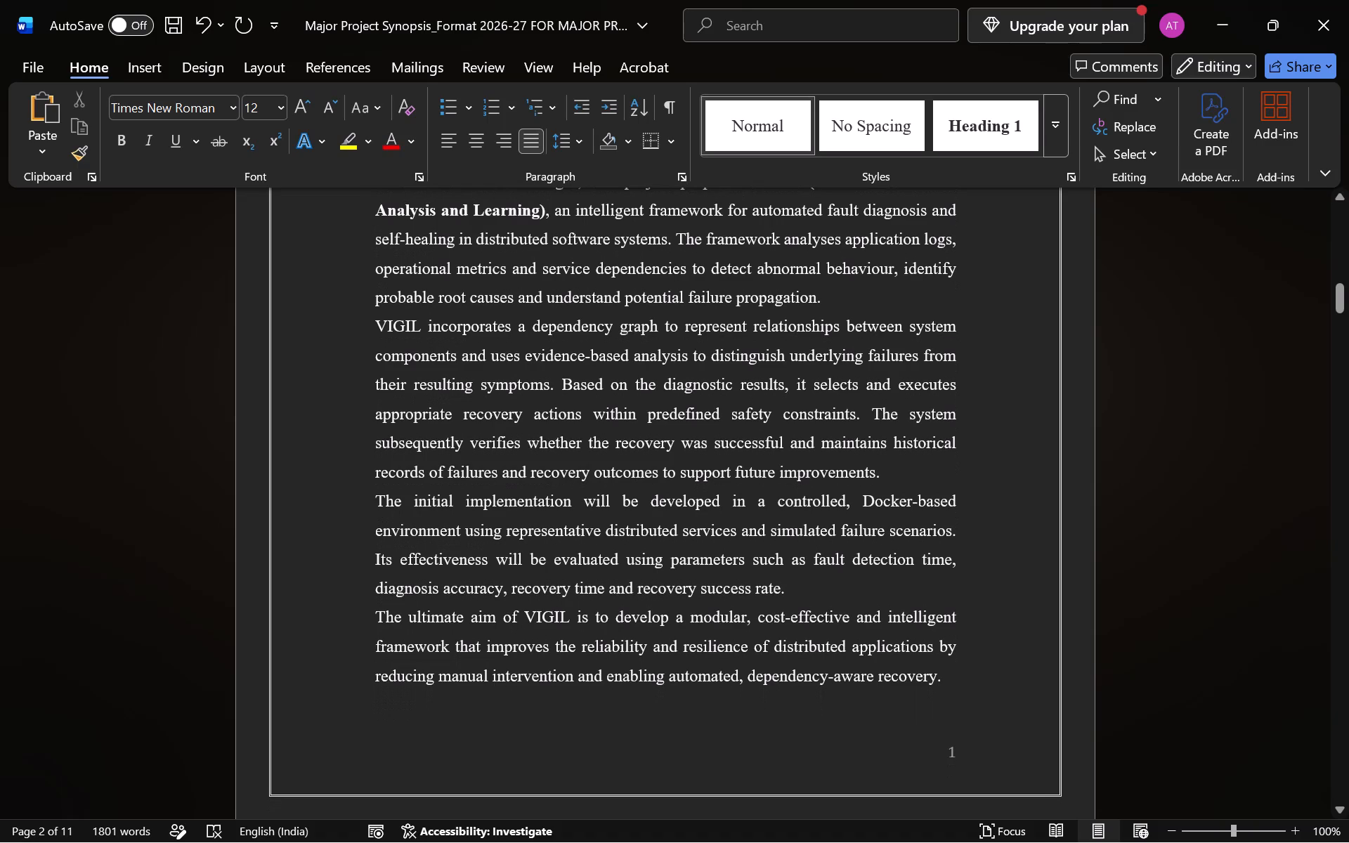
Correct "VIGILth-check" in objective 1, Automated Fault Detection, under Project Objectives to "health-check".
scroll(736, 504, "down", 1)
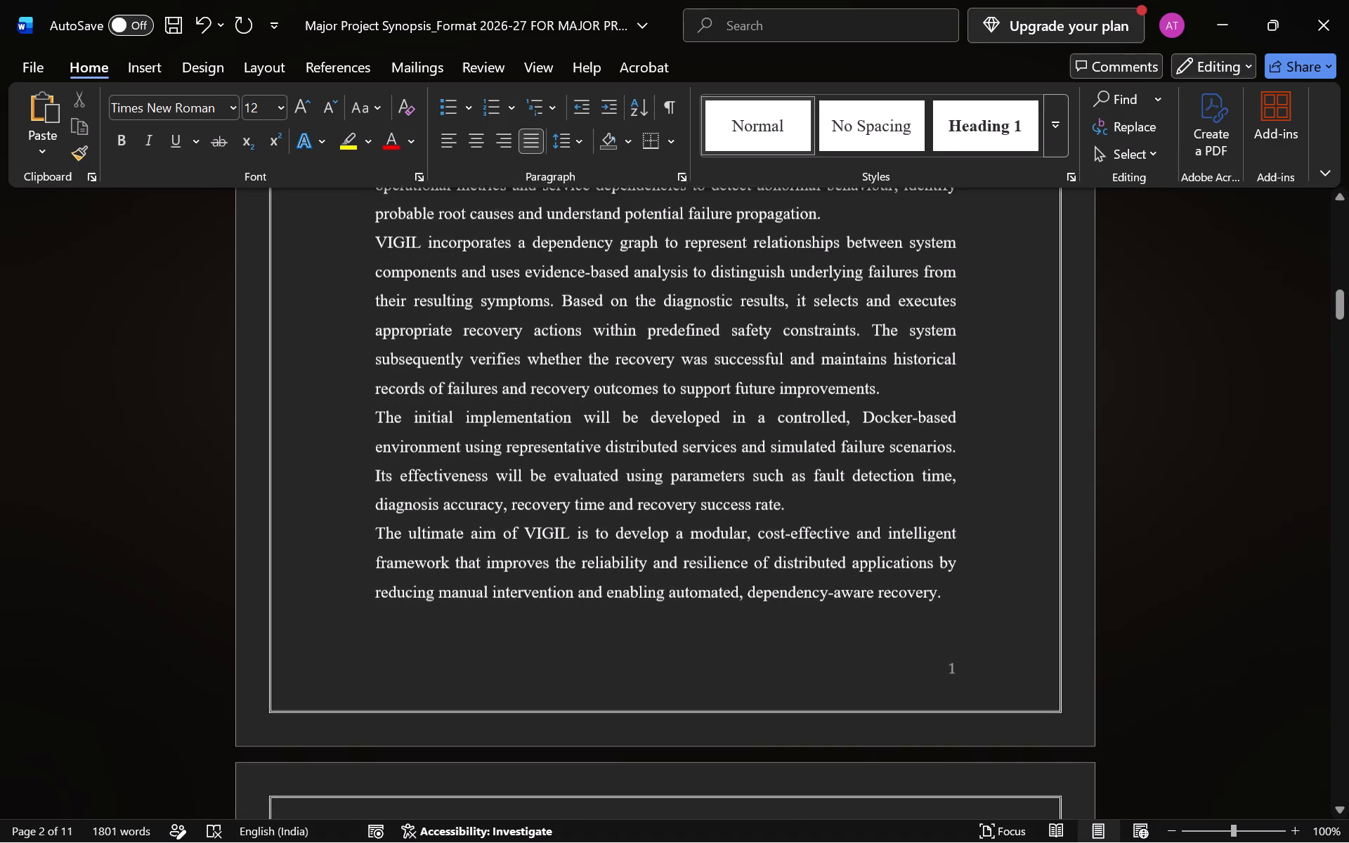
scroll(736, 504, "down", 2)
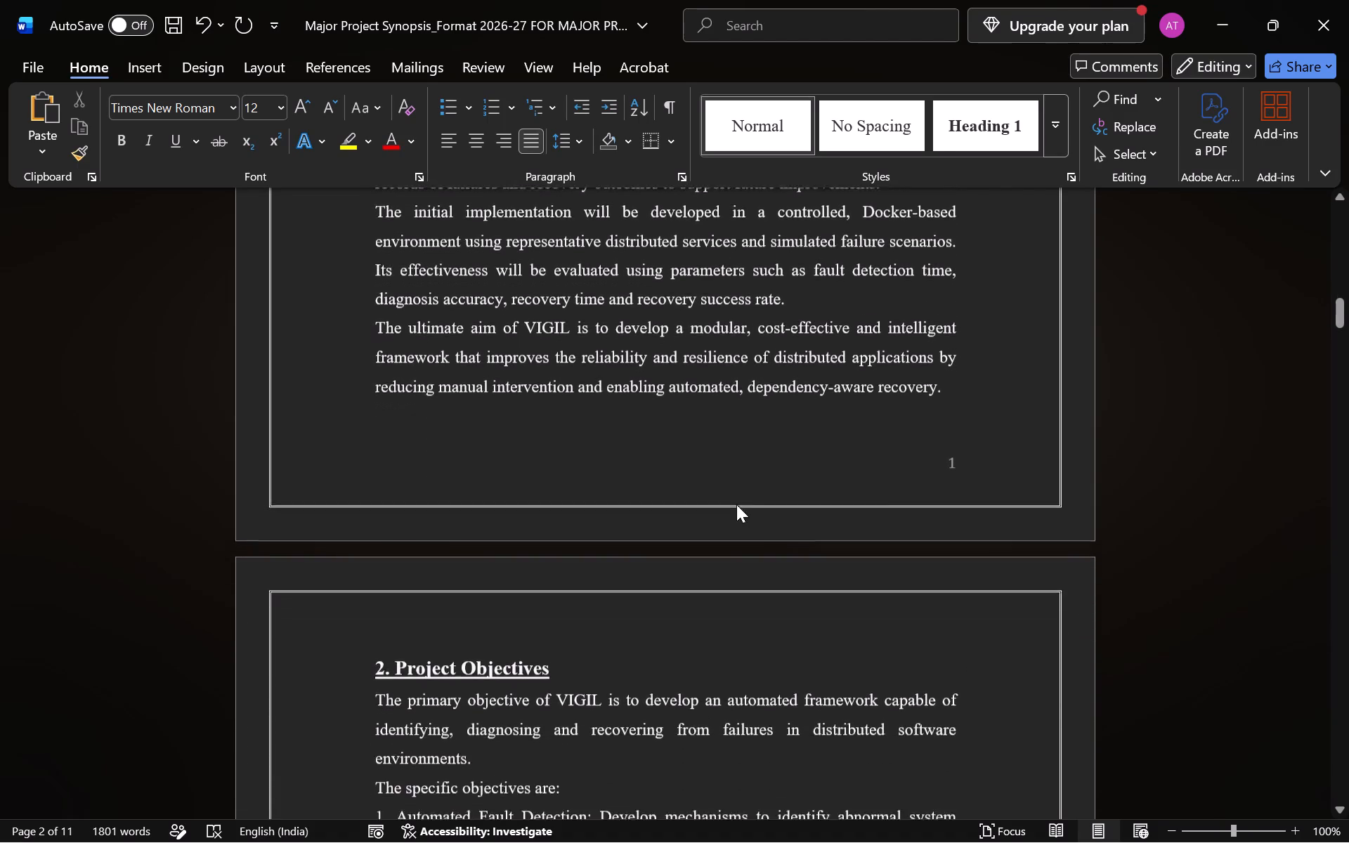
scroll(736, 504, "down", 1)
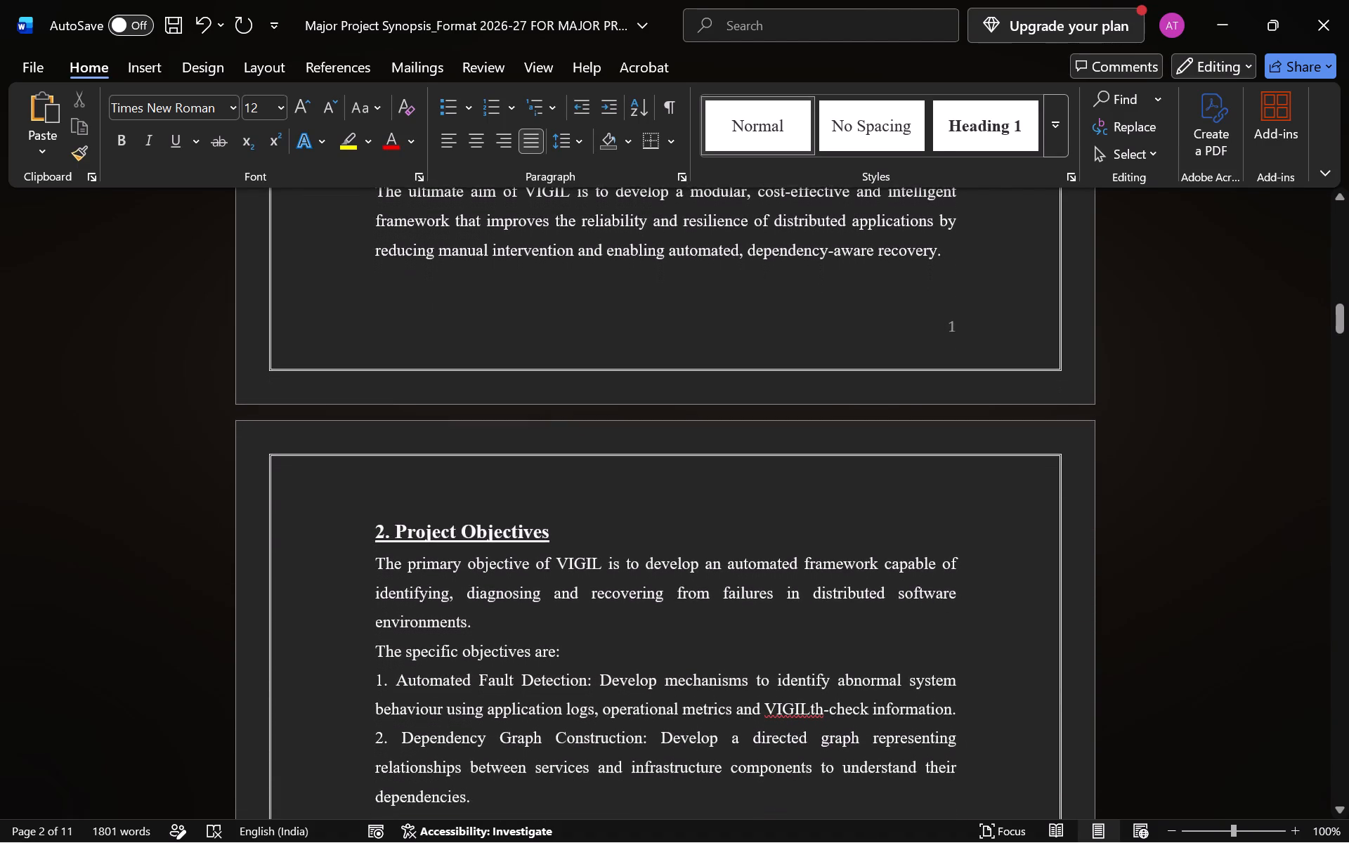
scroll(736, 504, "down", 1)
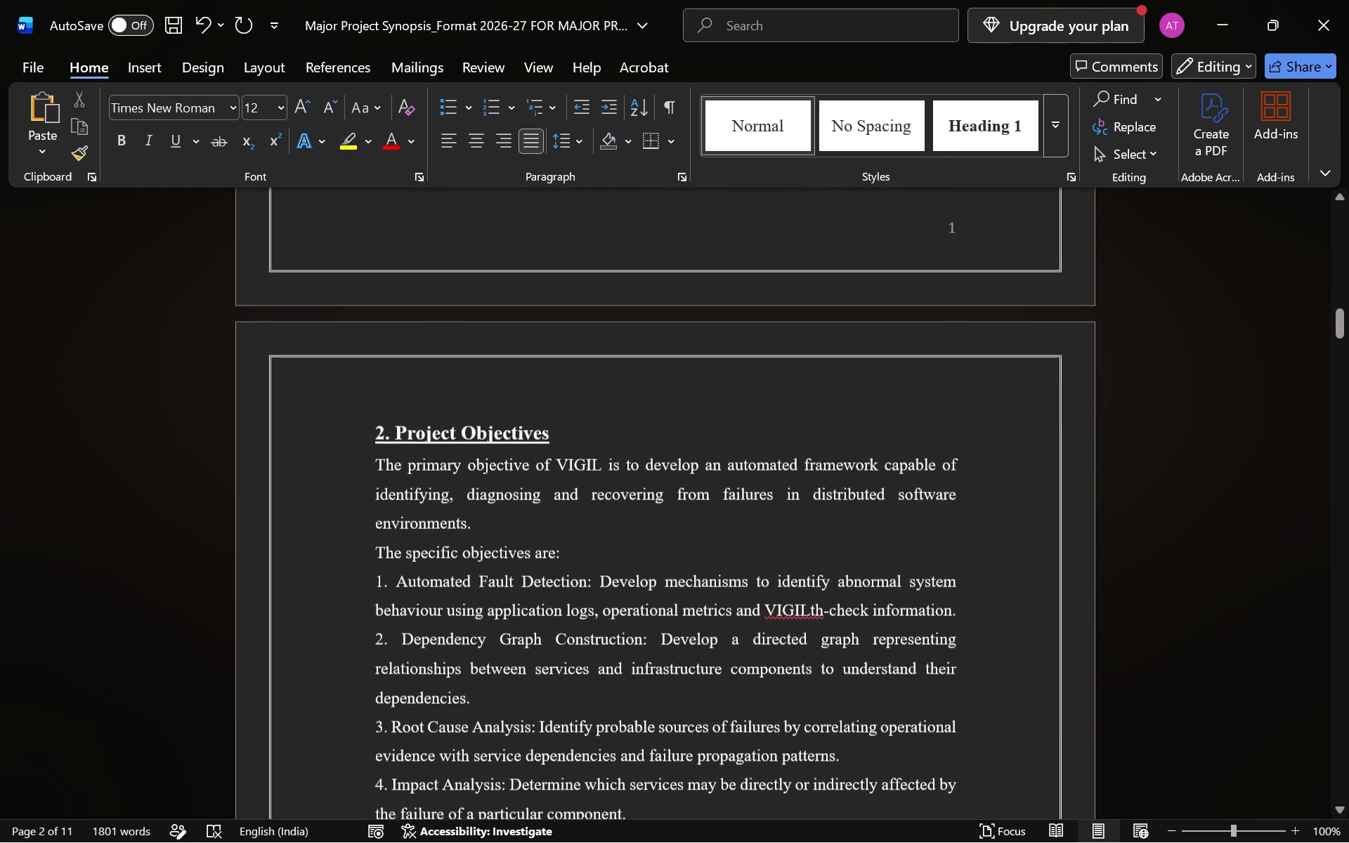
scroll(736, 504, "down", 1)
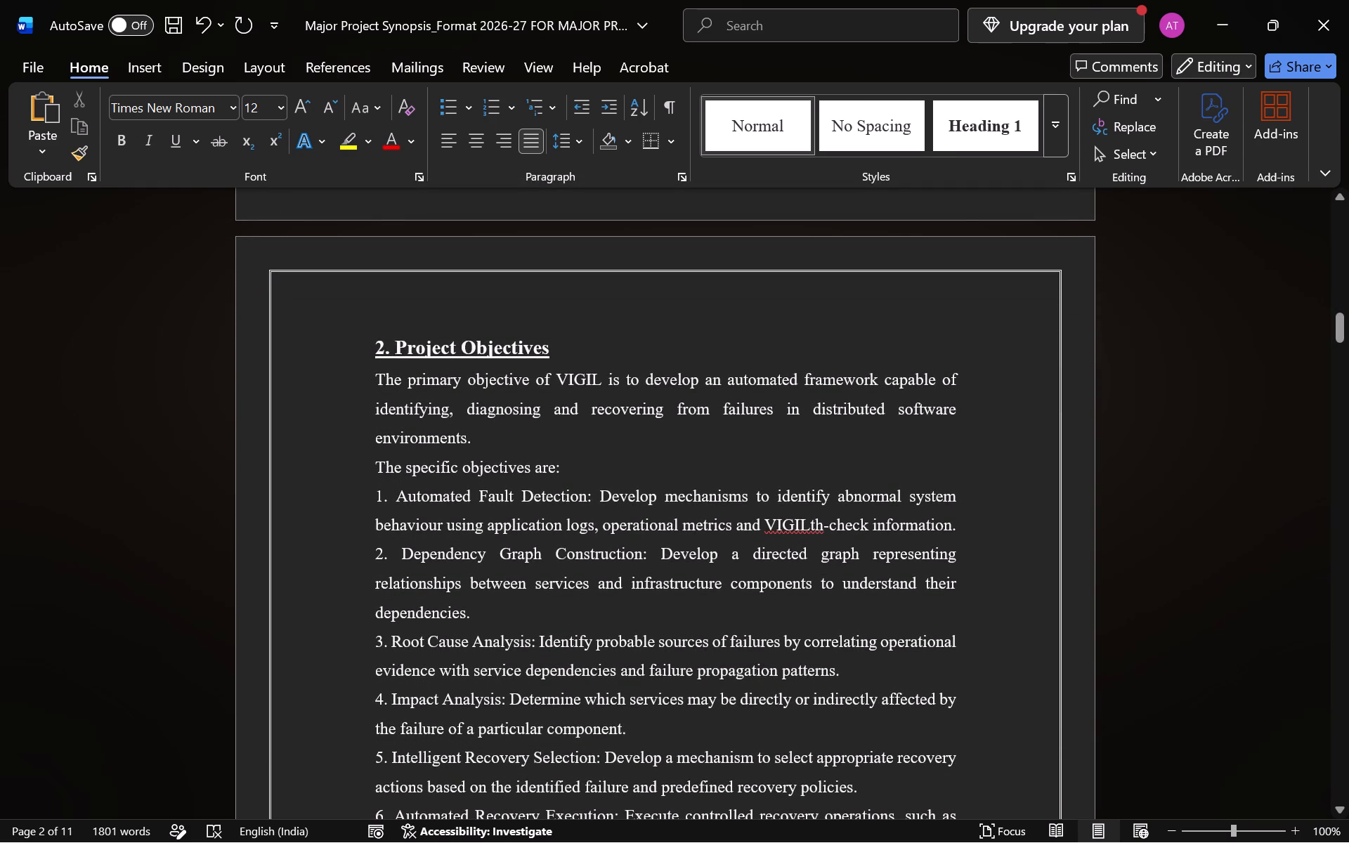
scroll(556, 608, "down", 1)
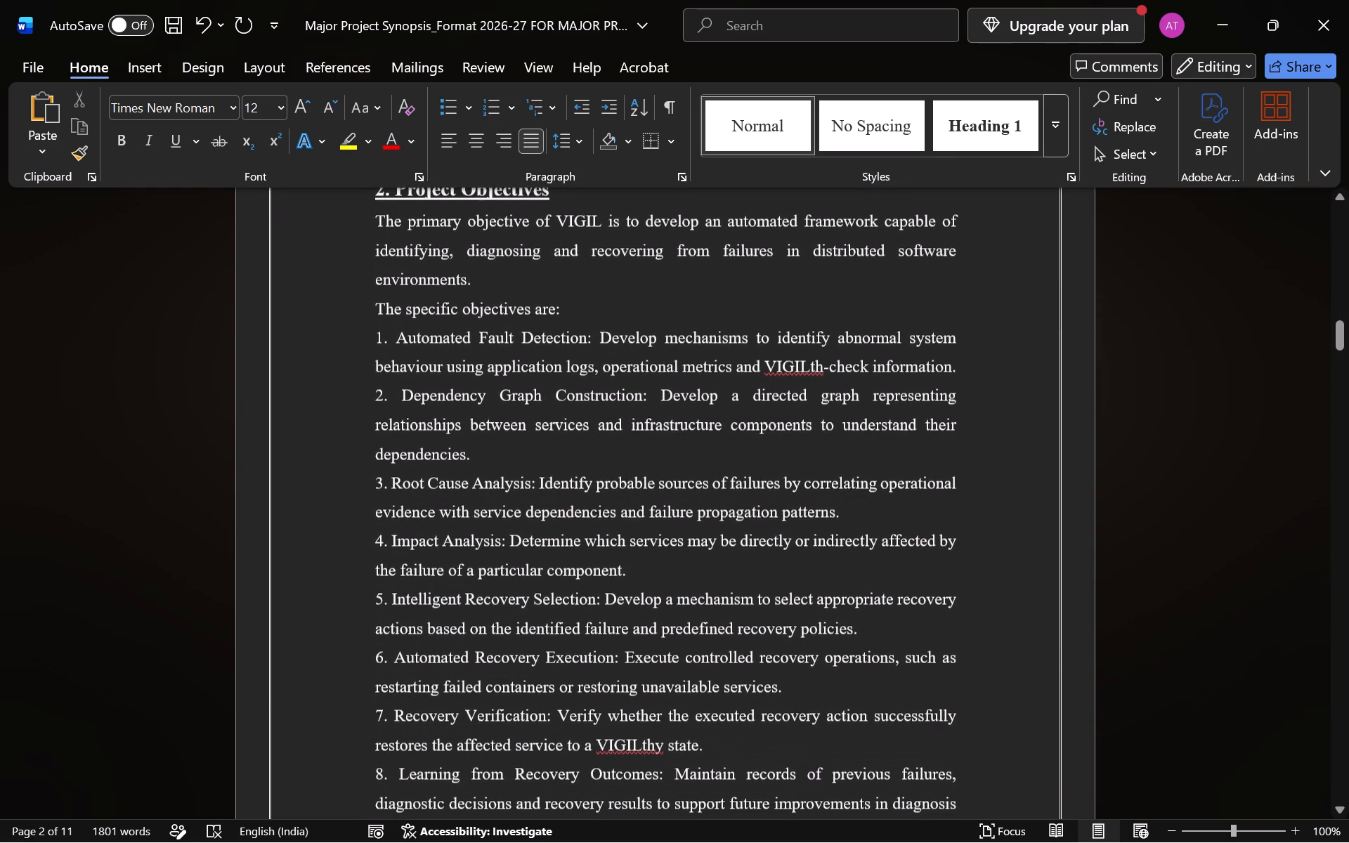
scroll(556, 608, "down", 1)
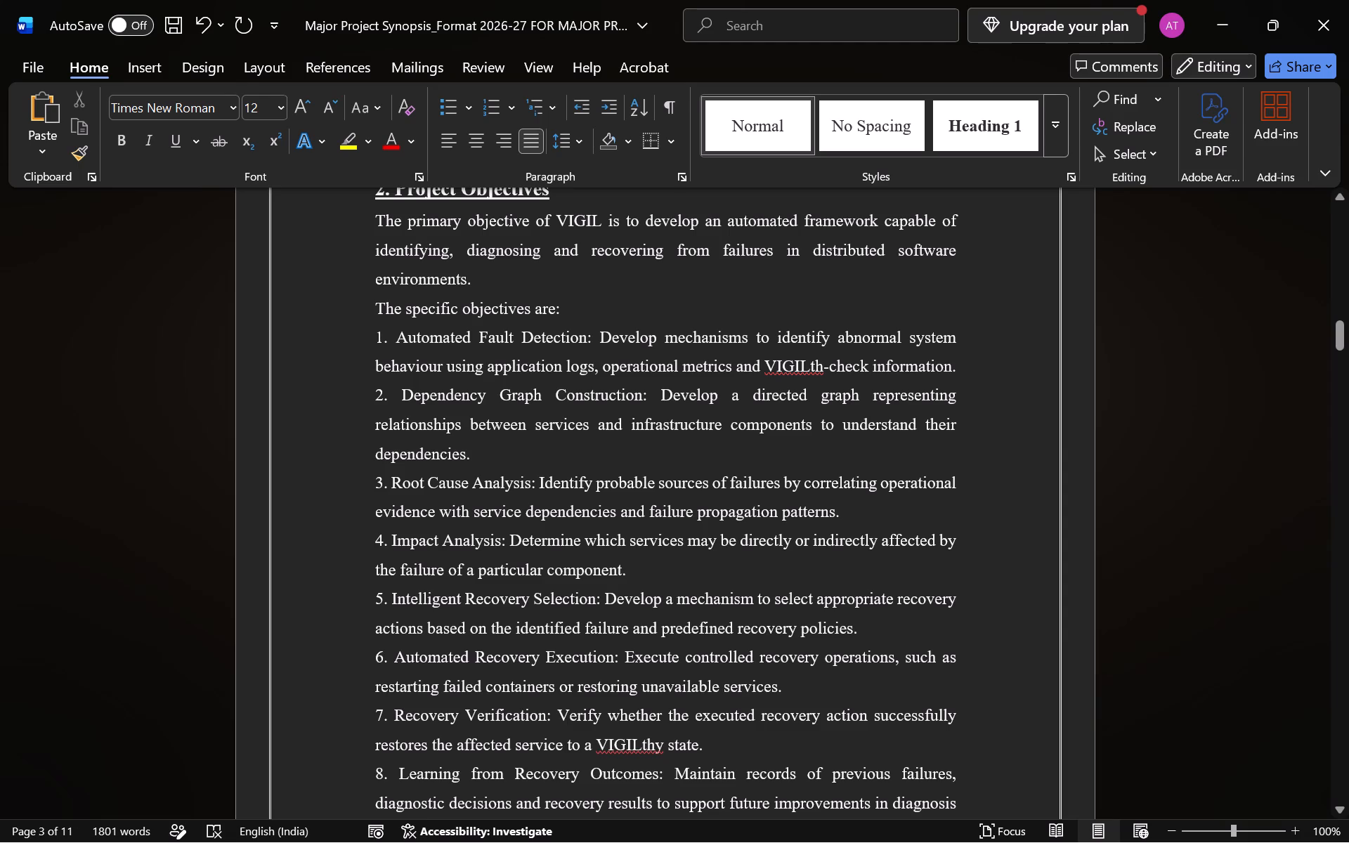
left_click(807, 365)
key("BackSpace")
key("BackSpace")
key("BackSpace")
key("BackSpace")
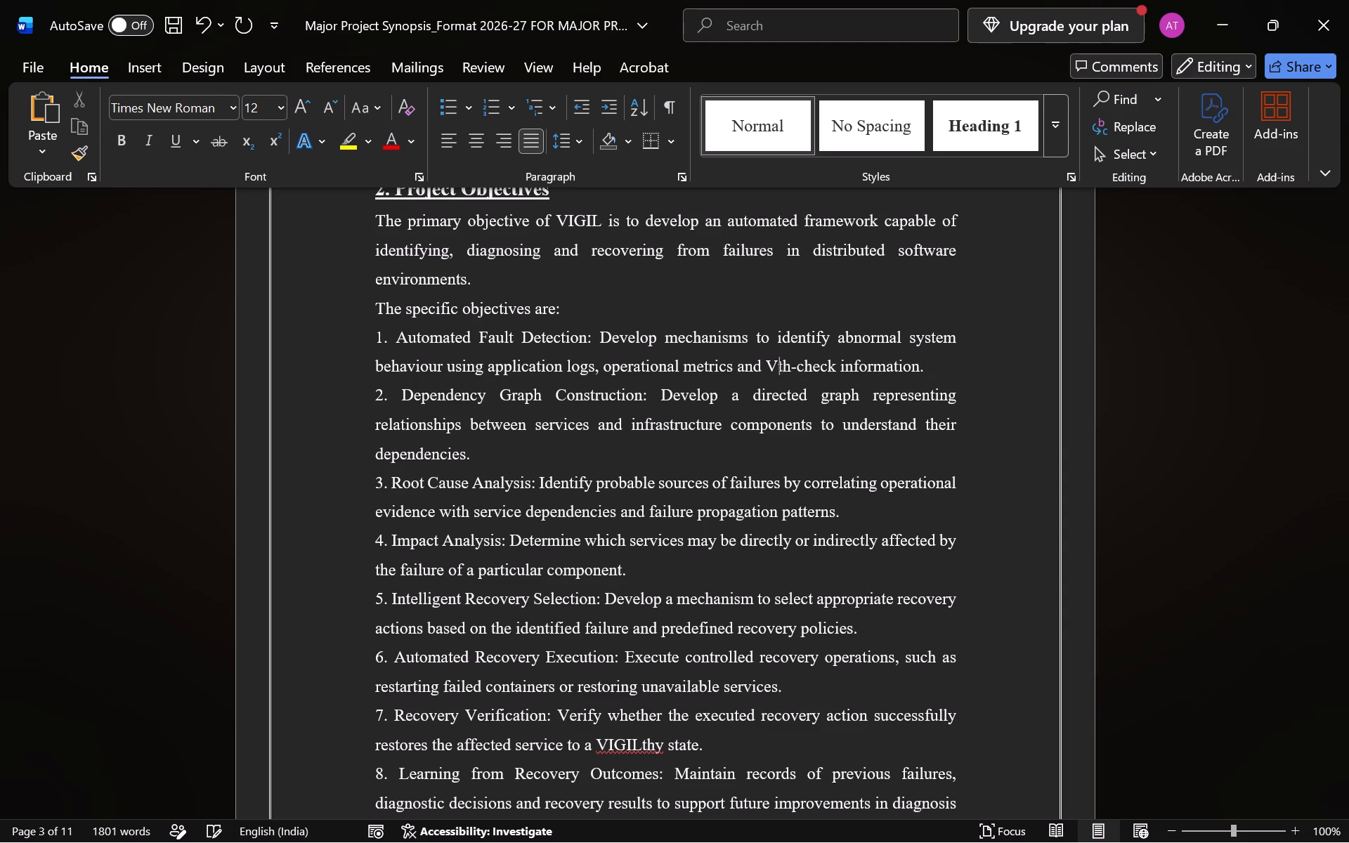
key("BackSpace")
type("heal")
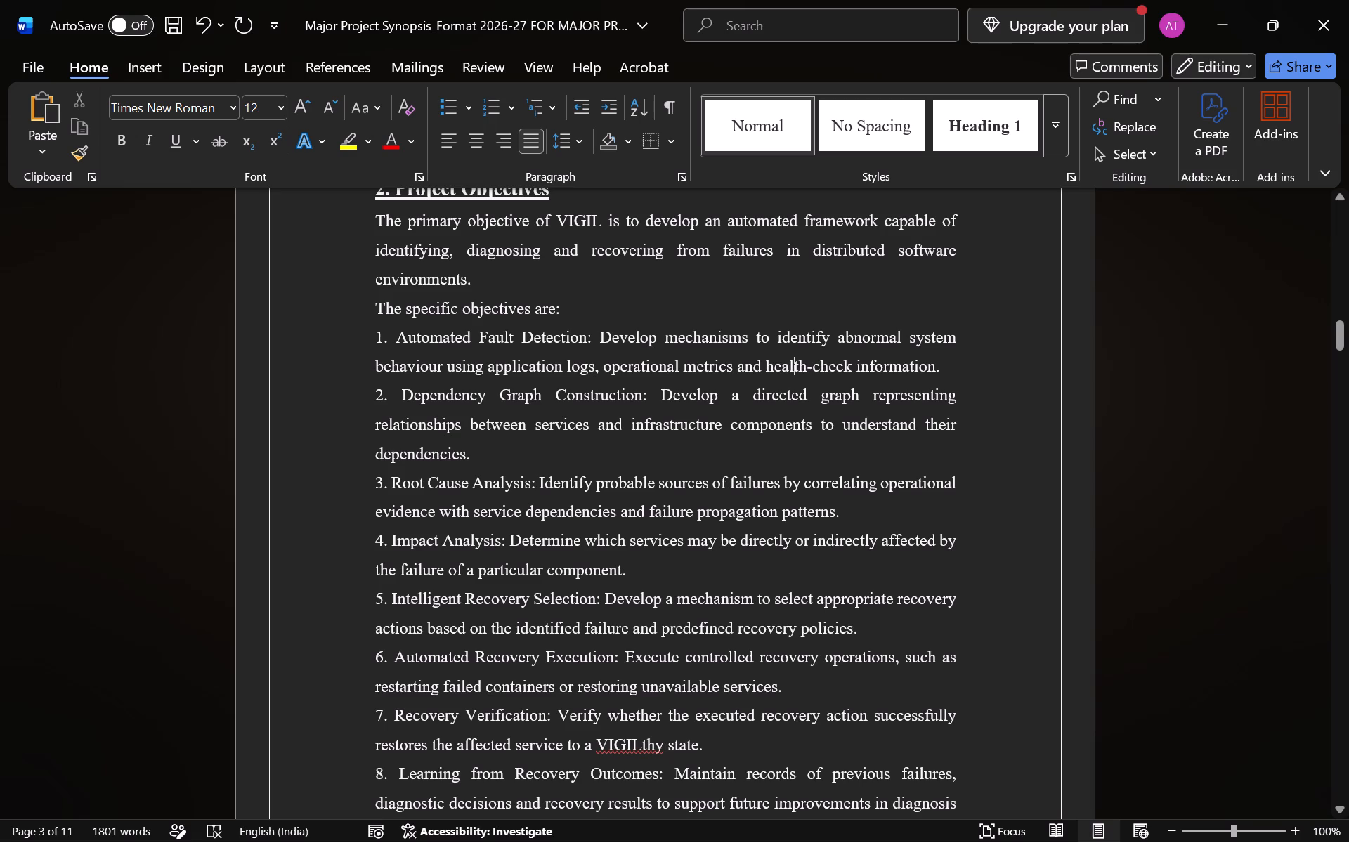
Correct "VIGILthy" in objective 7, Recovery Verification, to "healthy".
scroll(757, 444, "down", 1)
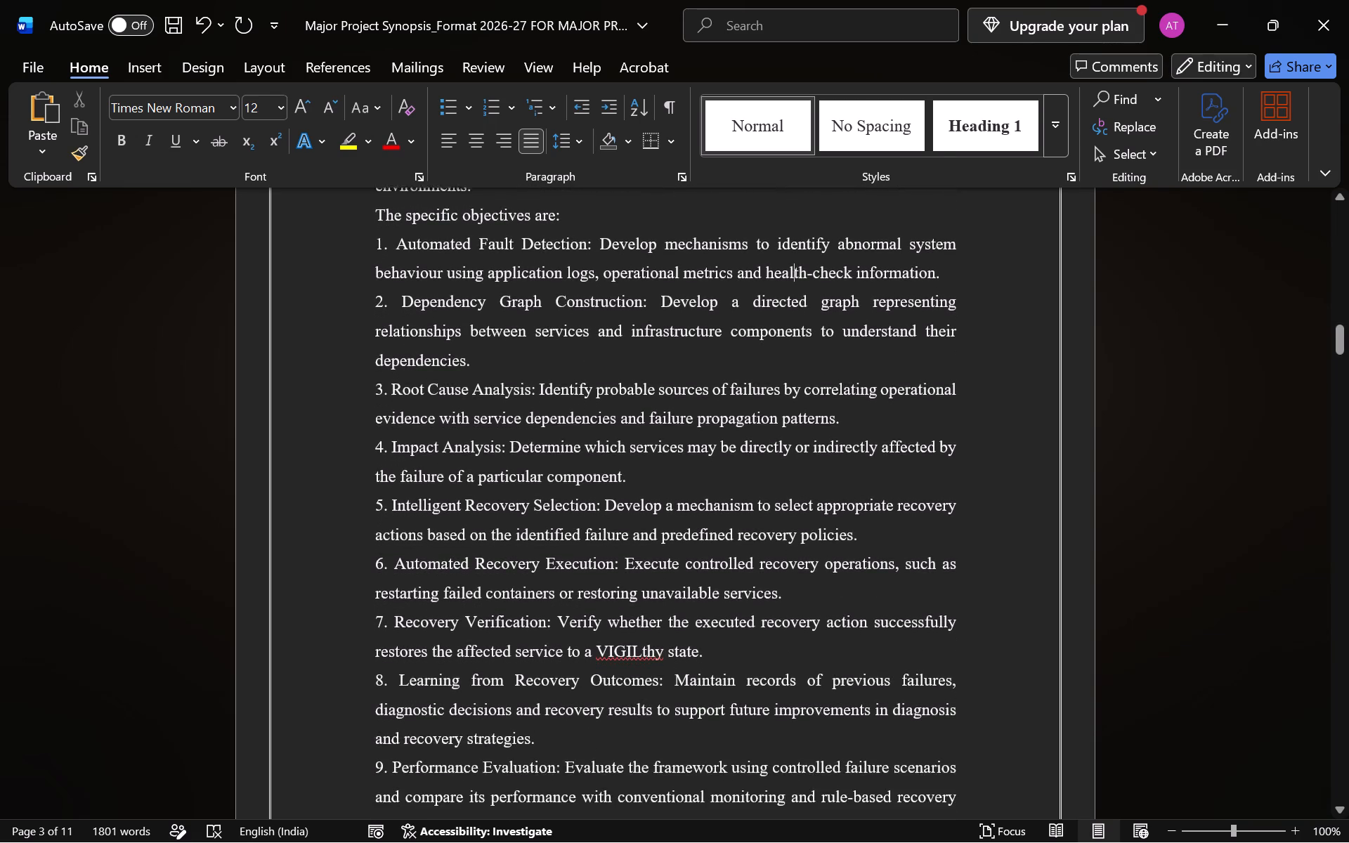
scroll(757, 444, "down", 2)
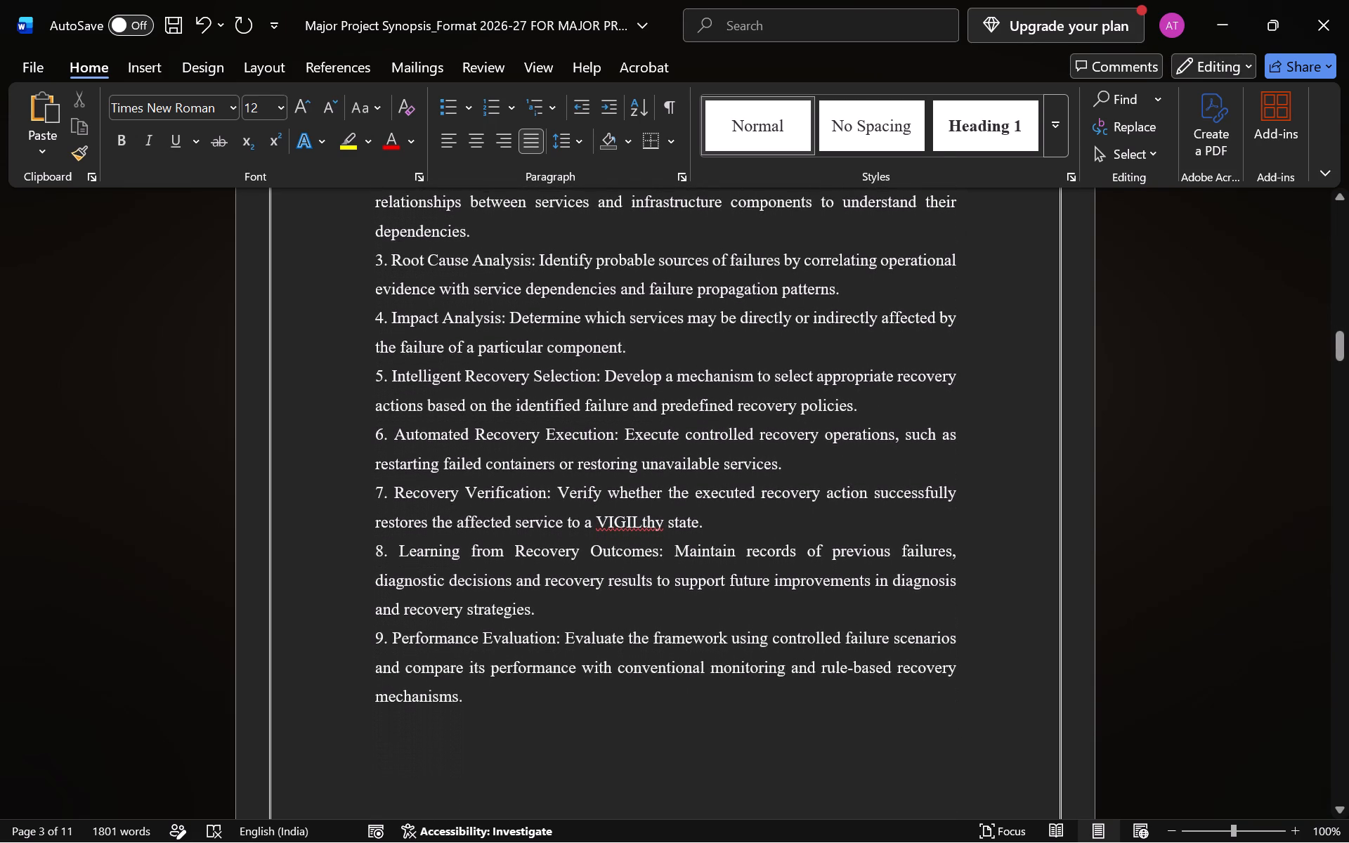
left_click(637, 518)
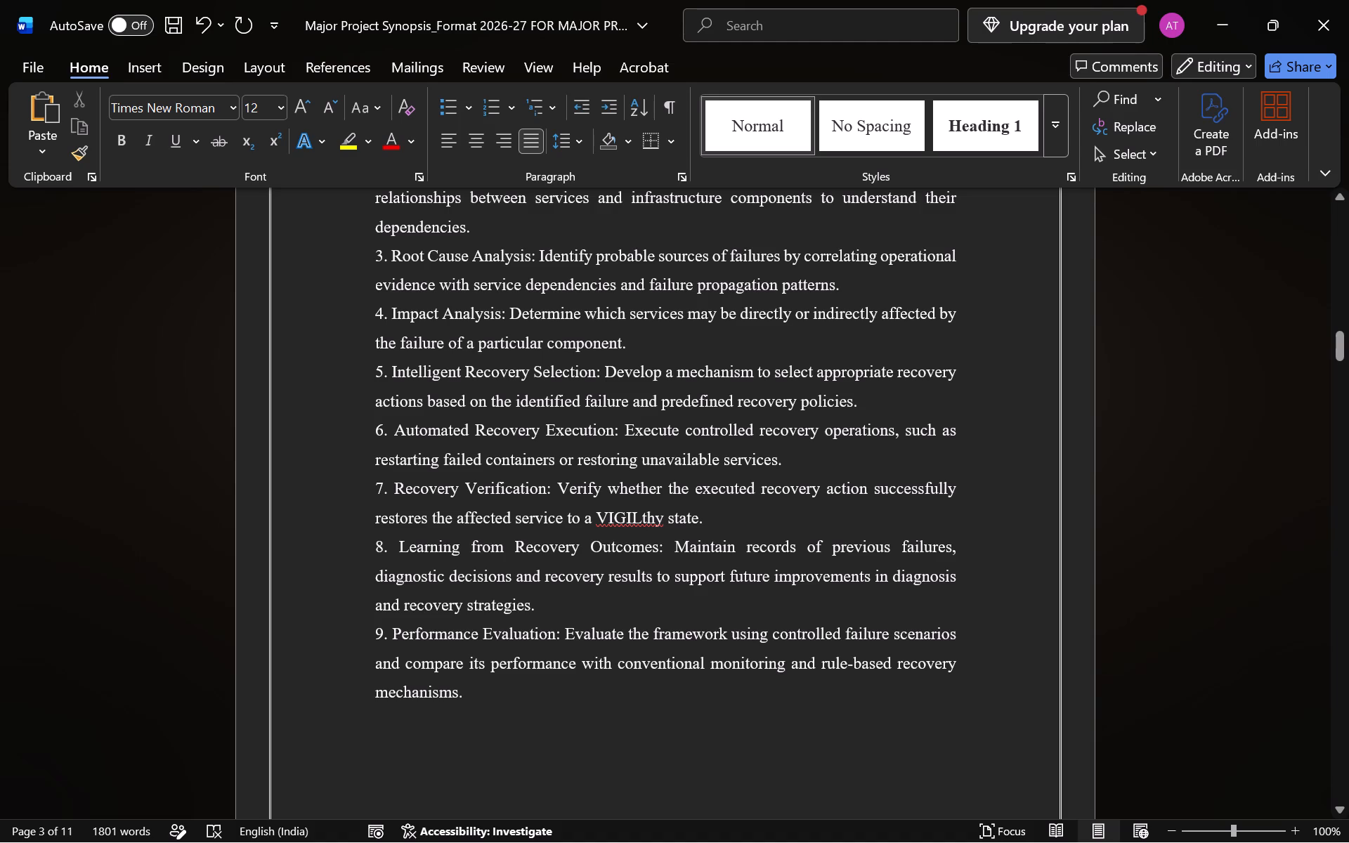
left_click(644, 522)
left_click(644, 522)
key("BackSpace")
key("BackSpace")
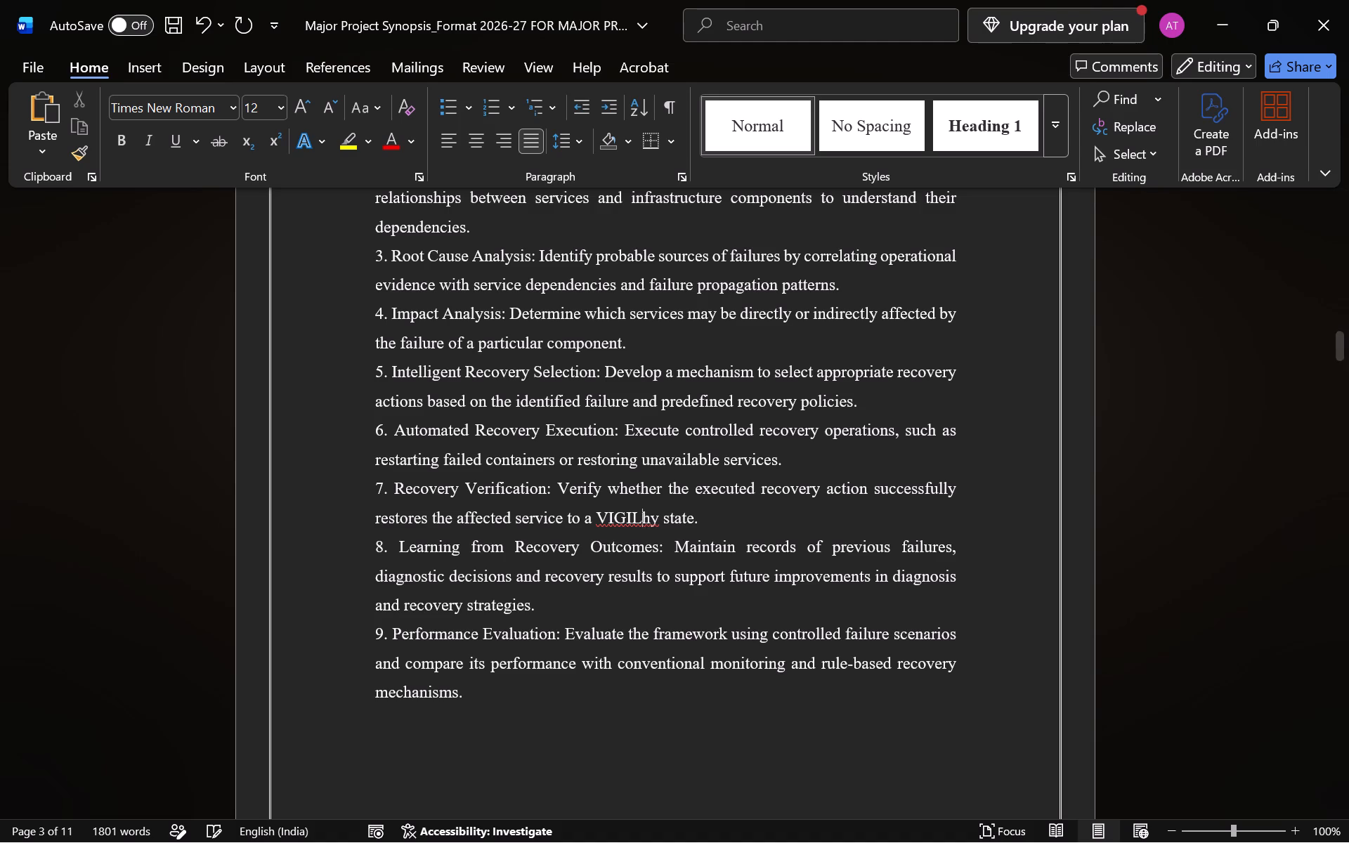
key("BackSpace")
key("BackSpace")
key("BackSpace")
key("BackSpace")
type("healt")
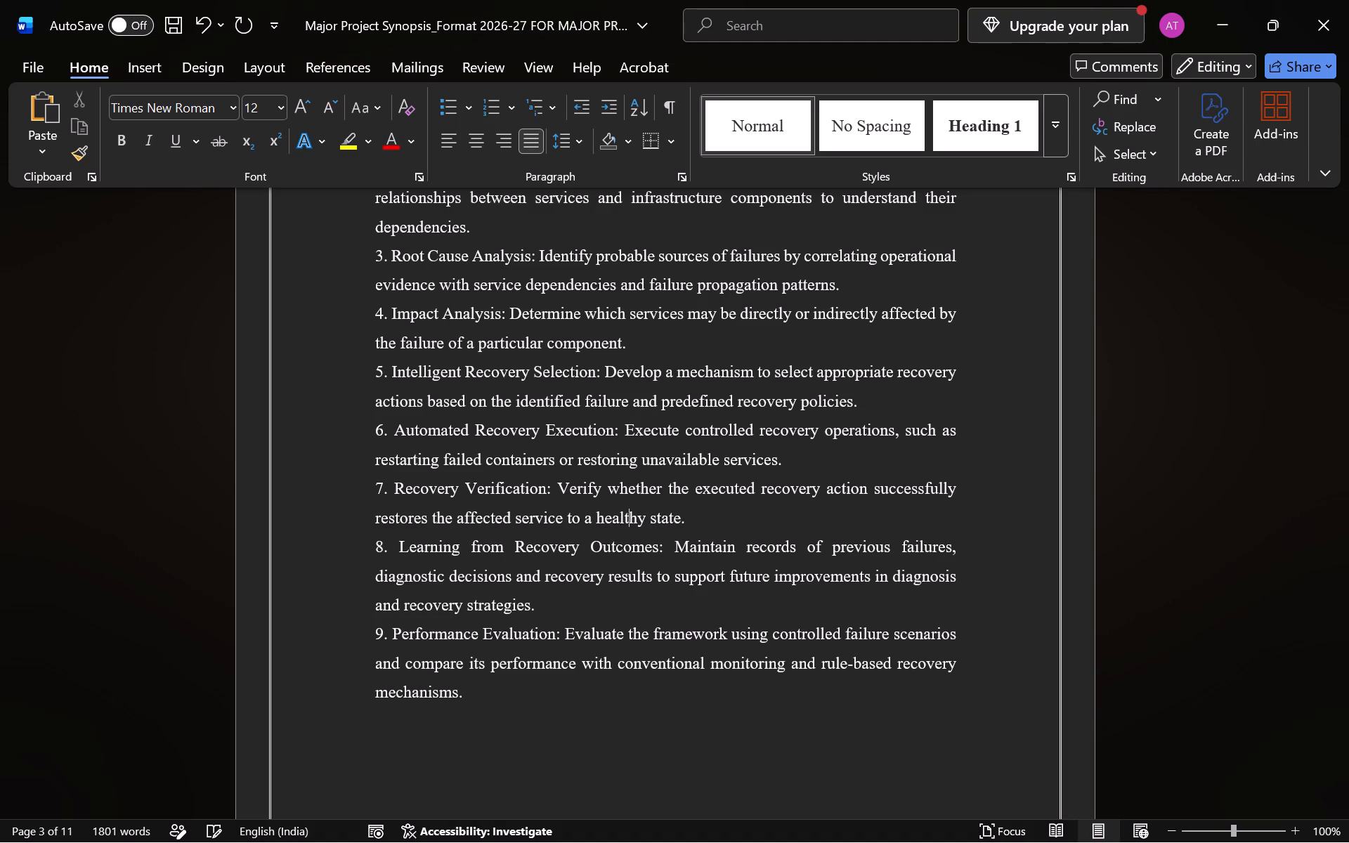
Correct "self-VIGILing" in the opening paragraph of the Literature Survey to "self-healing".
scroll(688, 530, "down", 1)
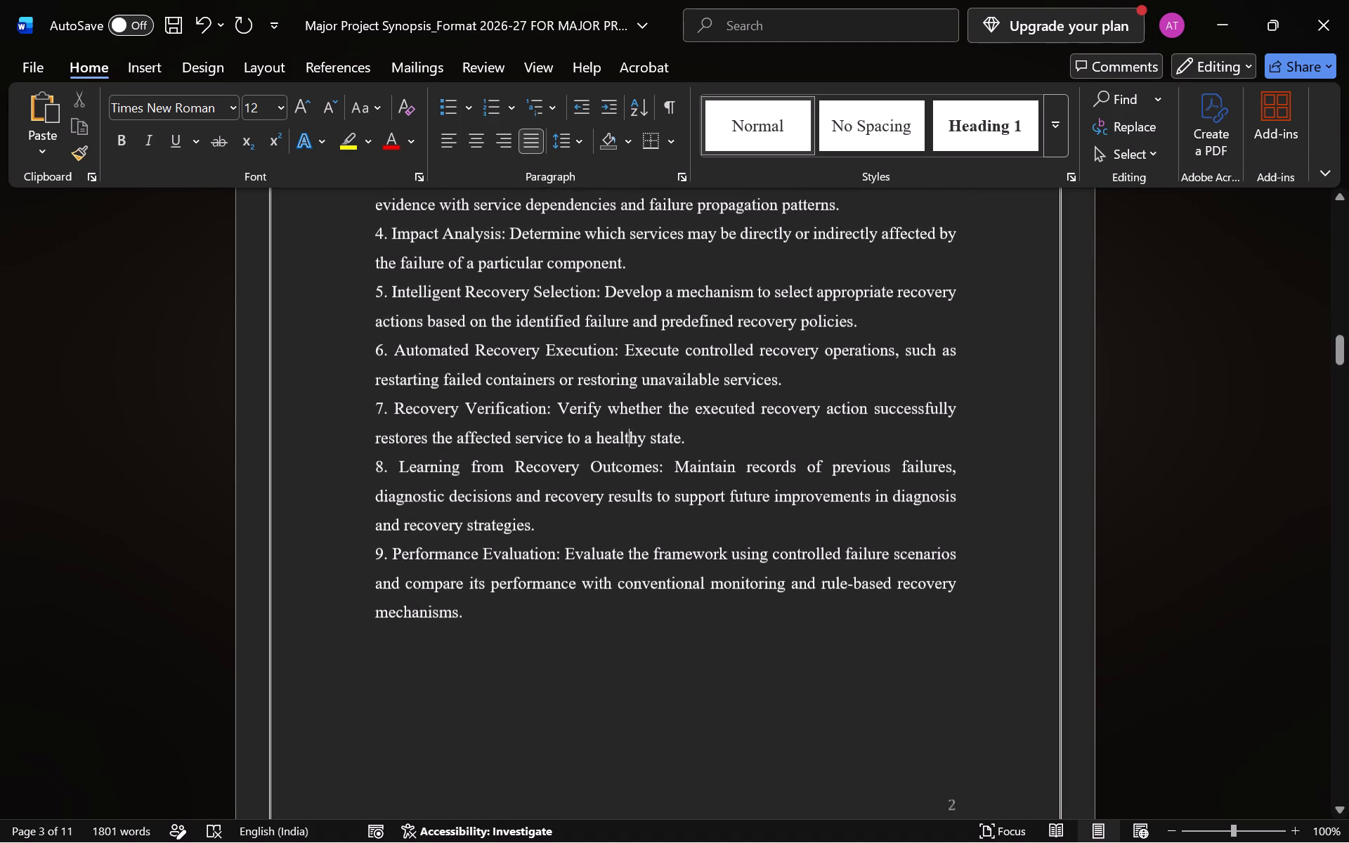
scroll(688, 530, "down", 3)
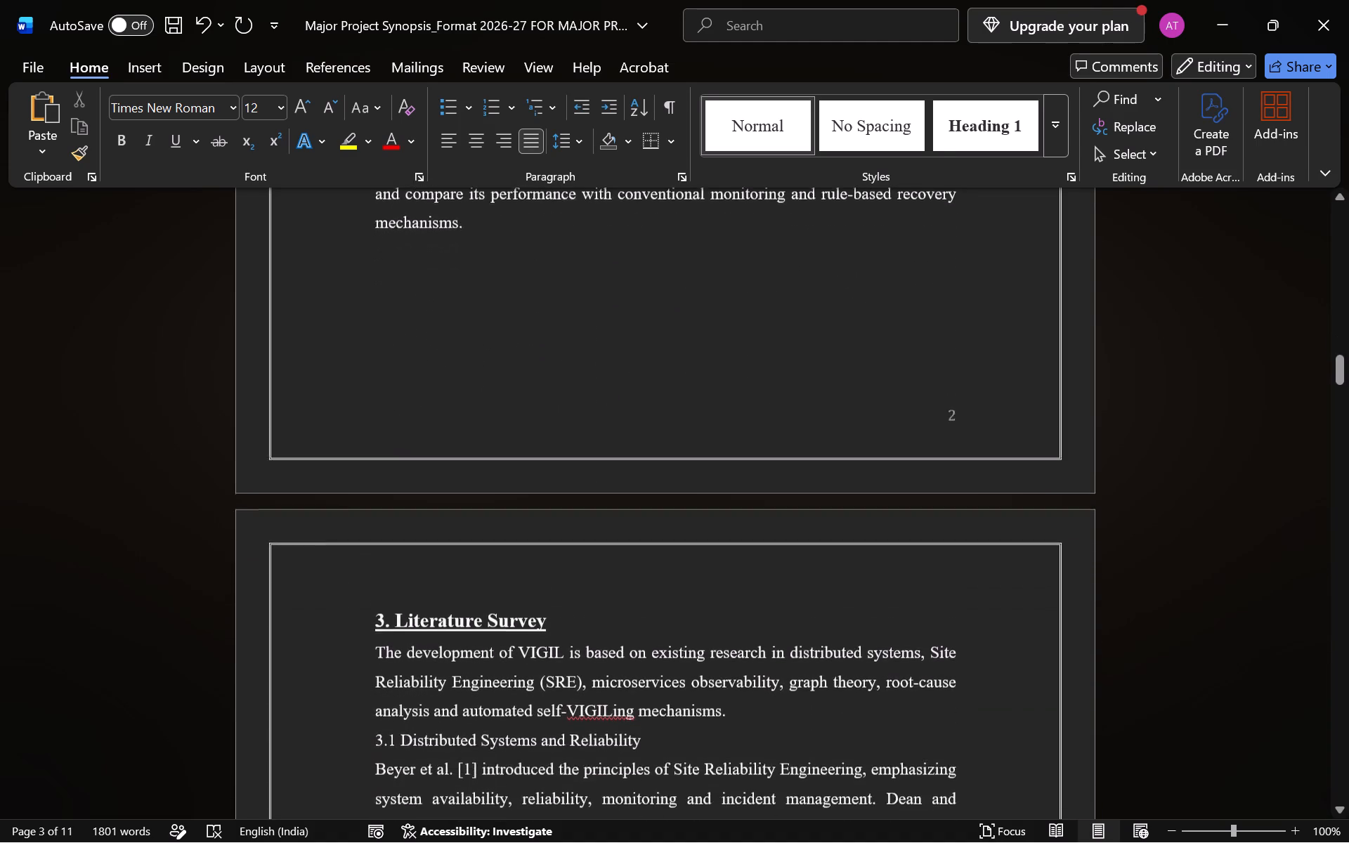
scroll(688, 530, "down", 2)
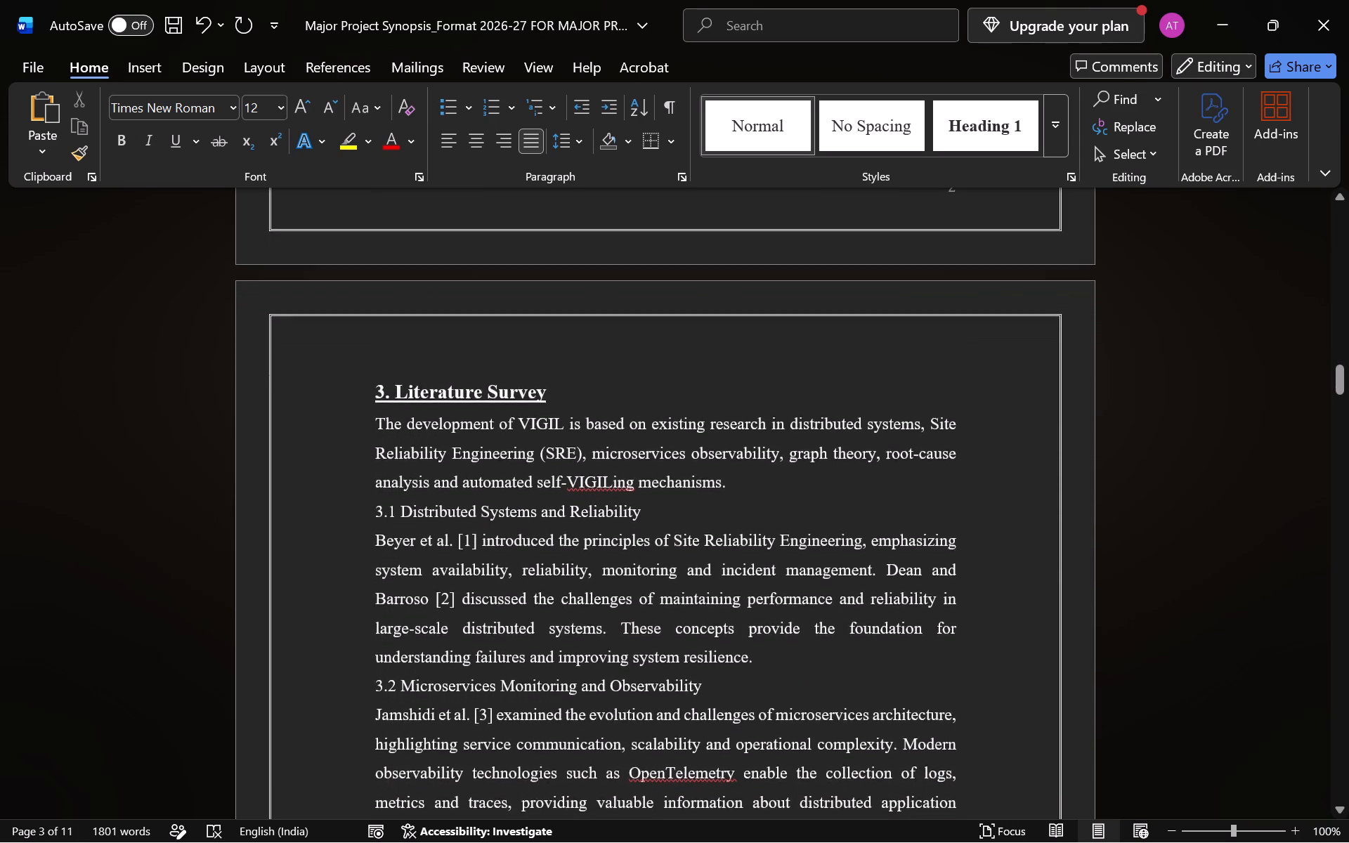
left_click(611, 473)
key("BackSpace")
key("BackSpace")
key("BackSpace")
key("BackSpace")
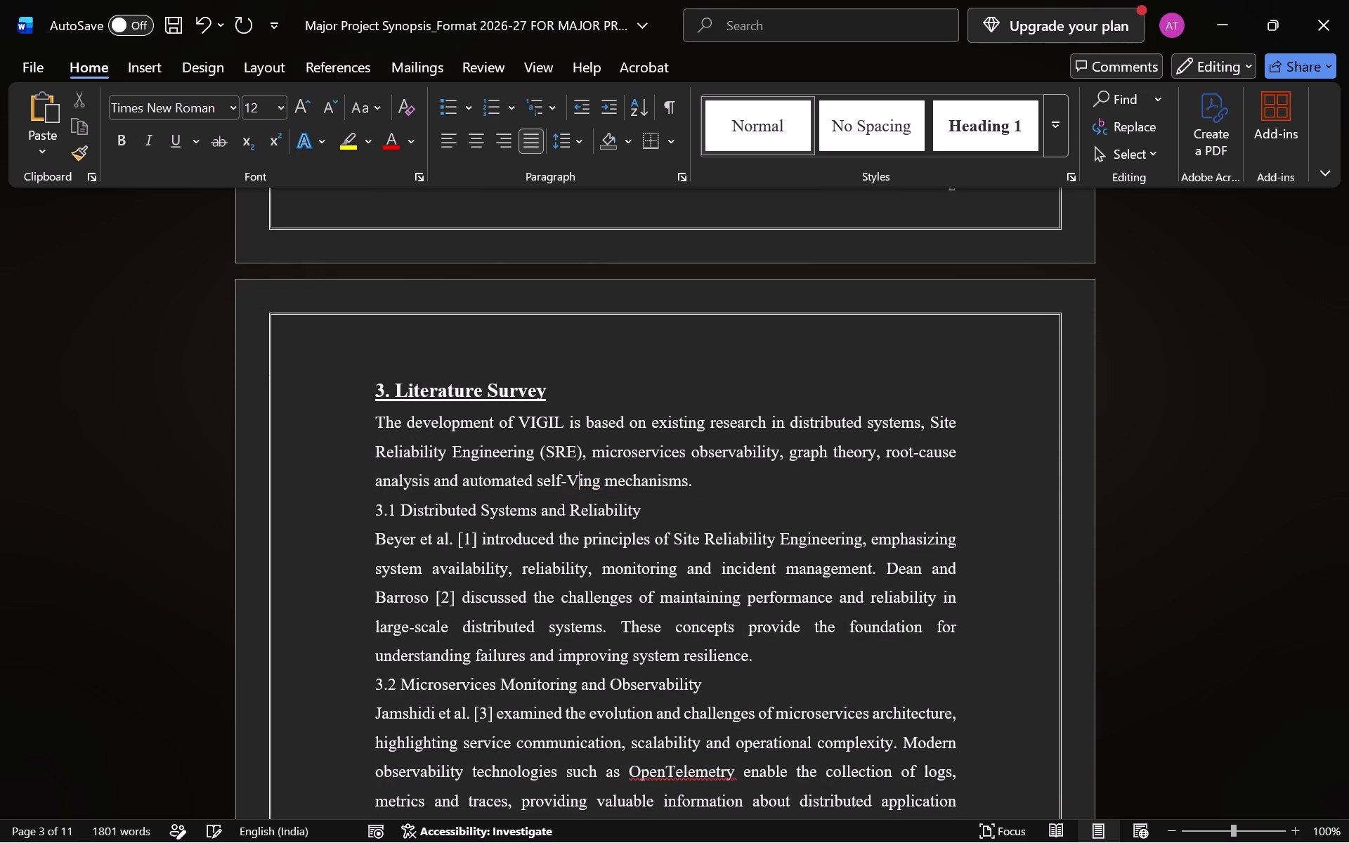
key("BackSpace")
type("heal")
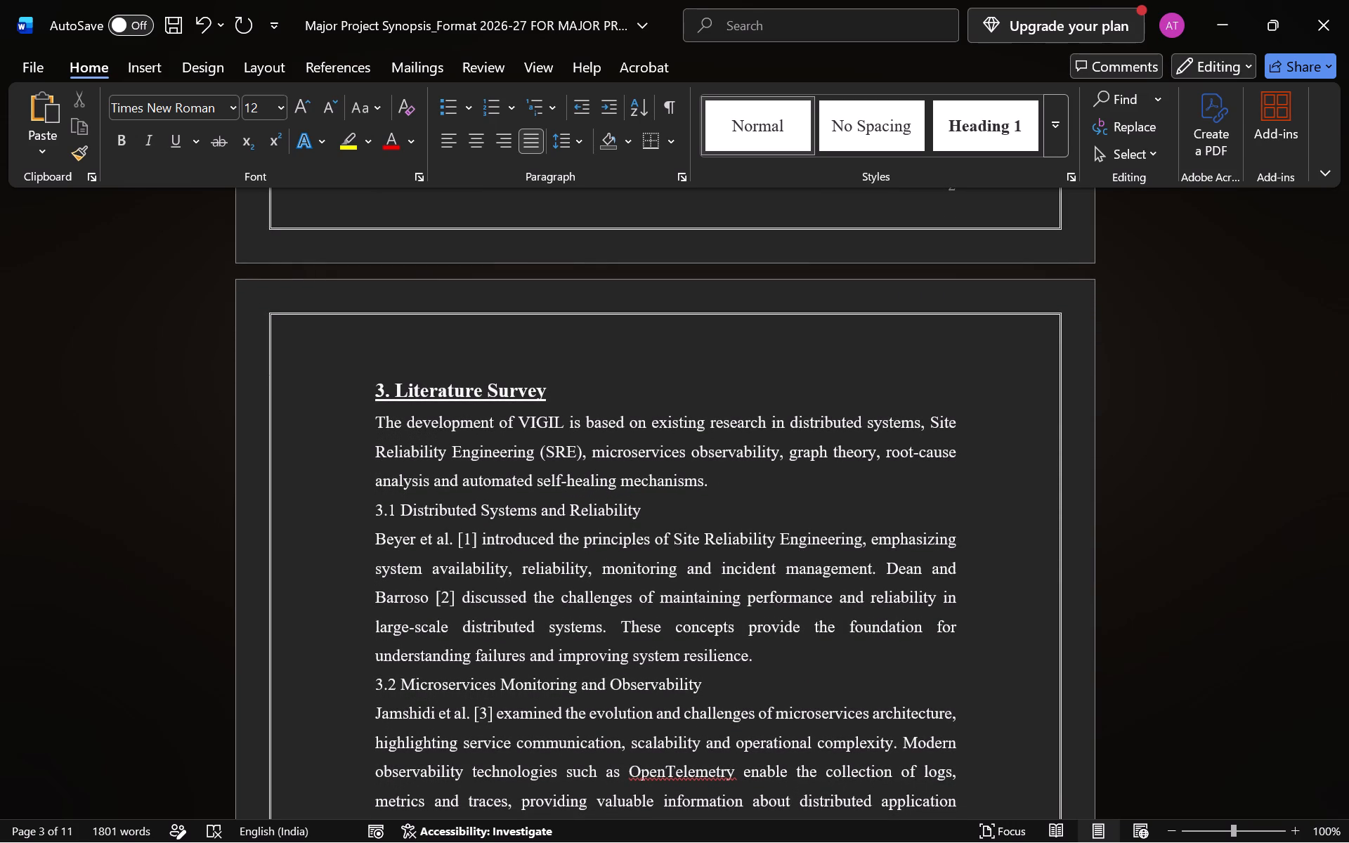
Correct "Self-VIGILing" in the section 3.4 heading of the Literature Survey to "Self-healing".
scroll(611, 473, "down", 1)
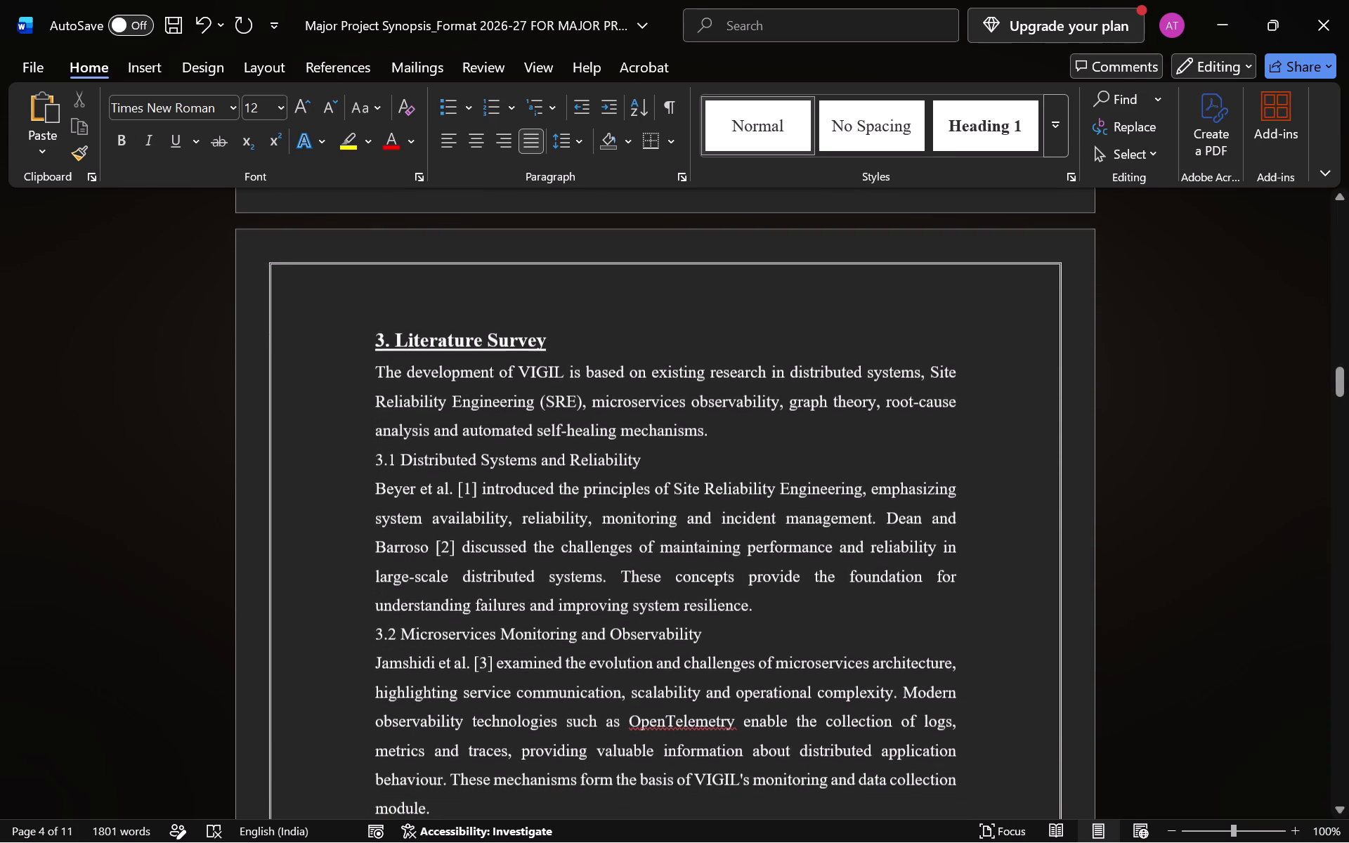
scroll(611, 473, "down", 1)
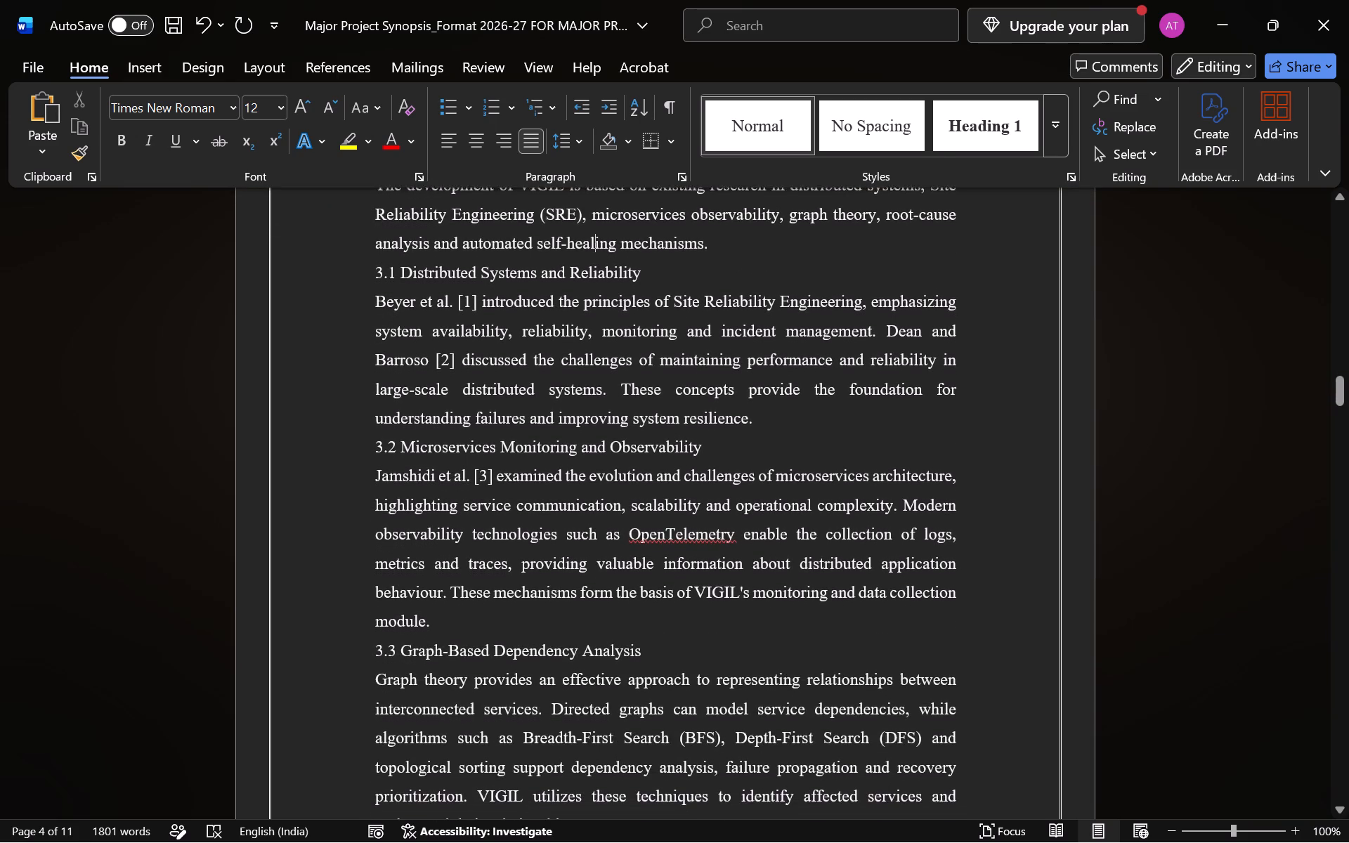
scroll(611, 473, "down", 1)
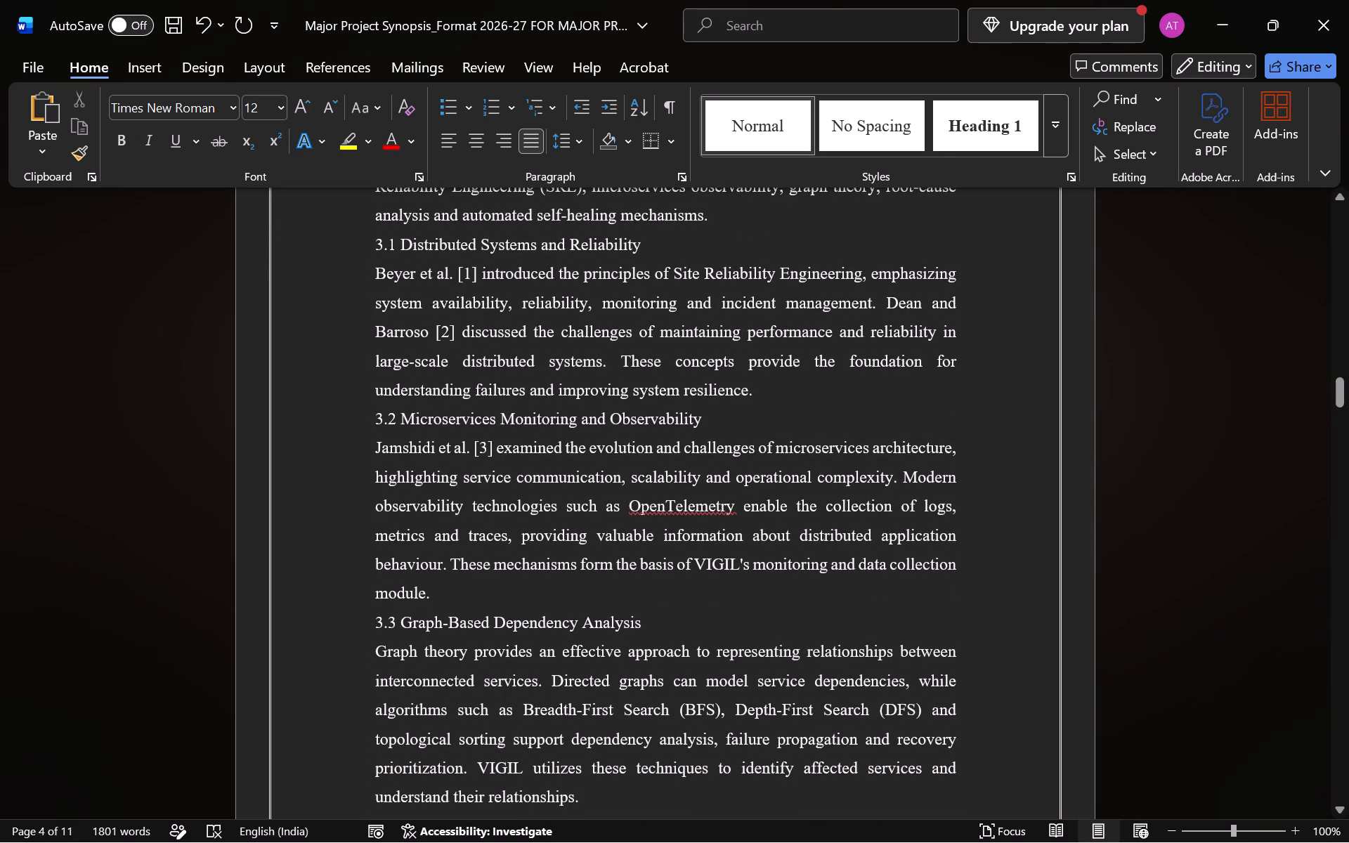
scroll(870, 562, "down", 1)
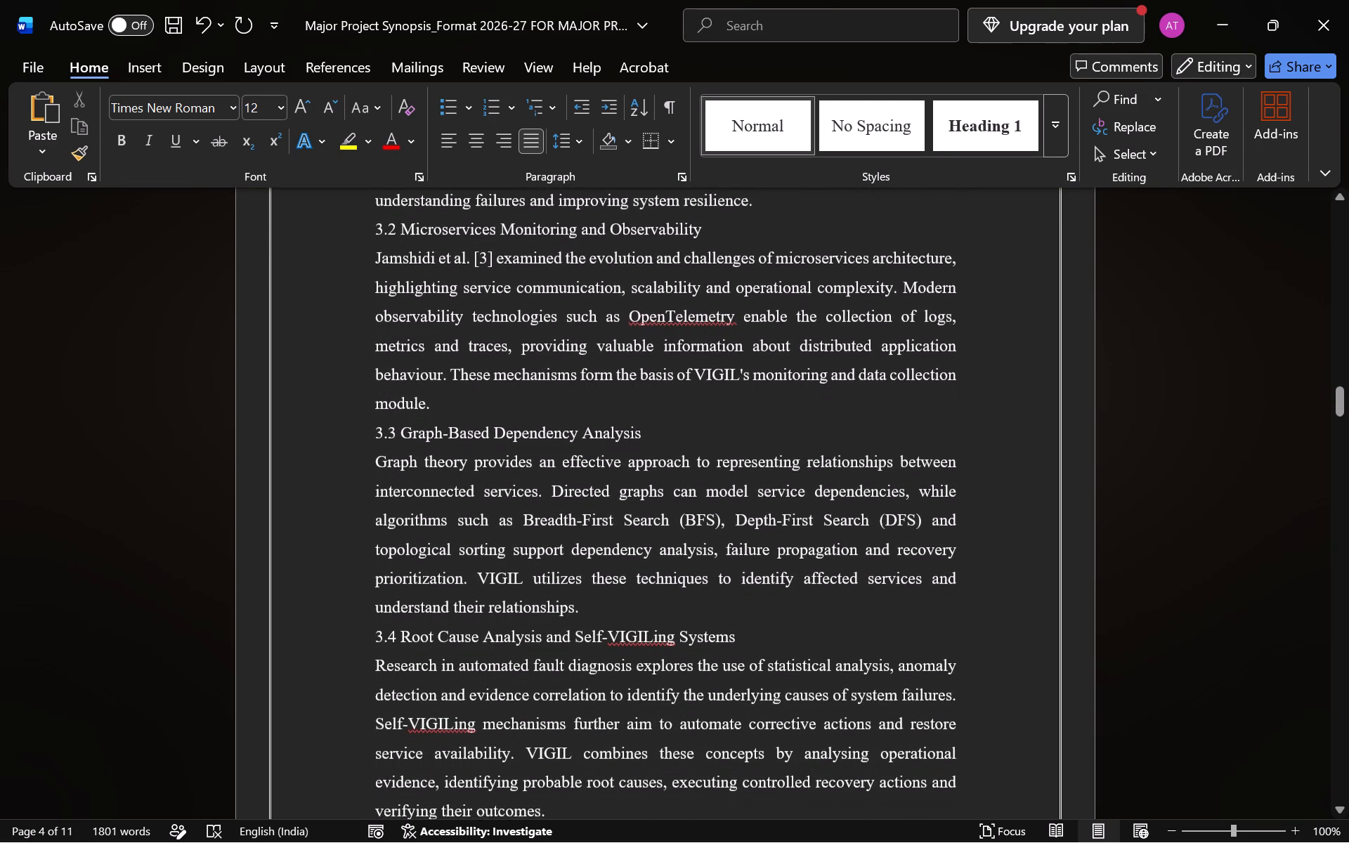
scroll(870, 562, "down", 1)
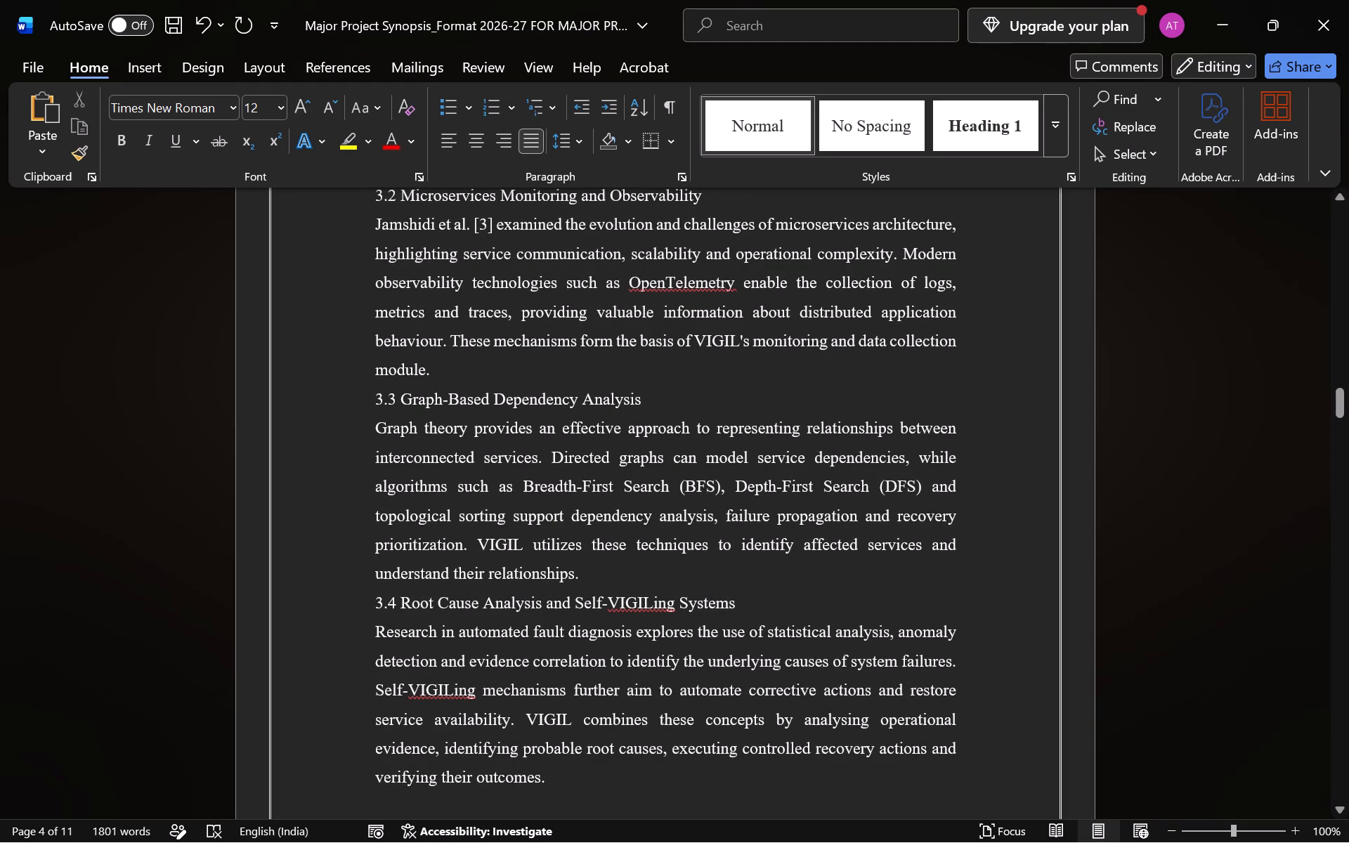
left_click(651, 603)
key("BackSpace")
key("BackSpace")
key("BackSpace")
key("BackSpace")
key("BackSpace")
key("BackSpace")
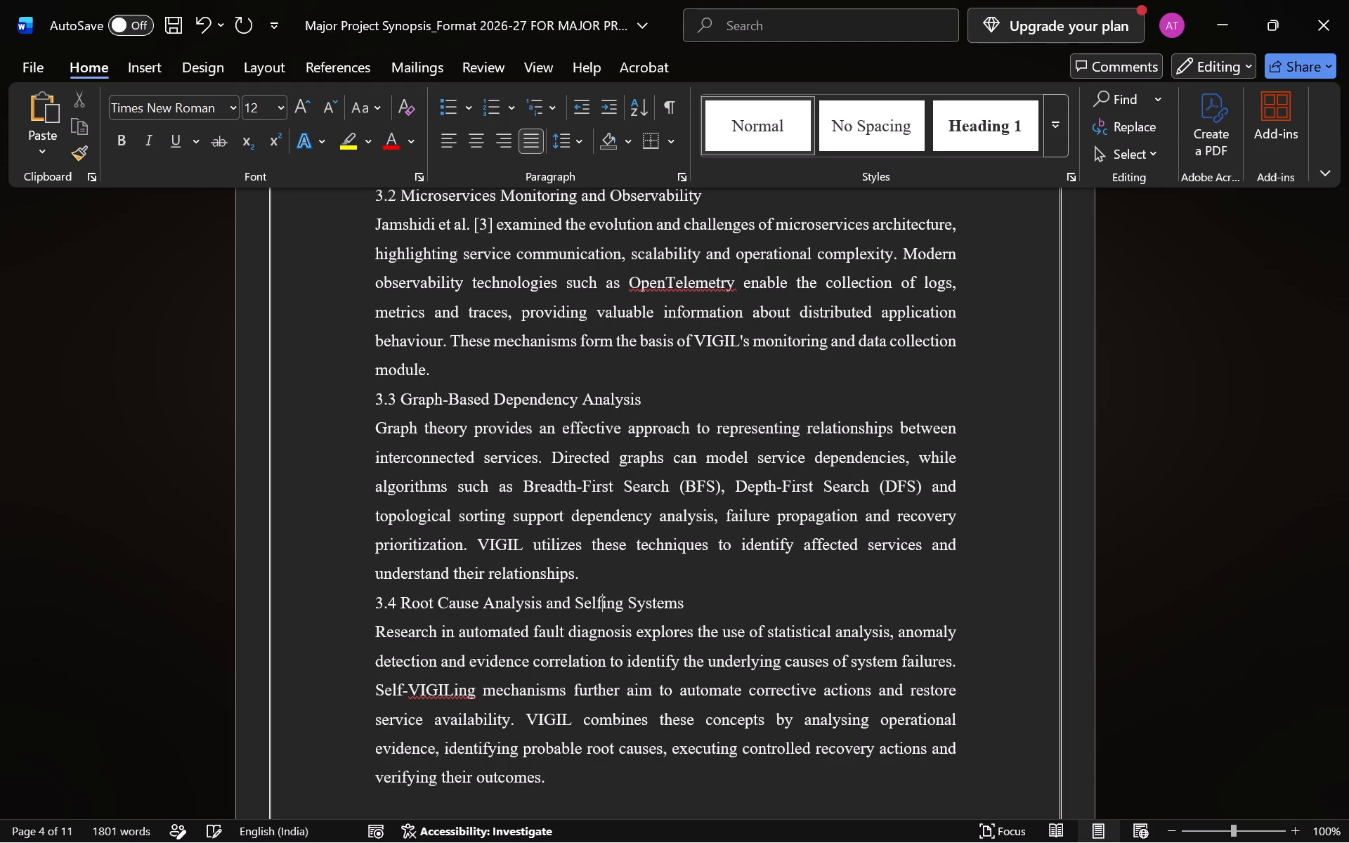
type("-heal")
Correct "Self-VIGILing" in the paragraph under heading 3.4 to "Self-healing".
scroll(651, 603, "down", 1)
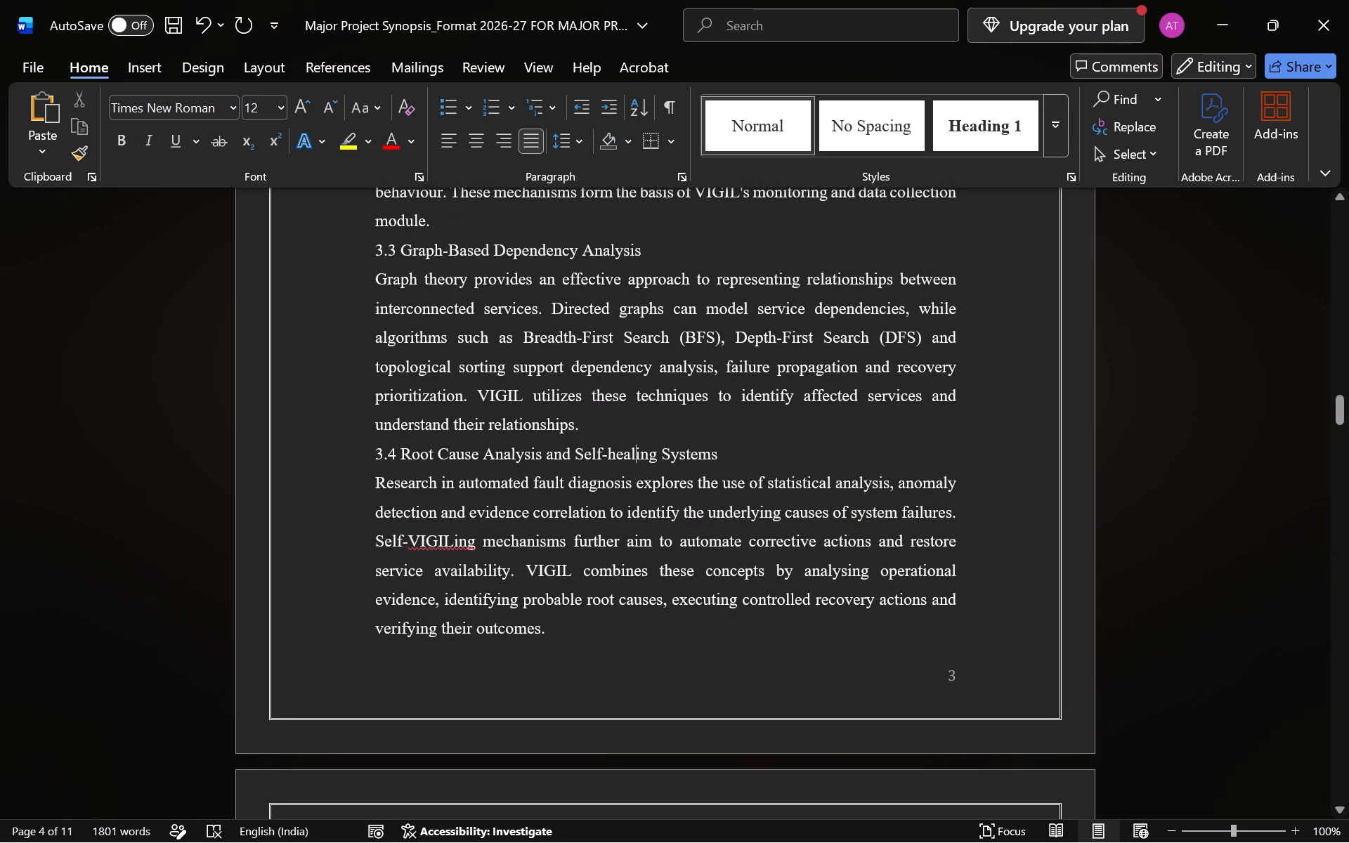
left_click(451, 542)
key("BackSpace")
key("BackSpace")
key("BackSpace")
key("BackSpace")
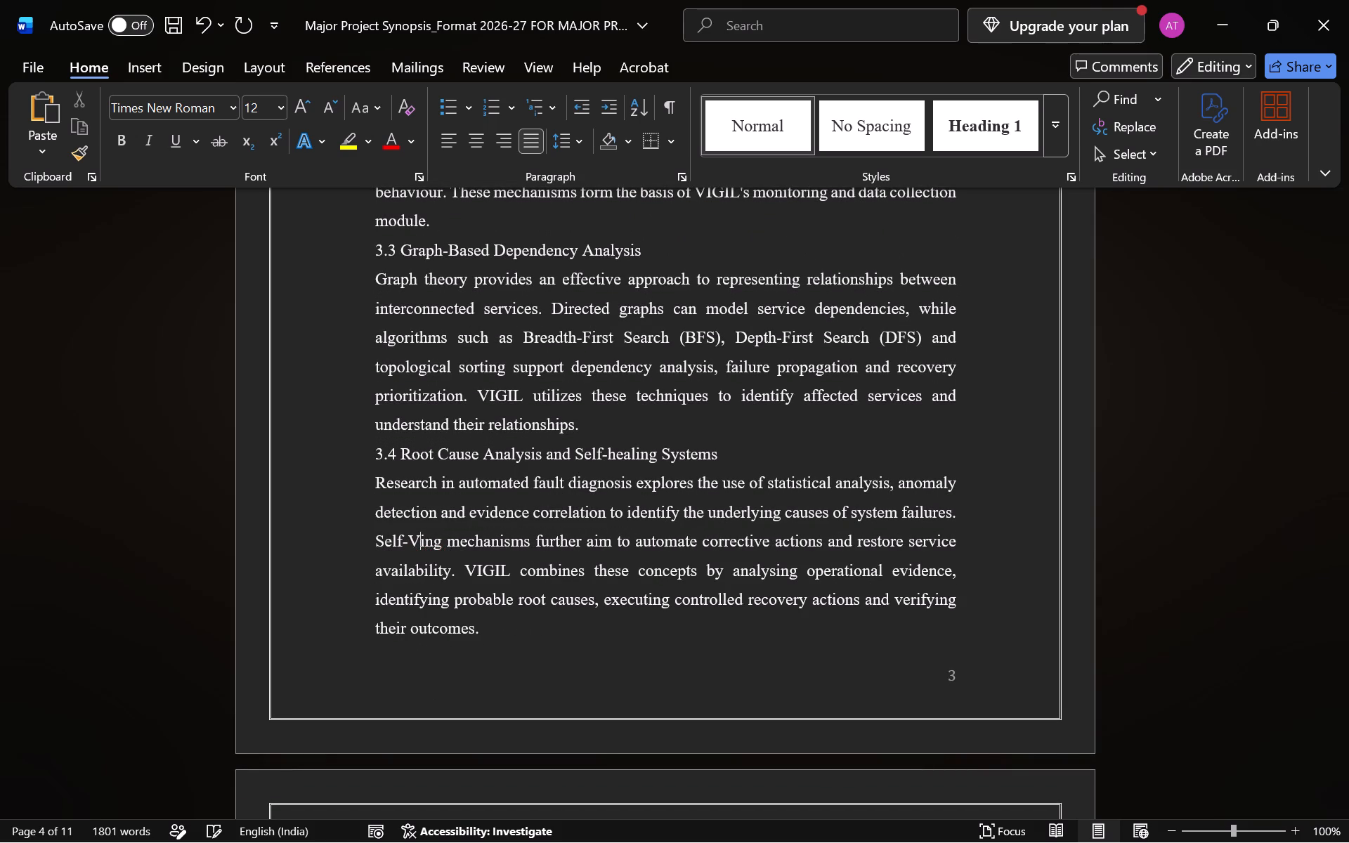
key("BackSpace")
type("heal")
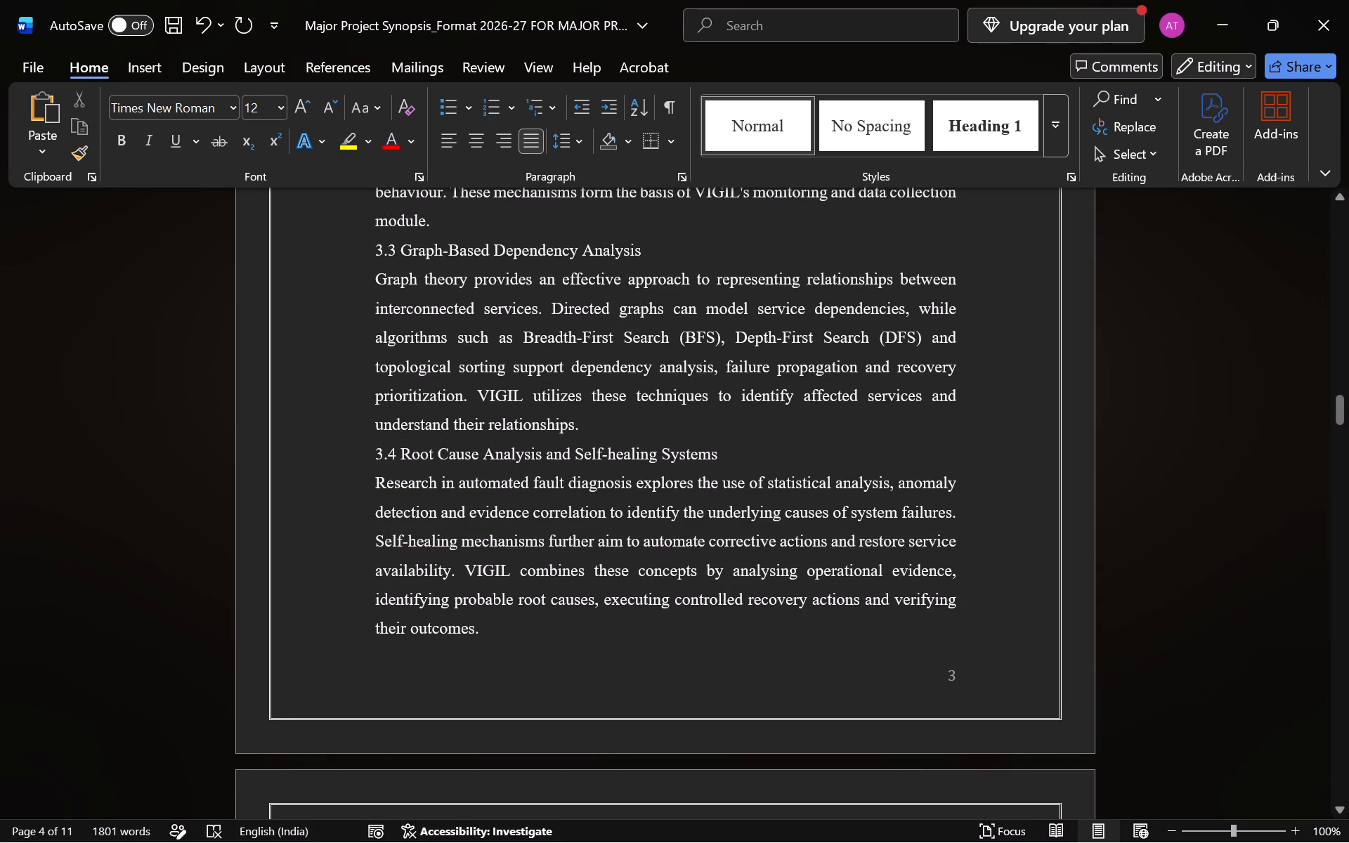
Proofread the Research Gap, References and Feasibility Study pages for words wrongly changed by the VIGIL replacement.
scroll(727, 564, "down", 3)
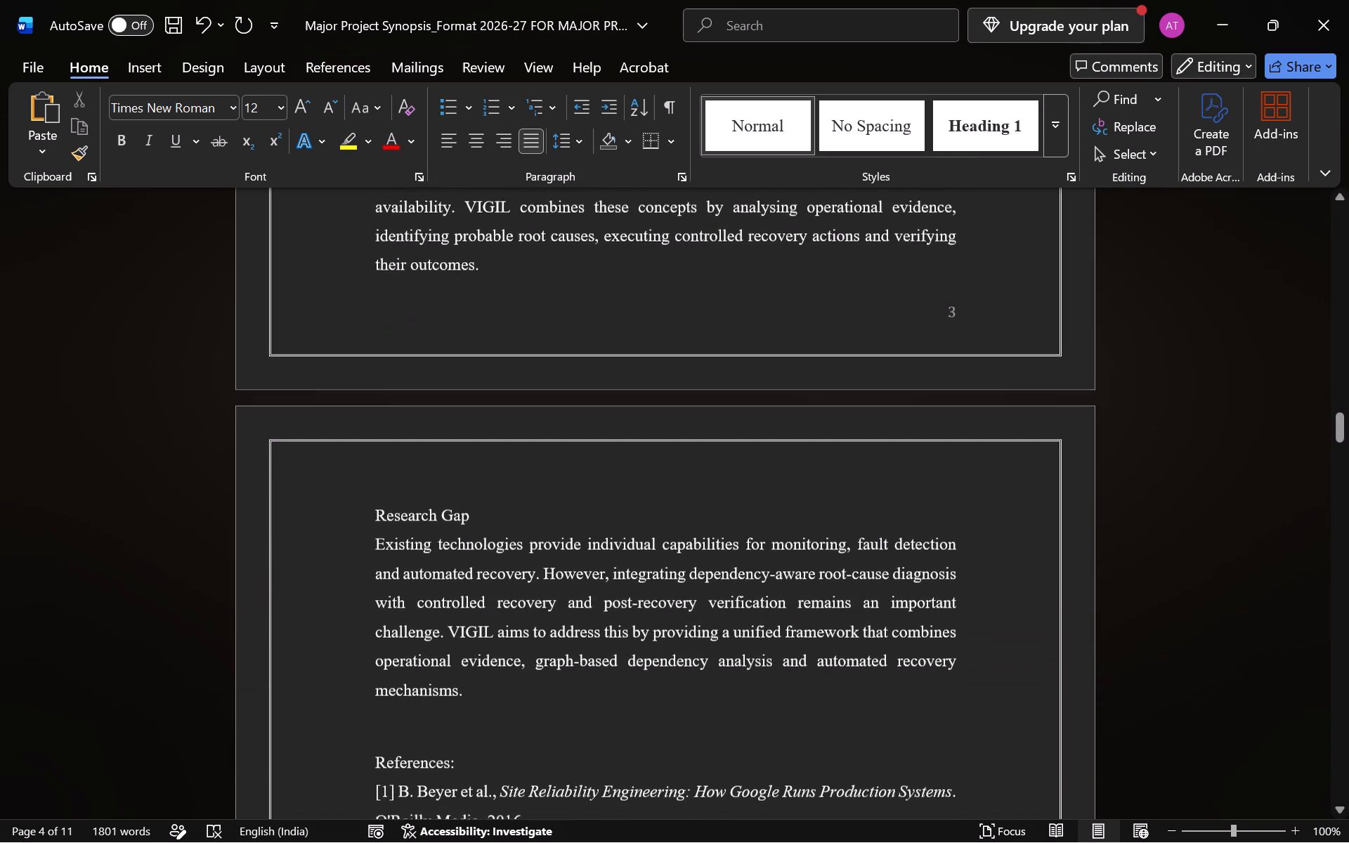
scroll(727, 564, "down", 4)
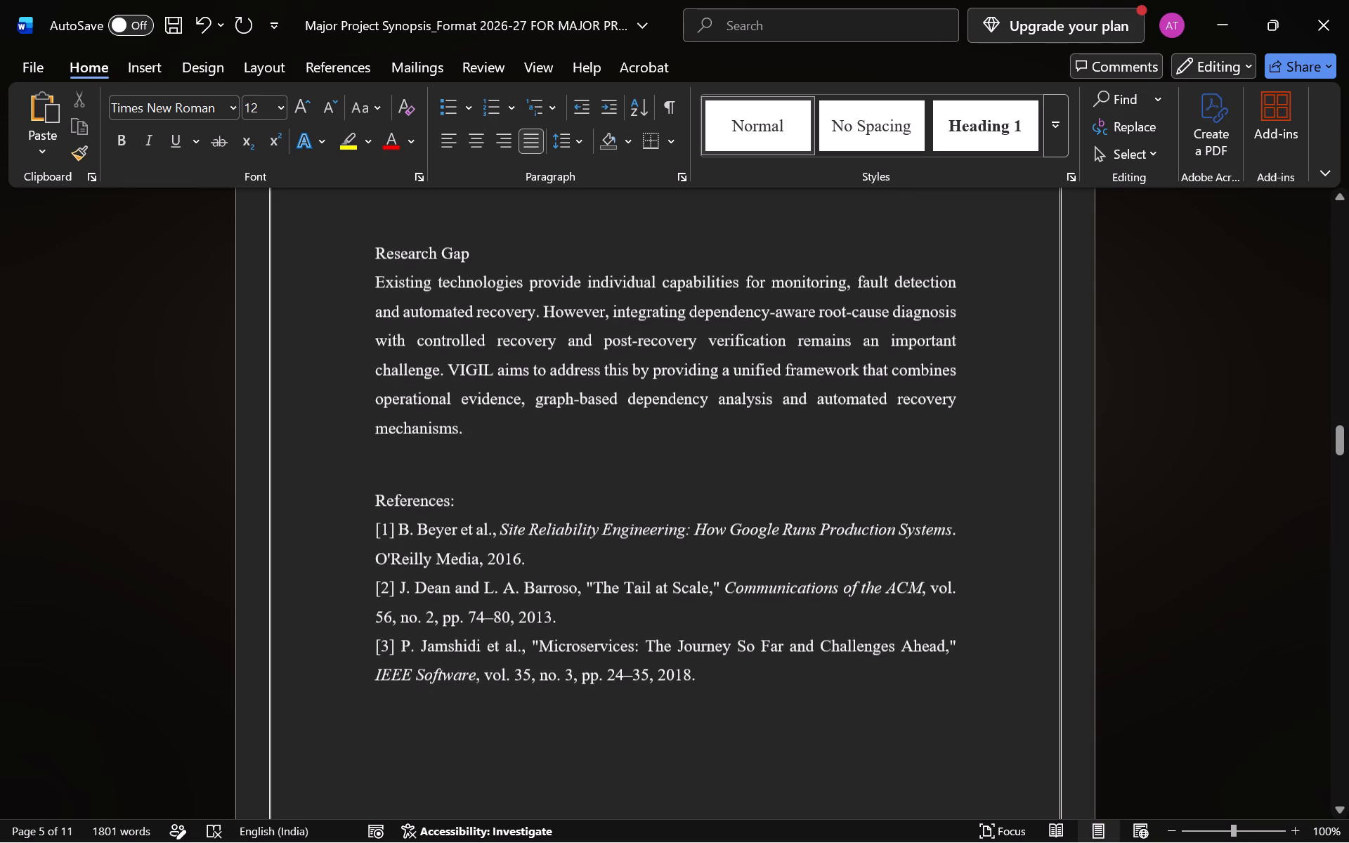
scroll(727, 564, "down", 5)
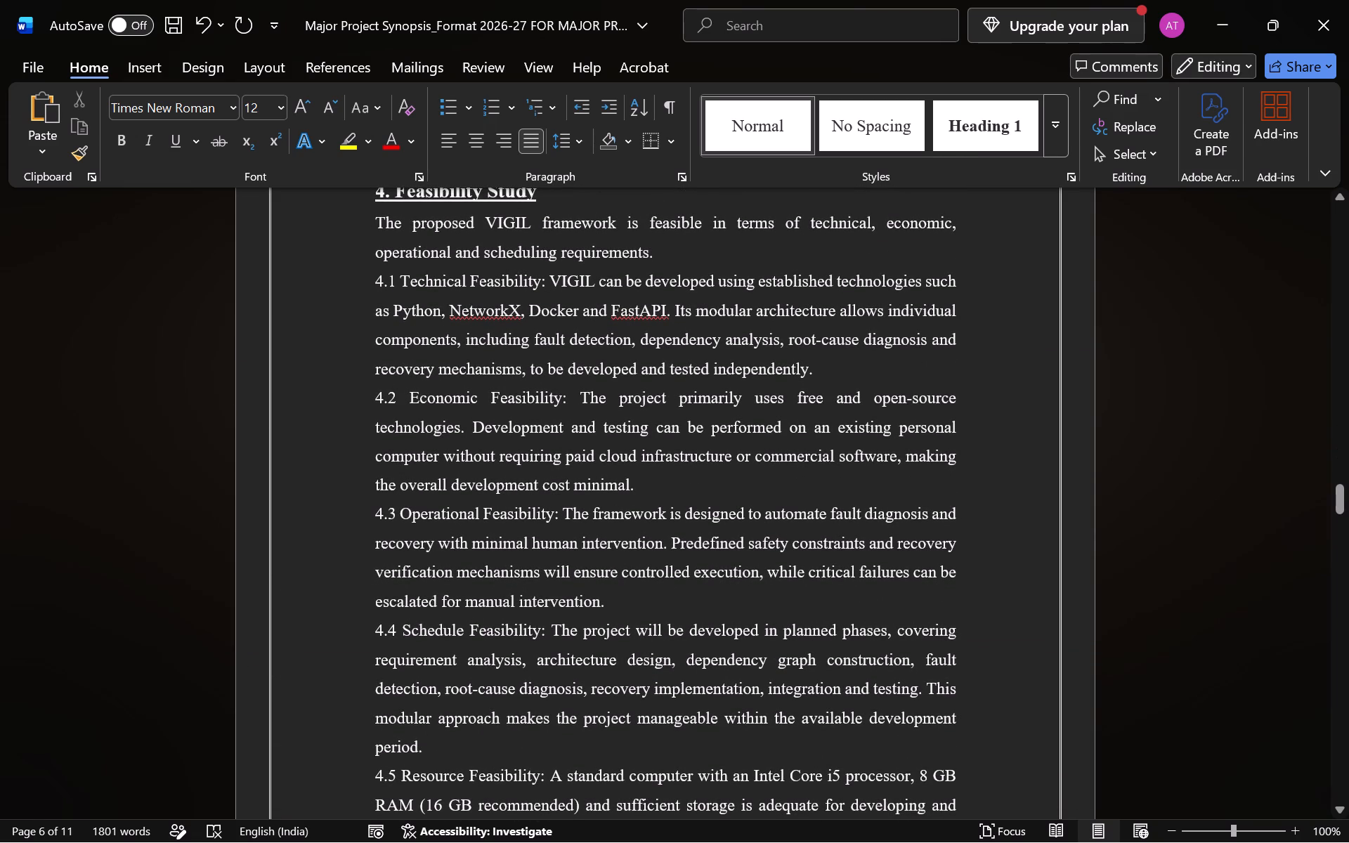
scroll(778, 698, "down", 2)
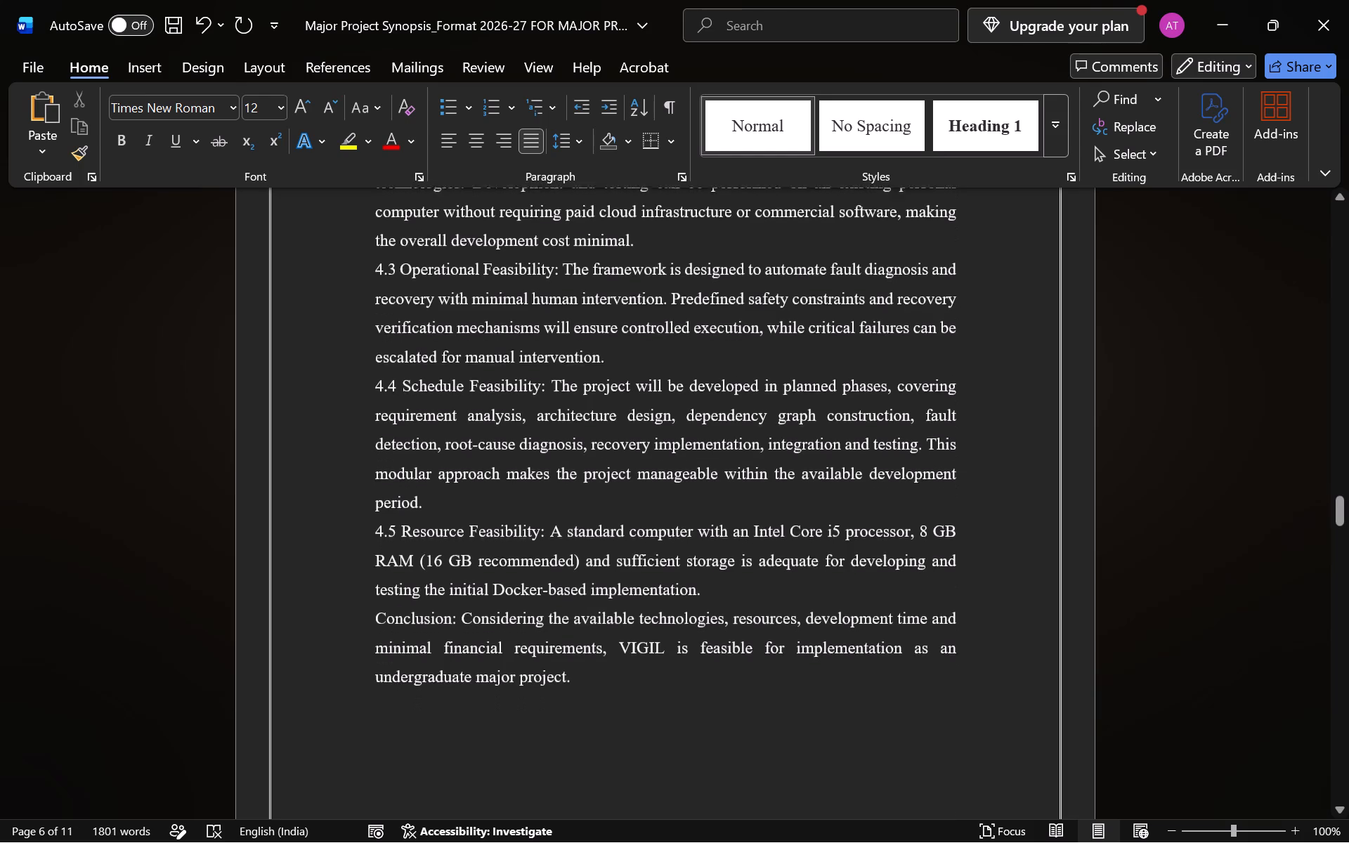
scroll(778, 698, "down", 1)
scroll(782, 500, "down", 2)
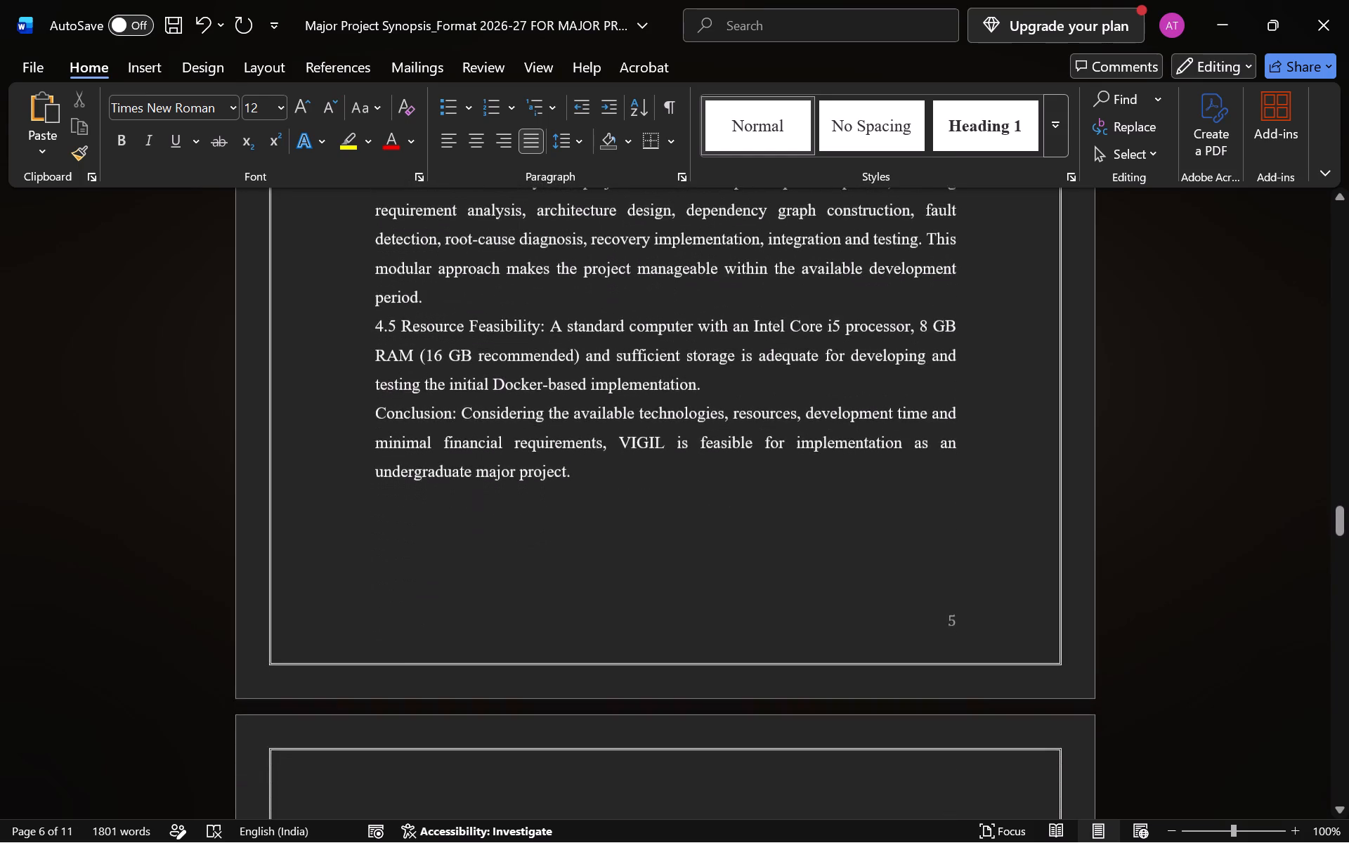
Correct "VIGILth-check" in the paragraph under heading 5.2 Failure diagnosis and recovery workflow to "health-check".
scroll(782, 500, "down", 3)
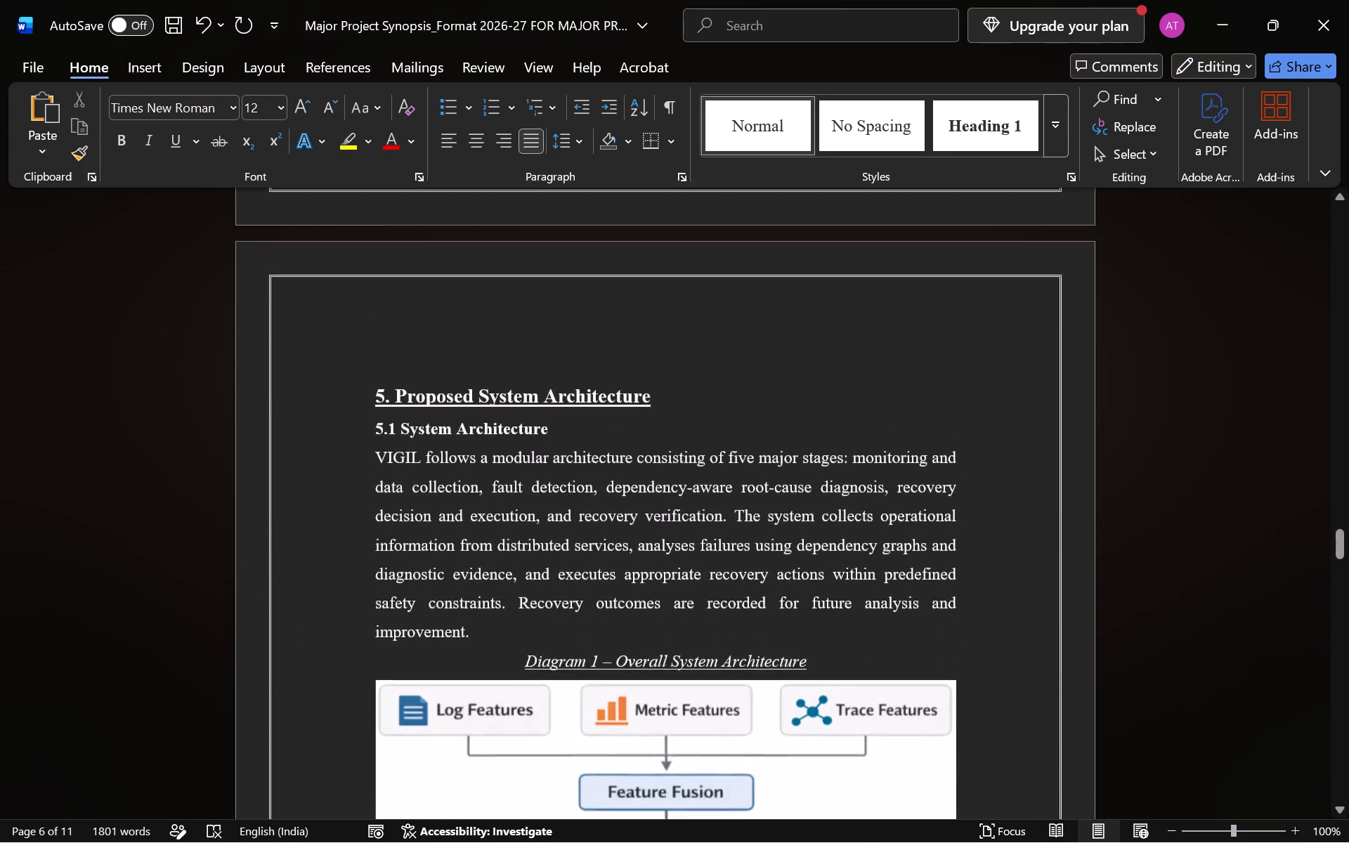
scroll(782, 500, "down", 2)
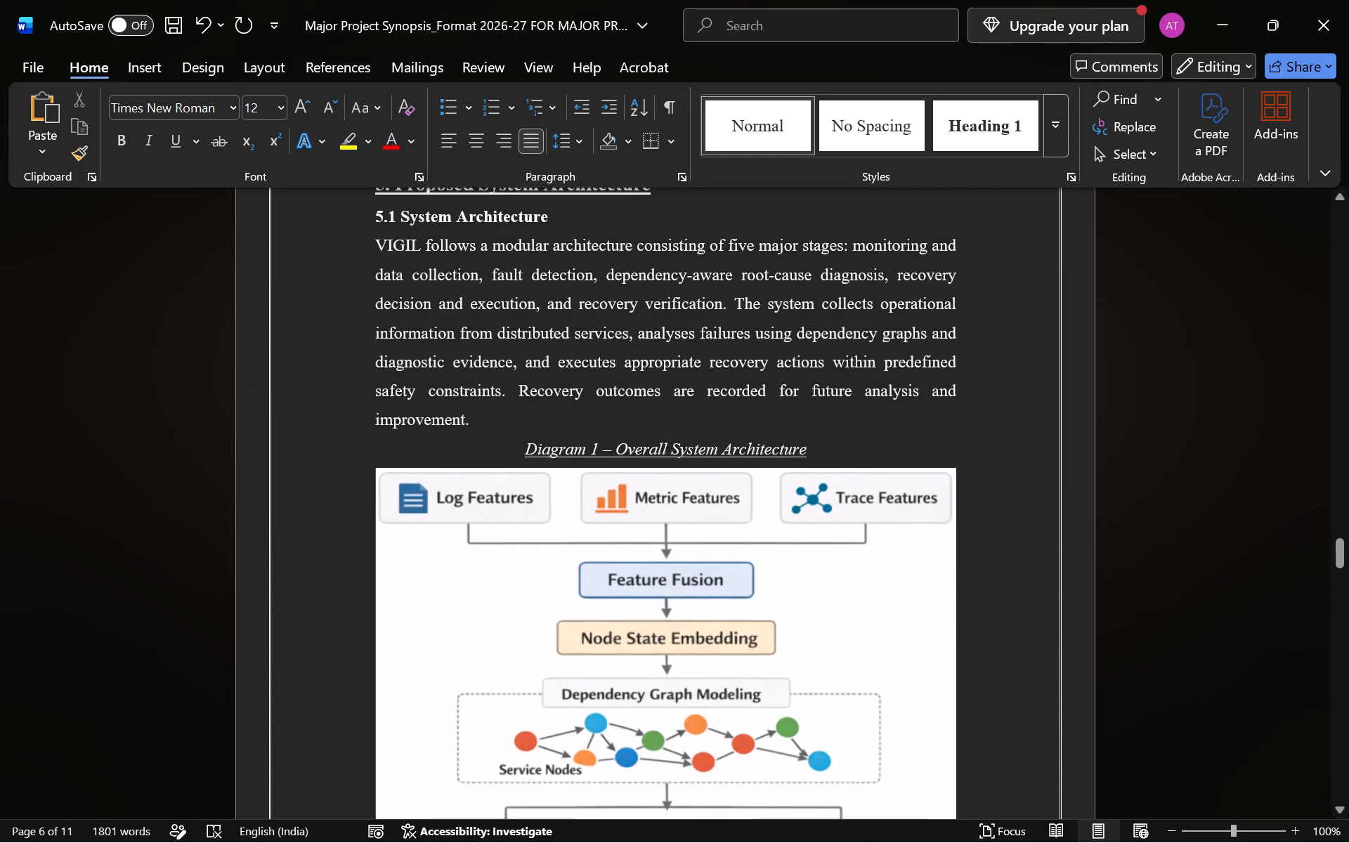
scroll(782, 500, "down", 2)
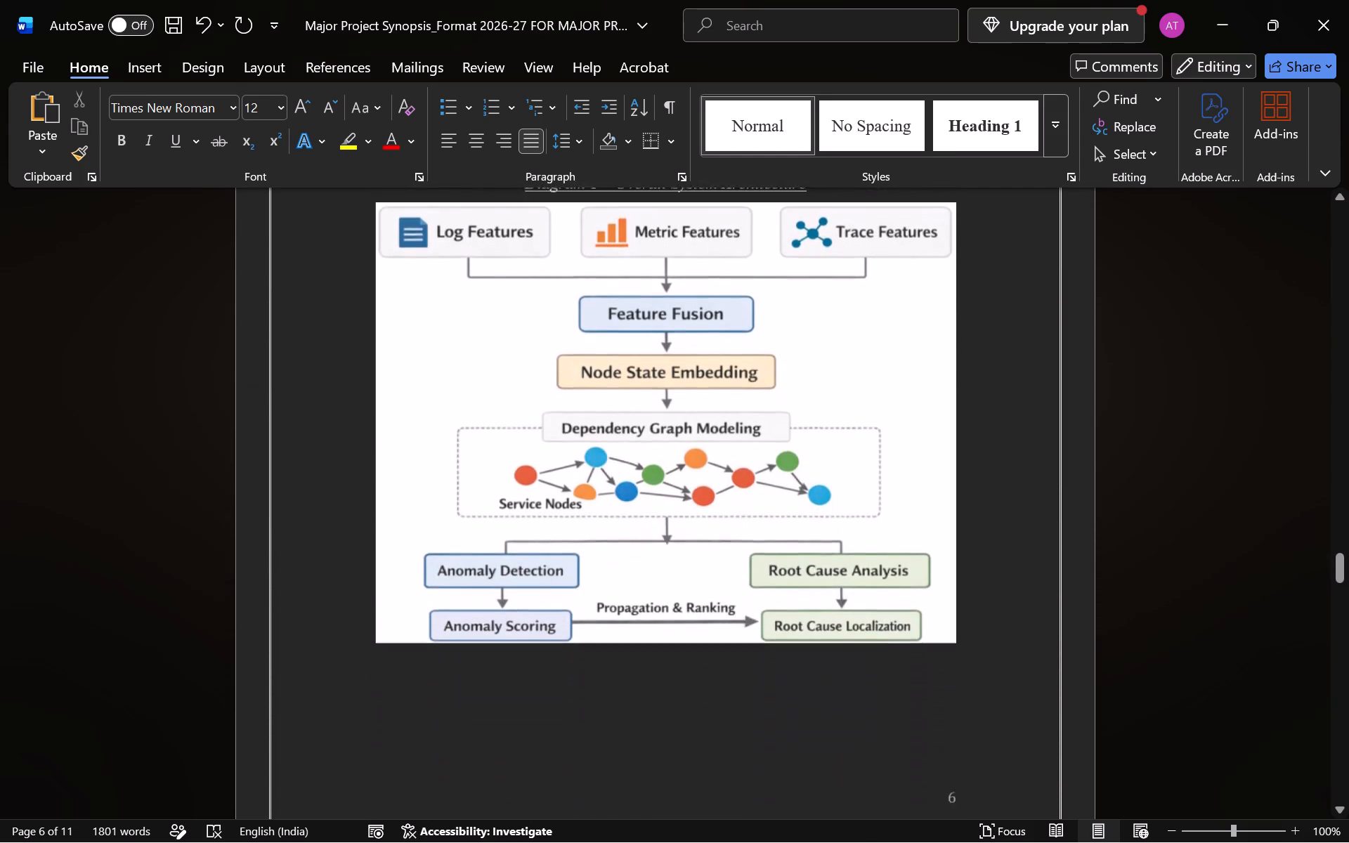
scroll(782, 500, "down", 1)
scroll(782, 500, "up", 5)
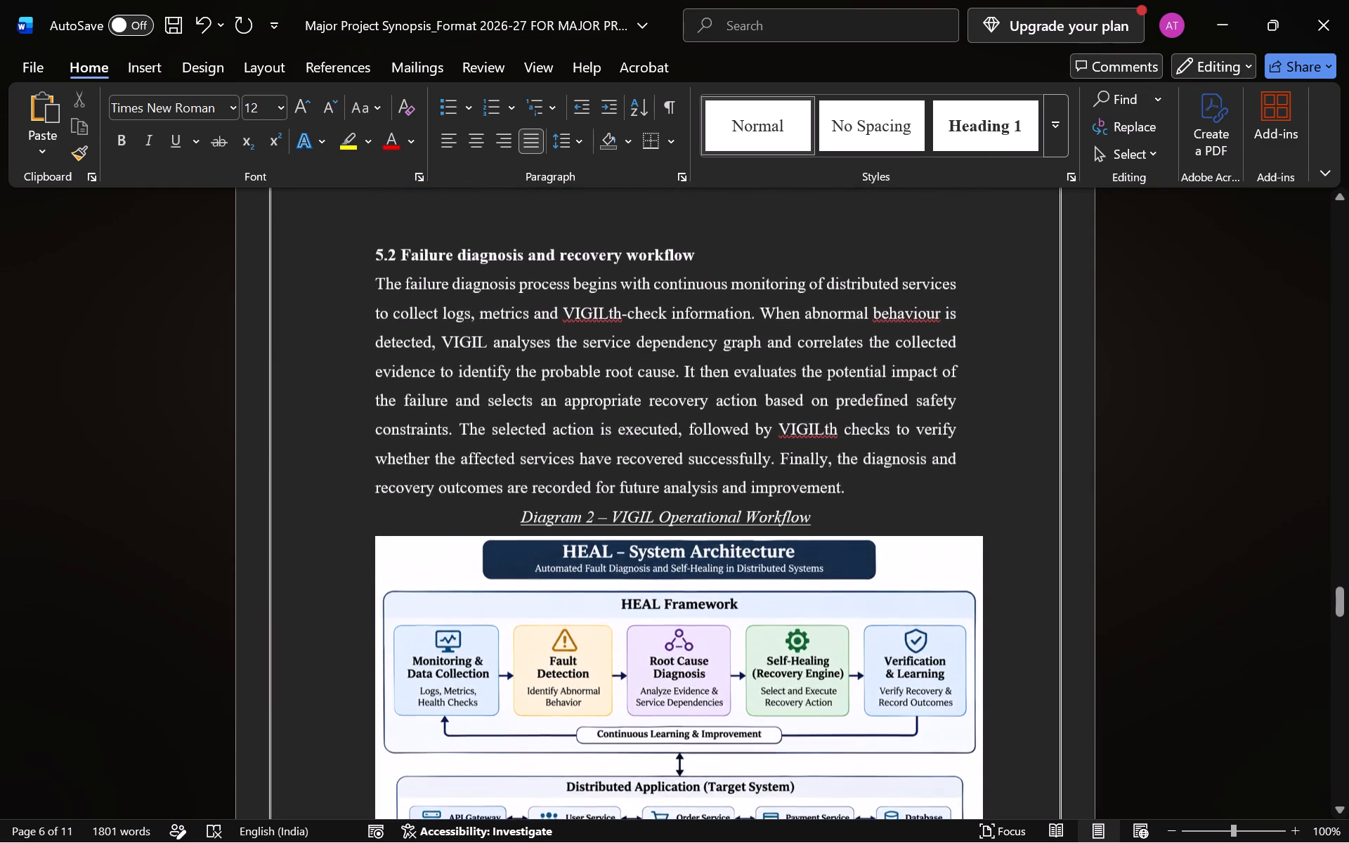
left_click(606, 313)
key("BackSpace")
key("BackSpace")
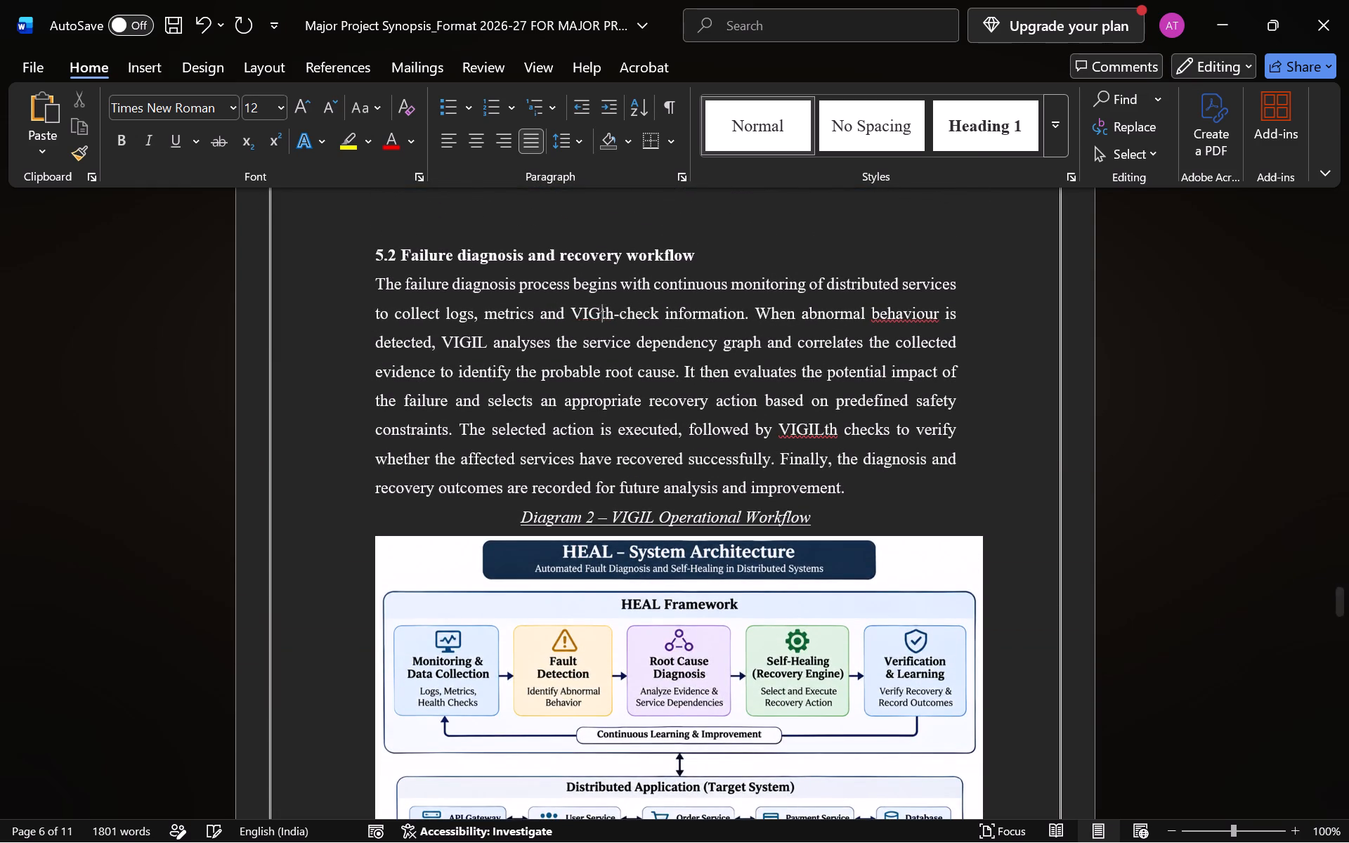
key("BackSpace")
key("BackSpace")
key("BackSpace")
type("heal")
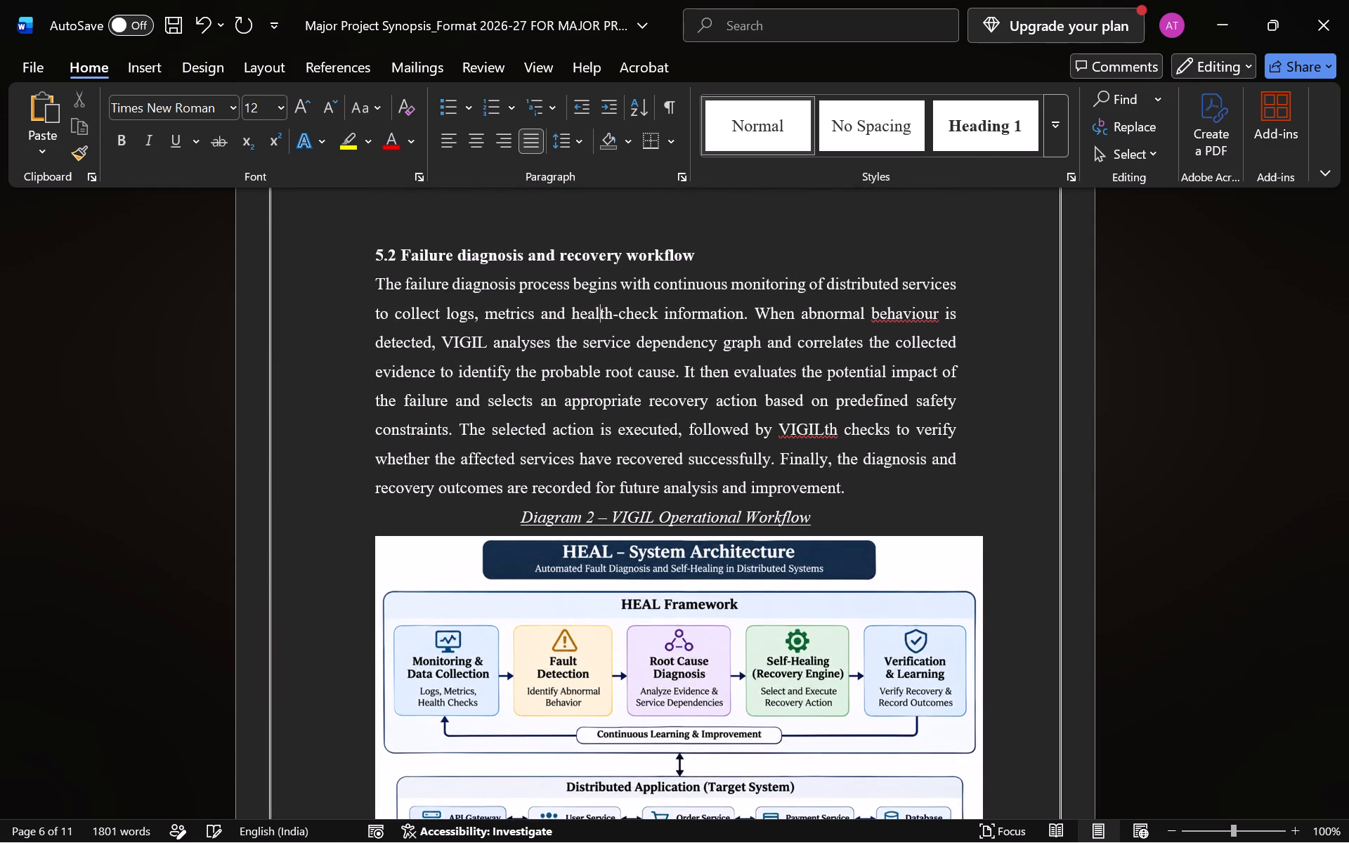
Correct "VIGILth checks" in the same section 5.2 paragraph to "health checks".
left_click(821, 429)
key("BackSpace")
key("BackSpace")
key("BackSpace")
key("BackSpace")
key("BackSpace")
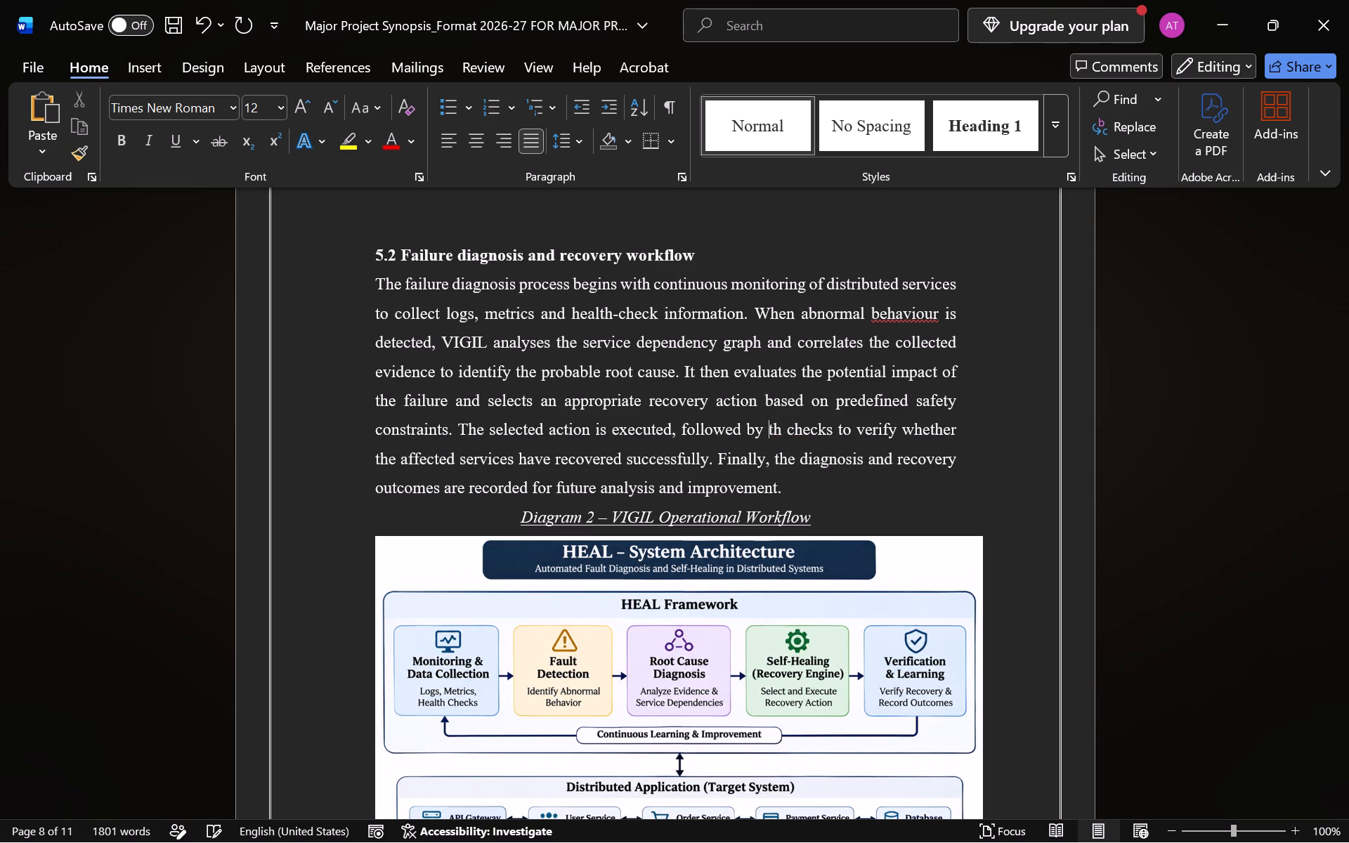
type("heal")
Proofread Diagram 2, section 5.3 and the Tools / Technology Used section for words wrongly changed by the VIGIL replacement.
scroll(821, 429, "down", 1)
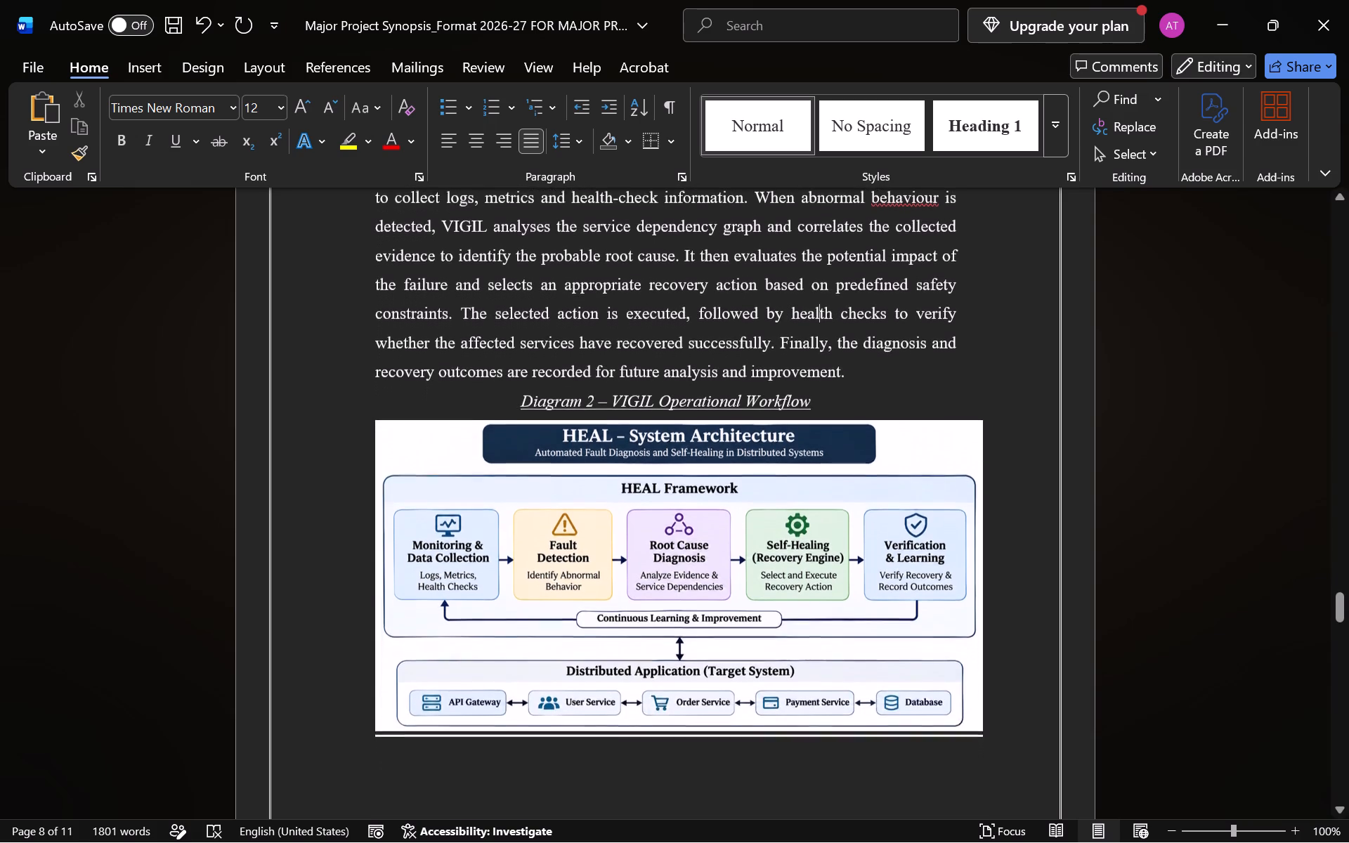
scroll(821, 429, "down", 3)
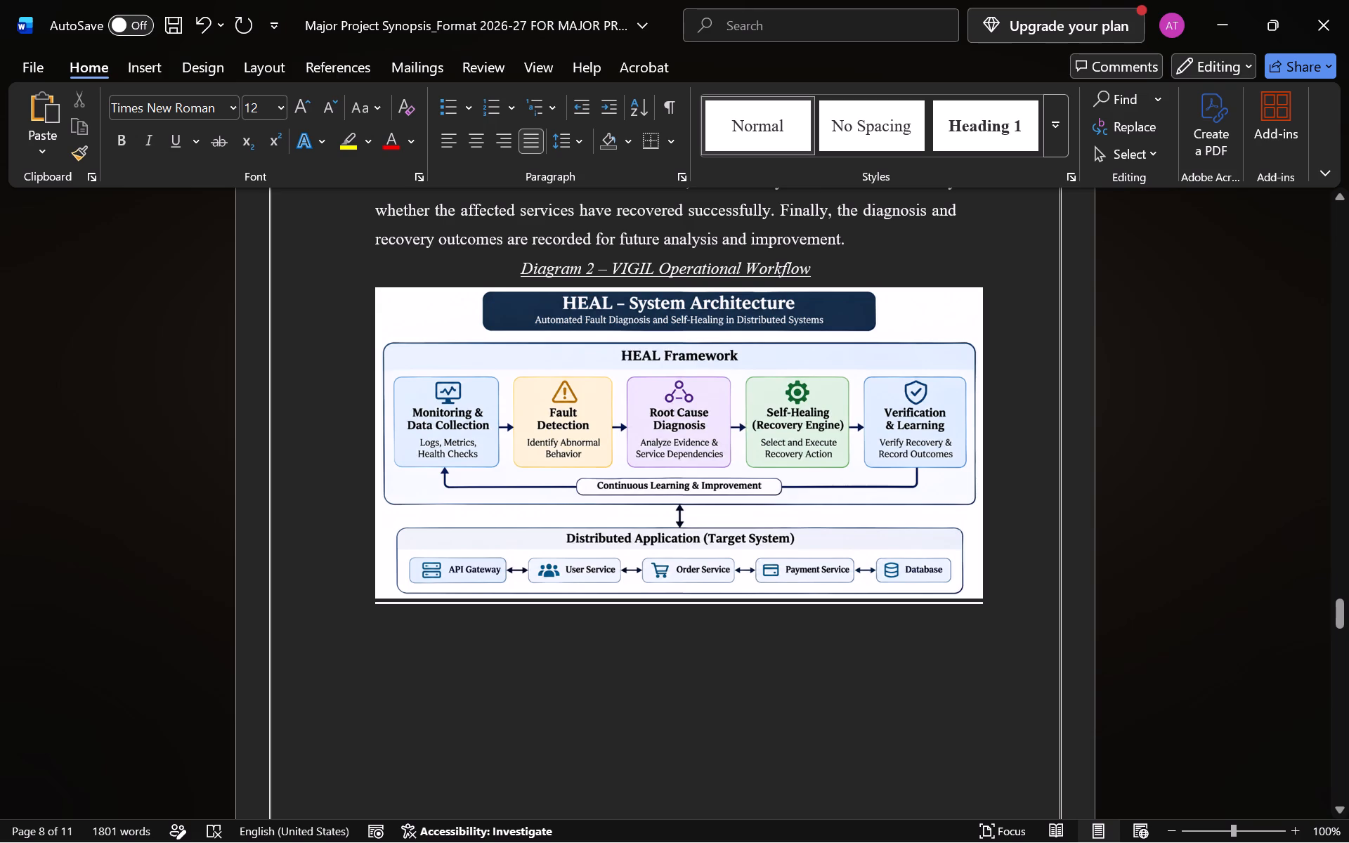
scroll(669, 549, "down", 3)
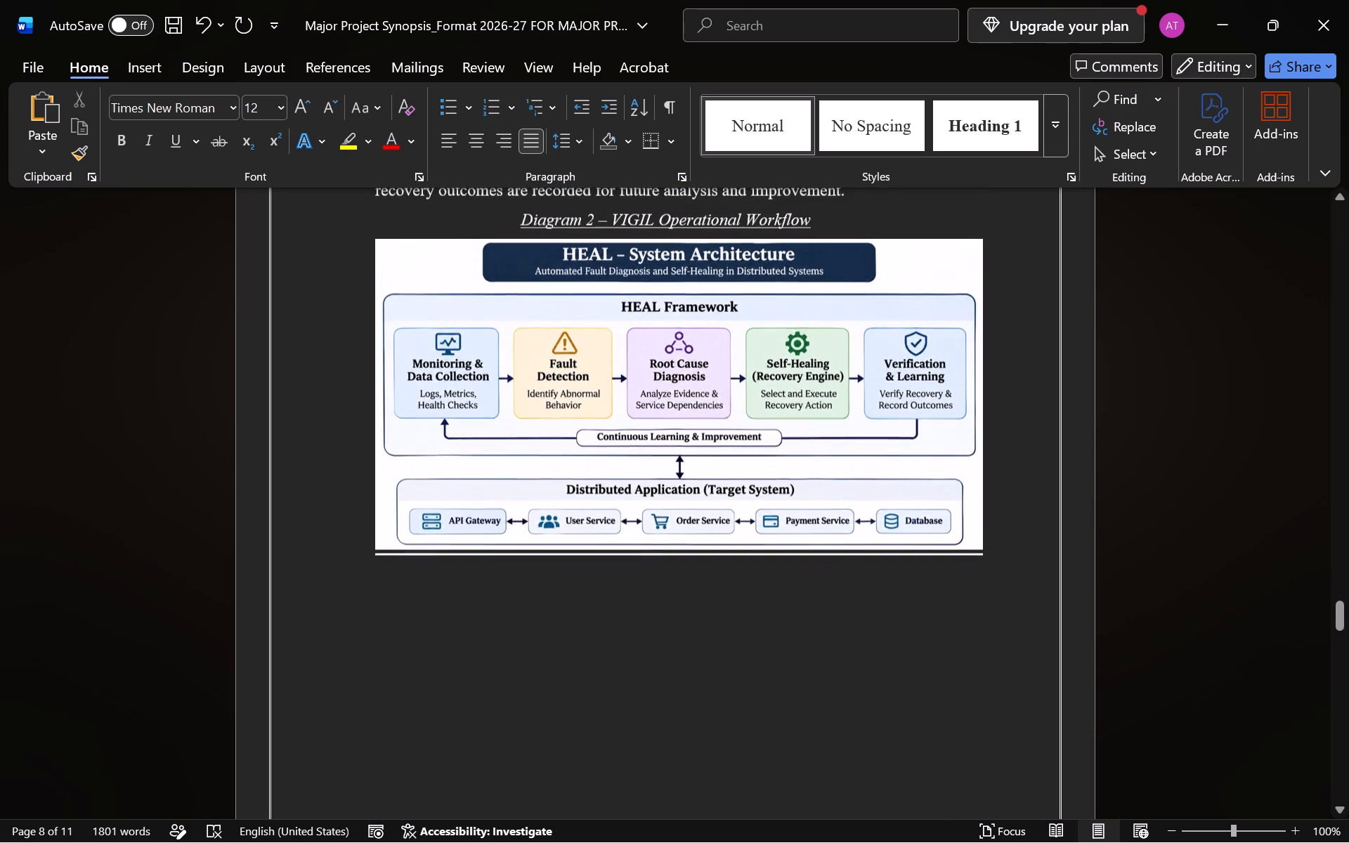
scroll(669, 549, "down", 1)
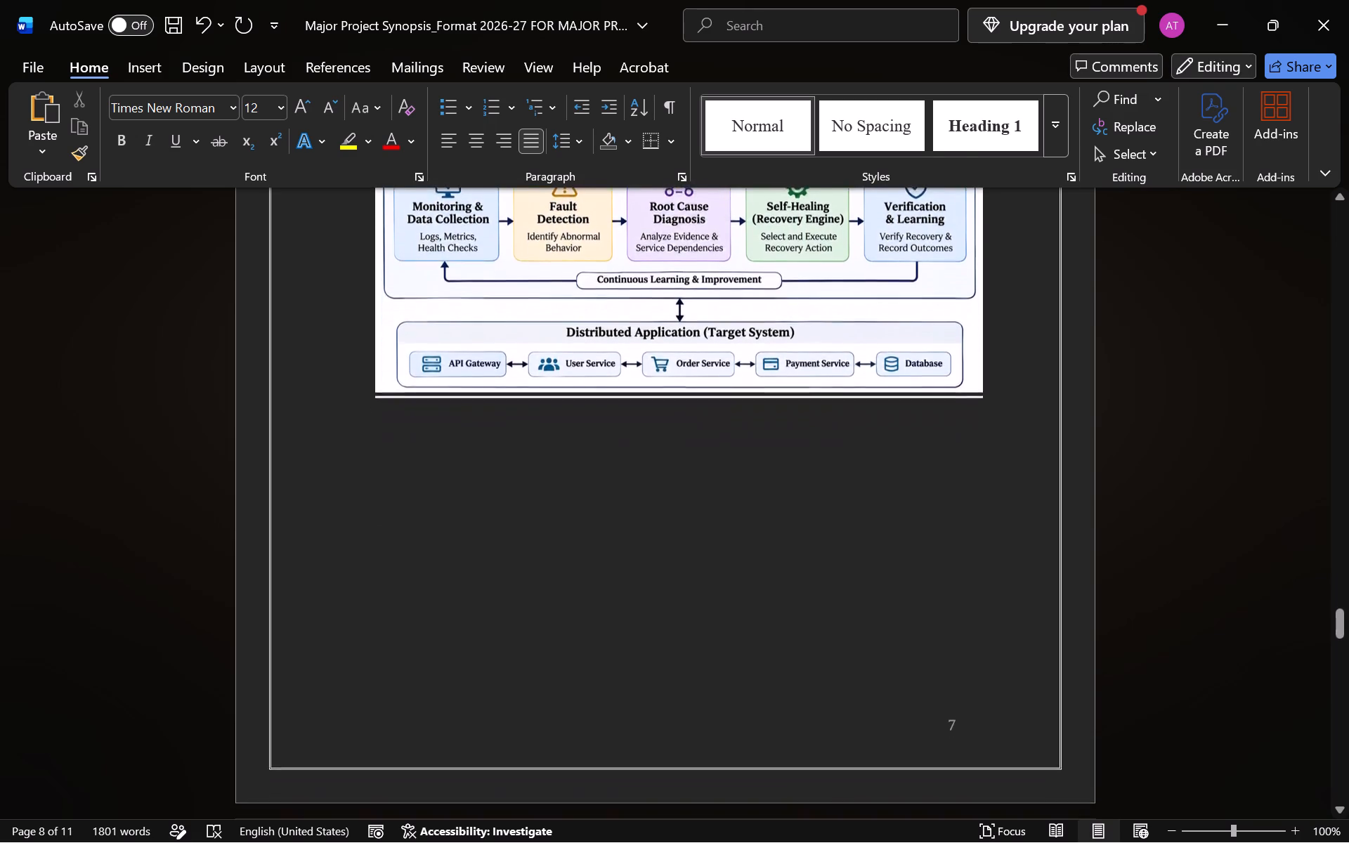
scroll(669, 549, "down", 2)
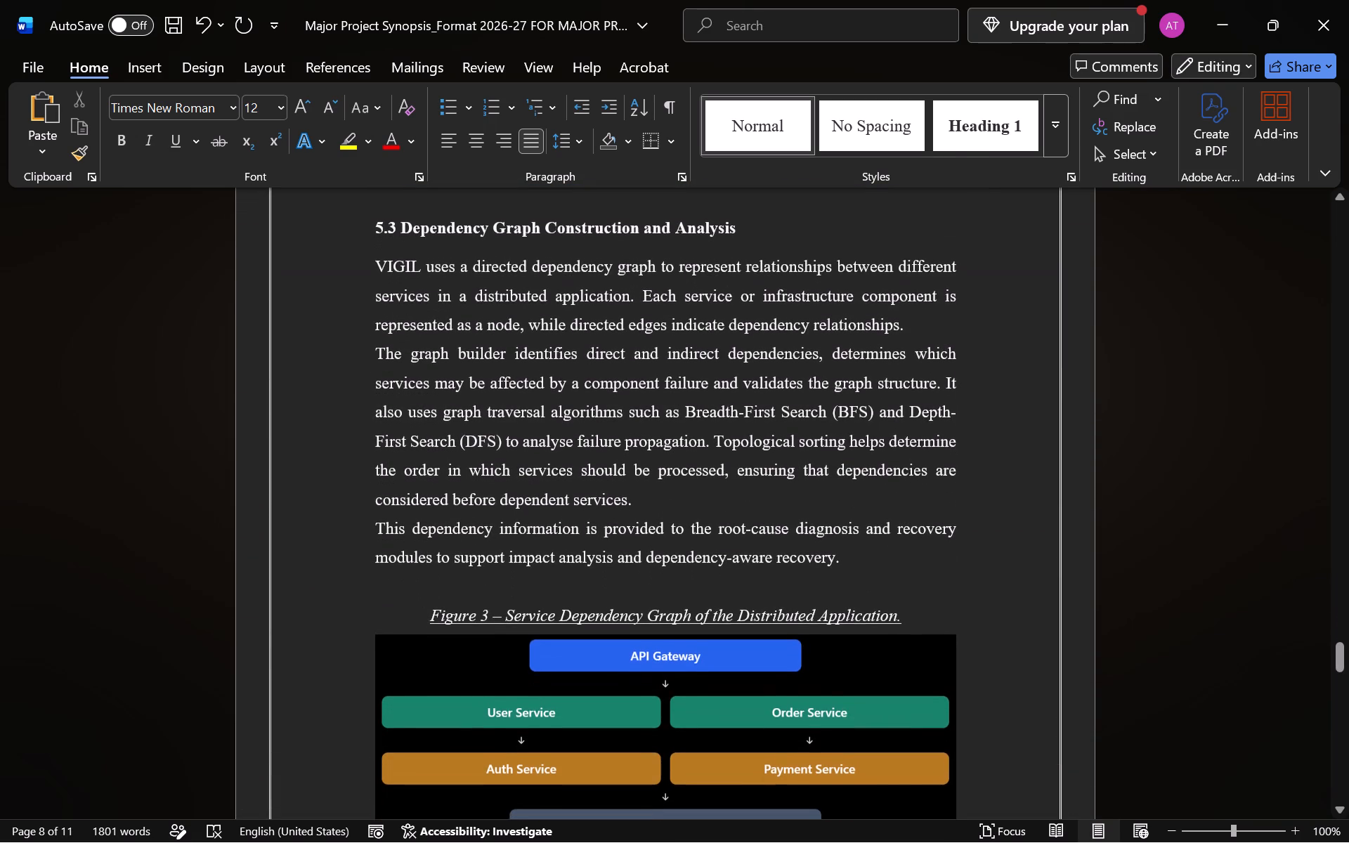
scroll(669, 549, "down", 2)
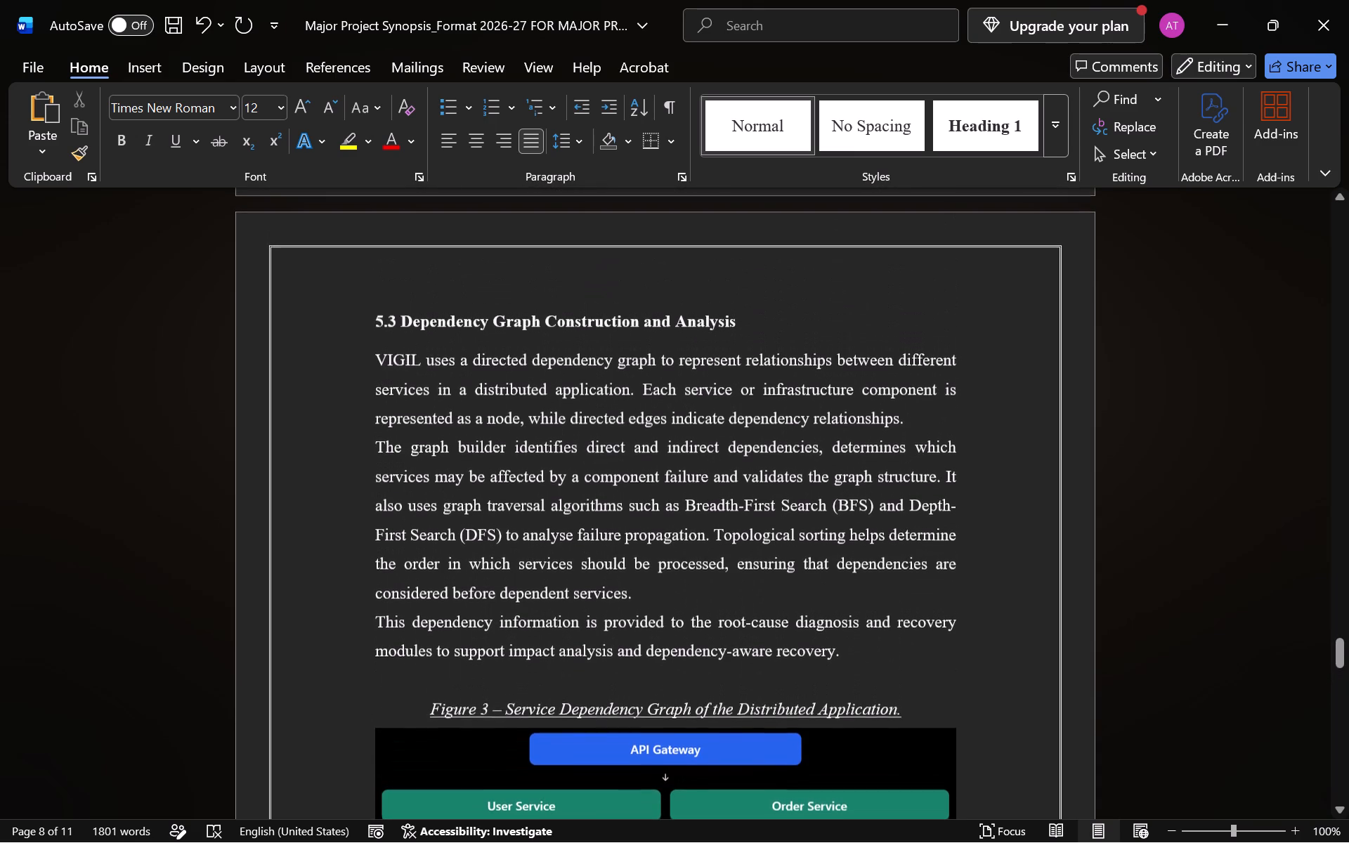
scroll(669, 549, "down", 1)
scroll(669, 549, "up", 1)
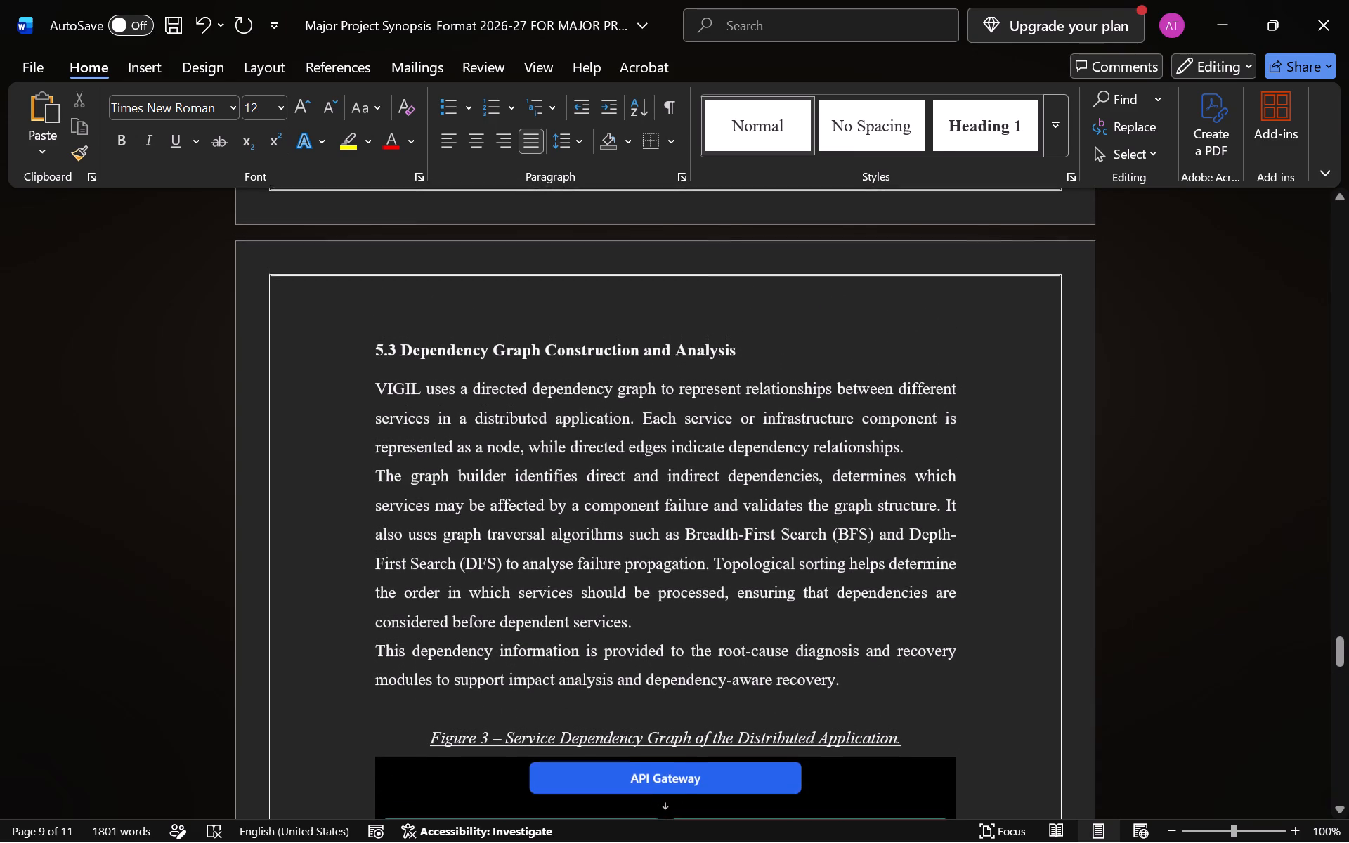
scroll(669, 549, "up", 1)
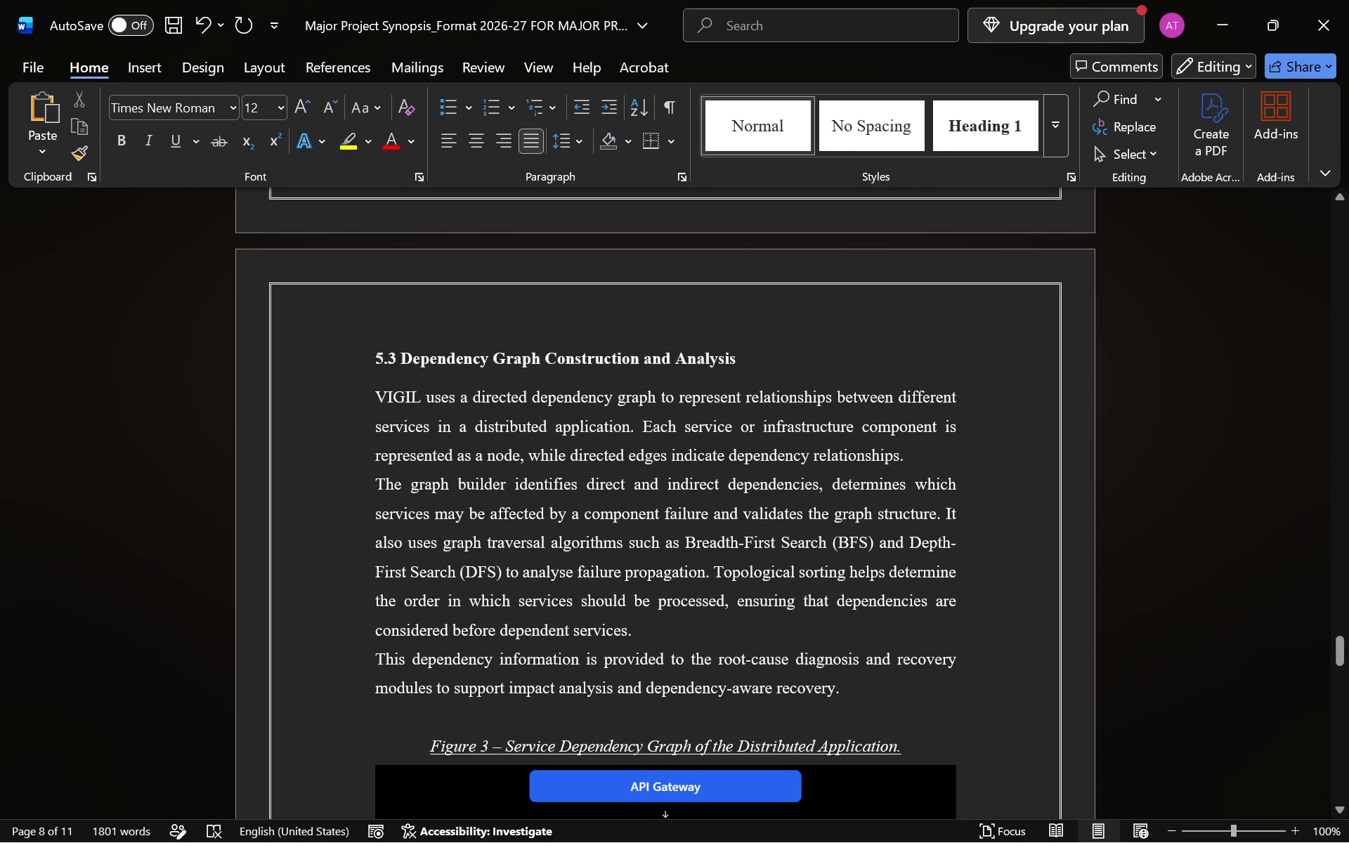
scroll(698, 667, "down", 1)
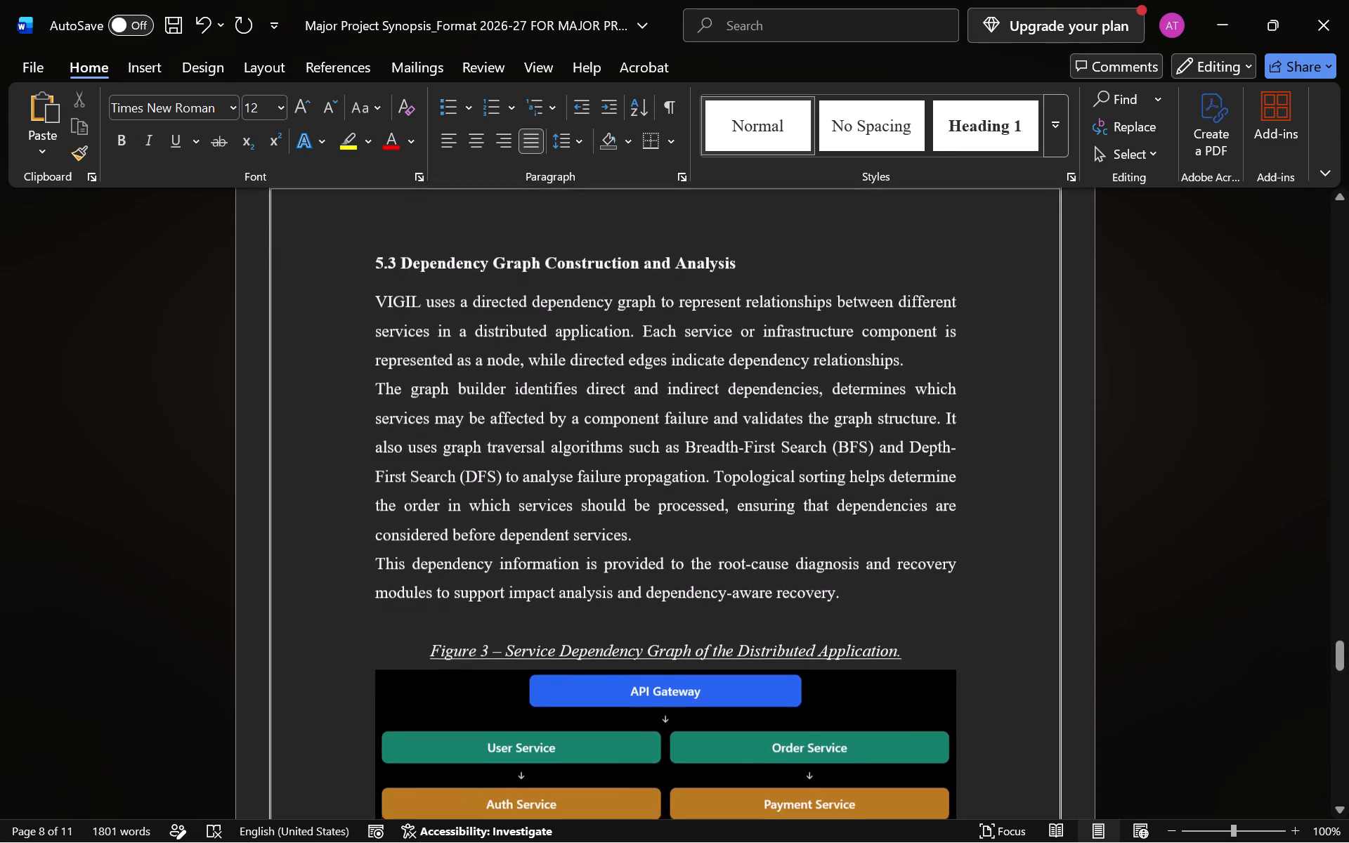
scroll(698, 667, "down", 2)
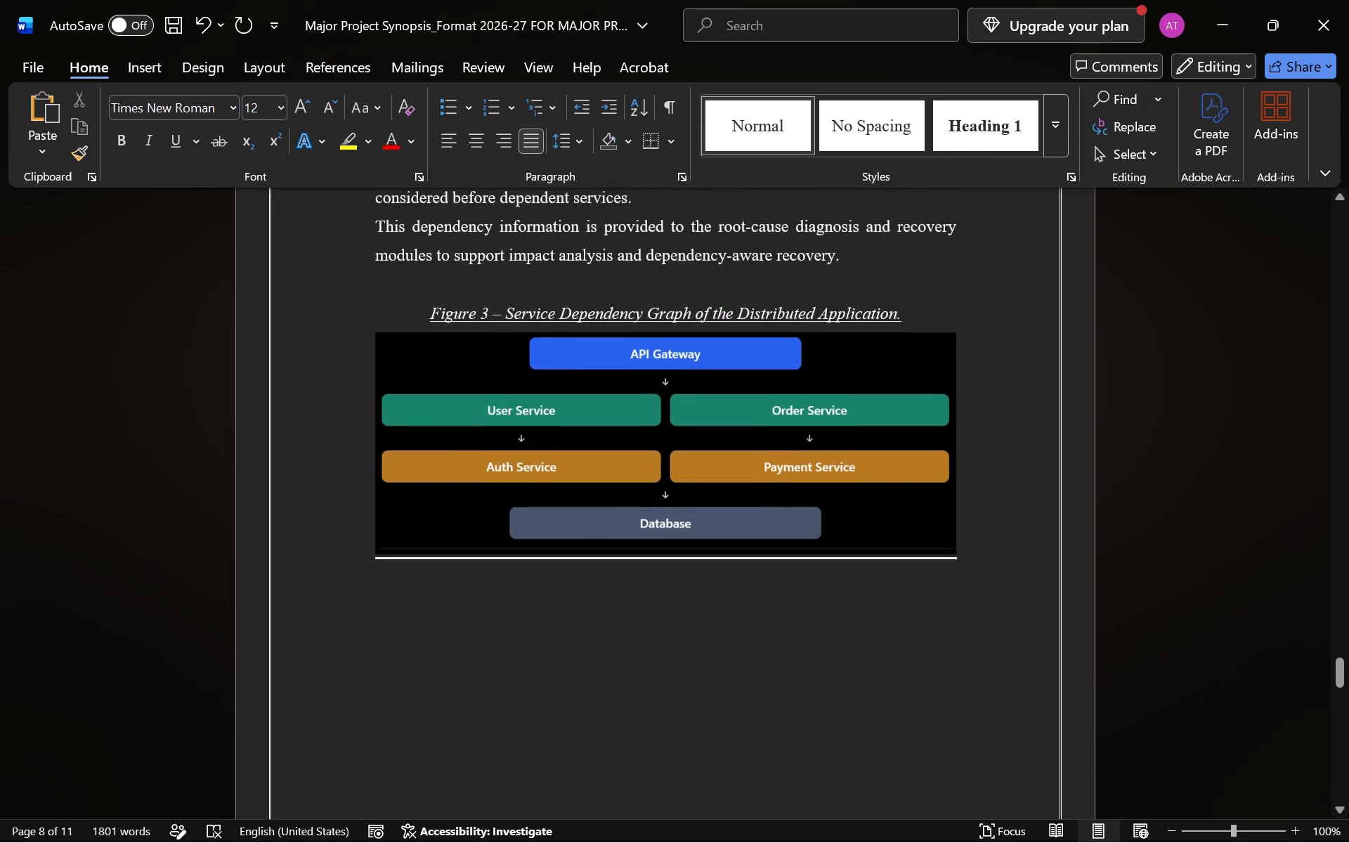
scroll(698, 667, "down", 4)
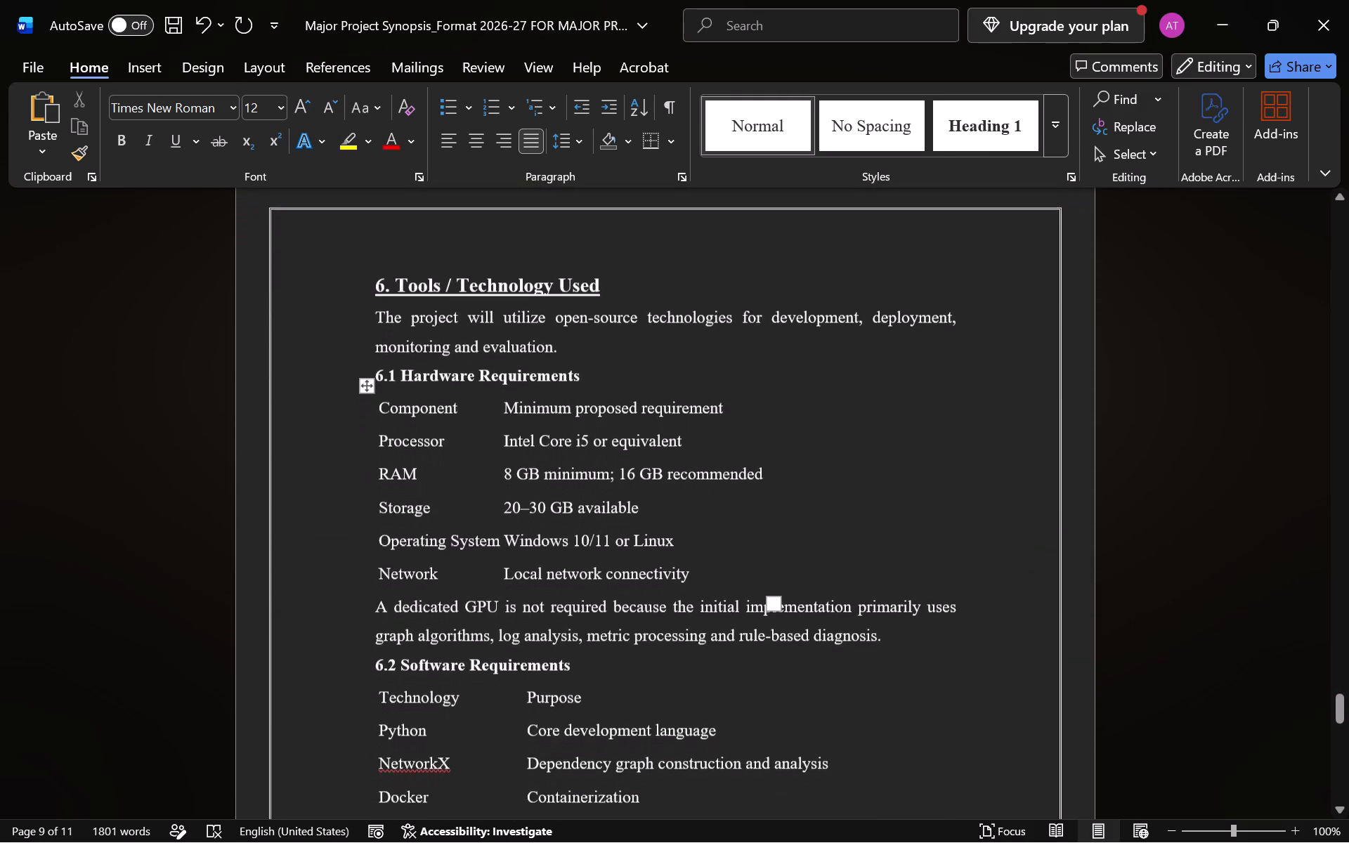
scroll(698, 667, "down", 2)
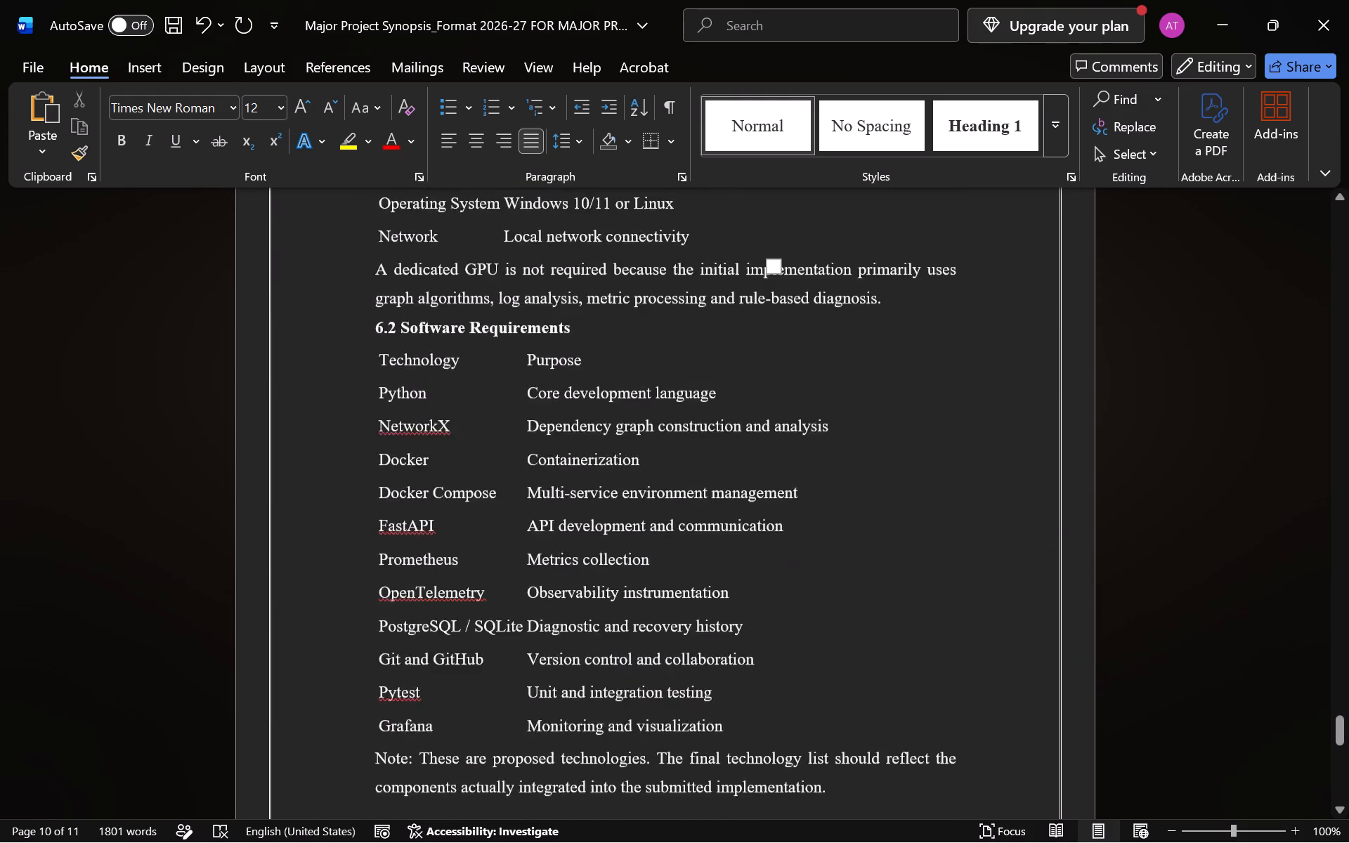
scroll(698, 667, "down", 1)
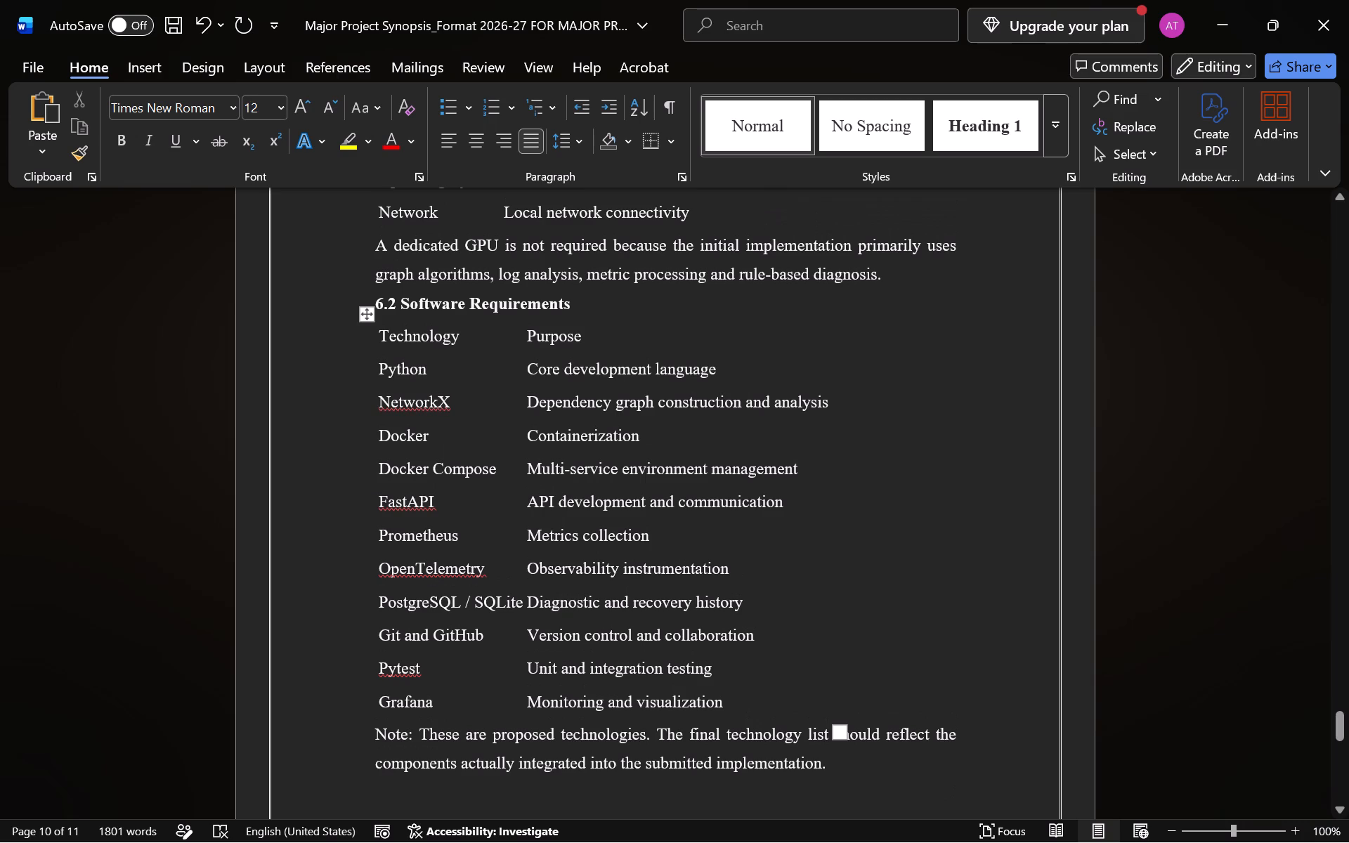
Insert a blank line between the dedicated GPU paragraph and the 6.2 Software Requirements heading.
left_click(917, 285)
key("Return")
Check the end of section 6 and the References page, and return to the cover page for a final look.
scroll(917, 285, "down", 1)
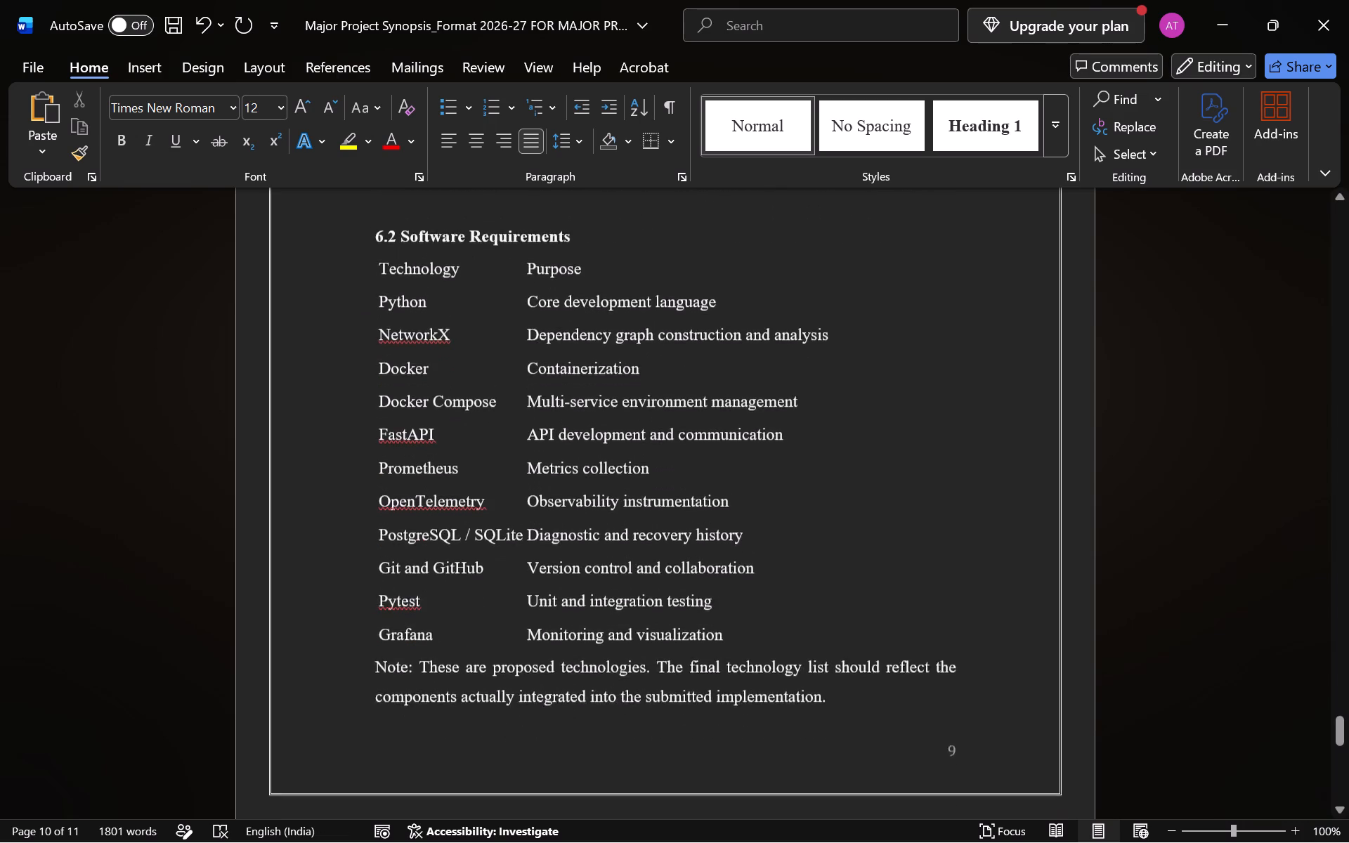
scroll(917, 285, "down", 3)
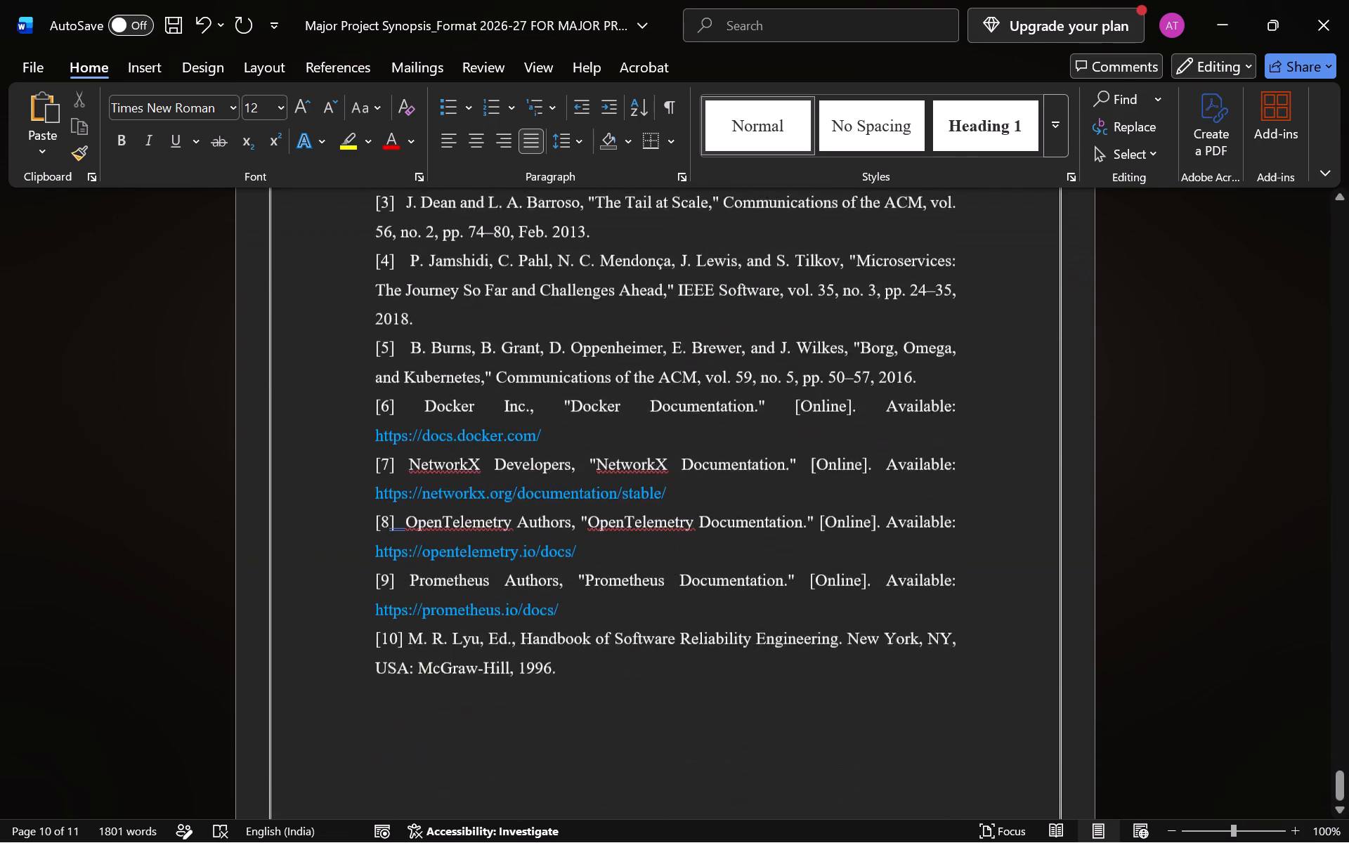
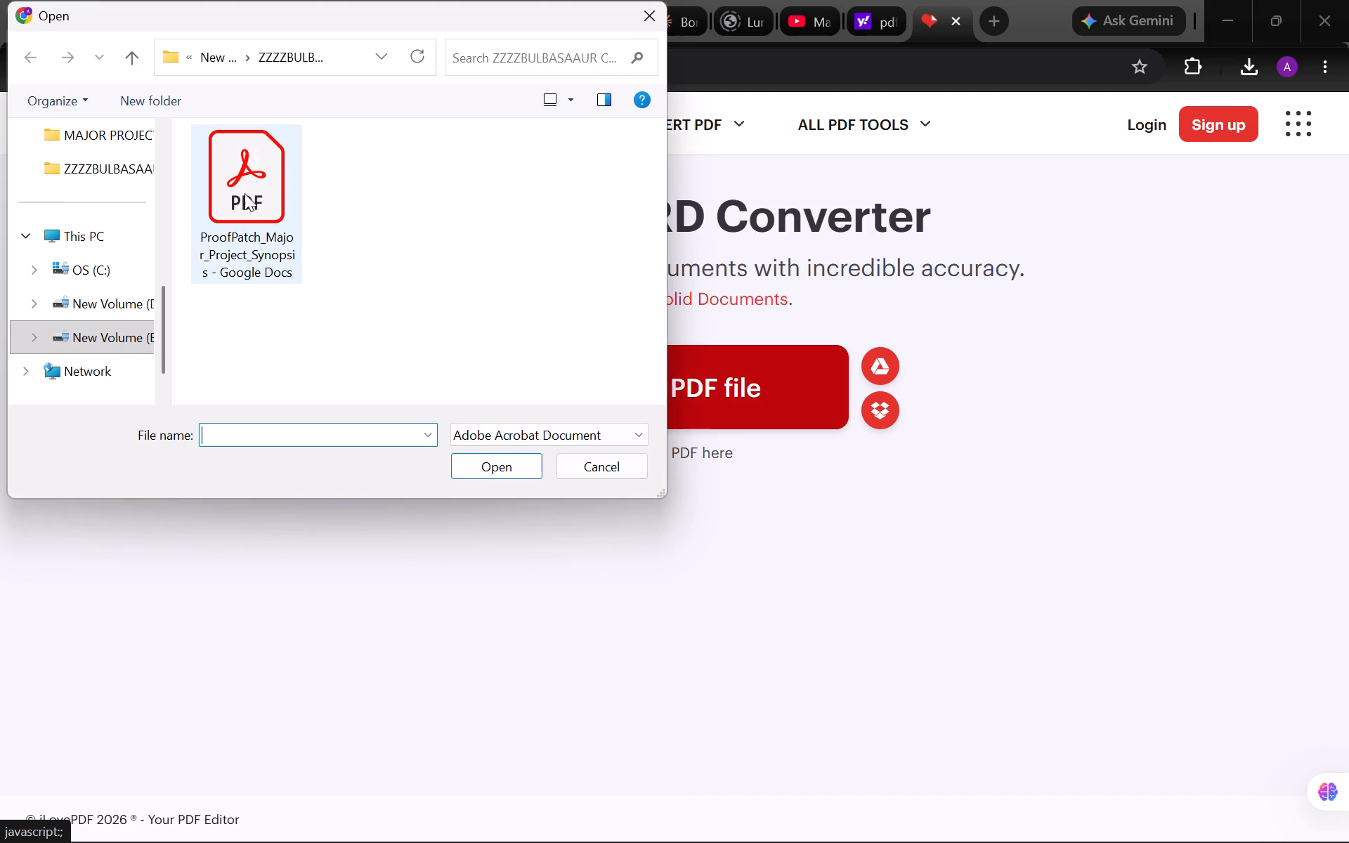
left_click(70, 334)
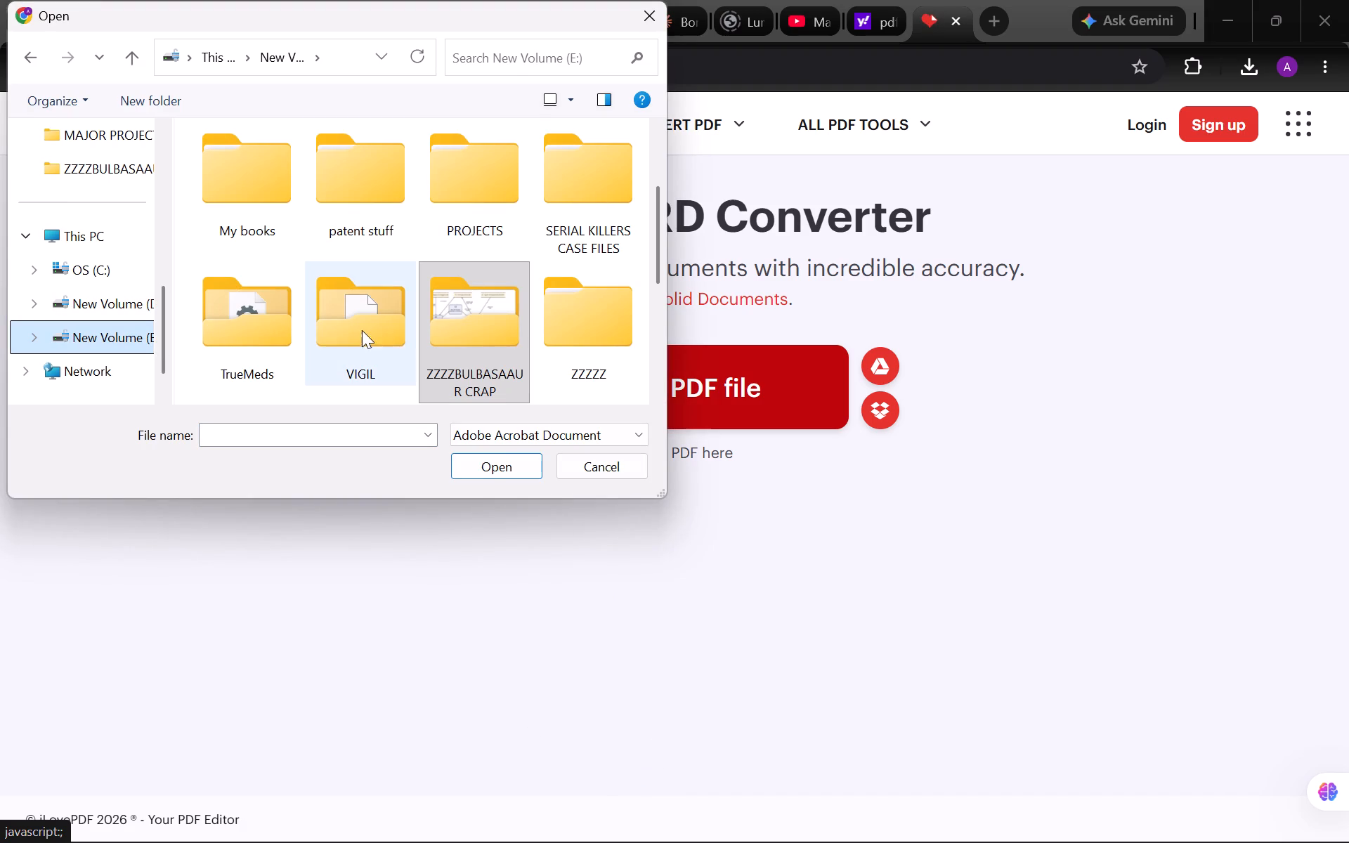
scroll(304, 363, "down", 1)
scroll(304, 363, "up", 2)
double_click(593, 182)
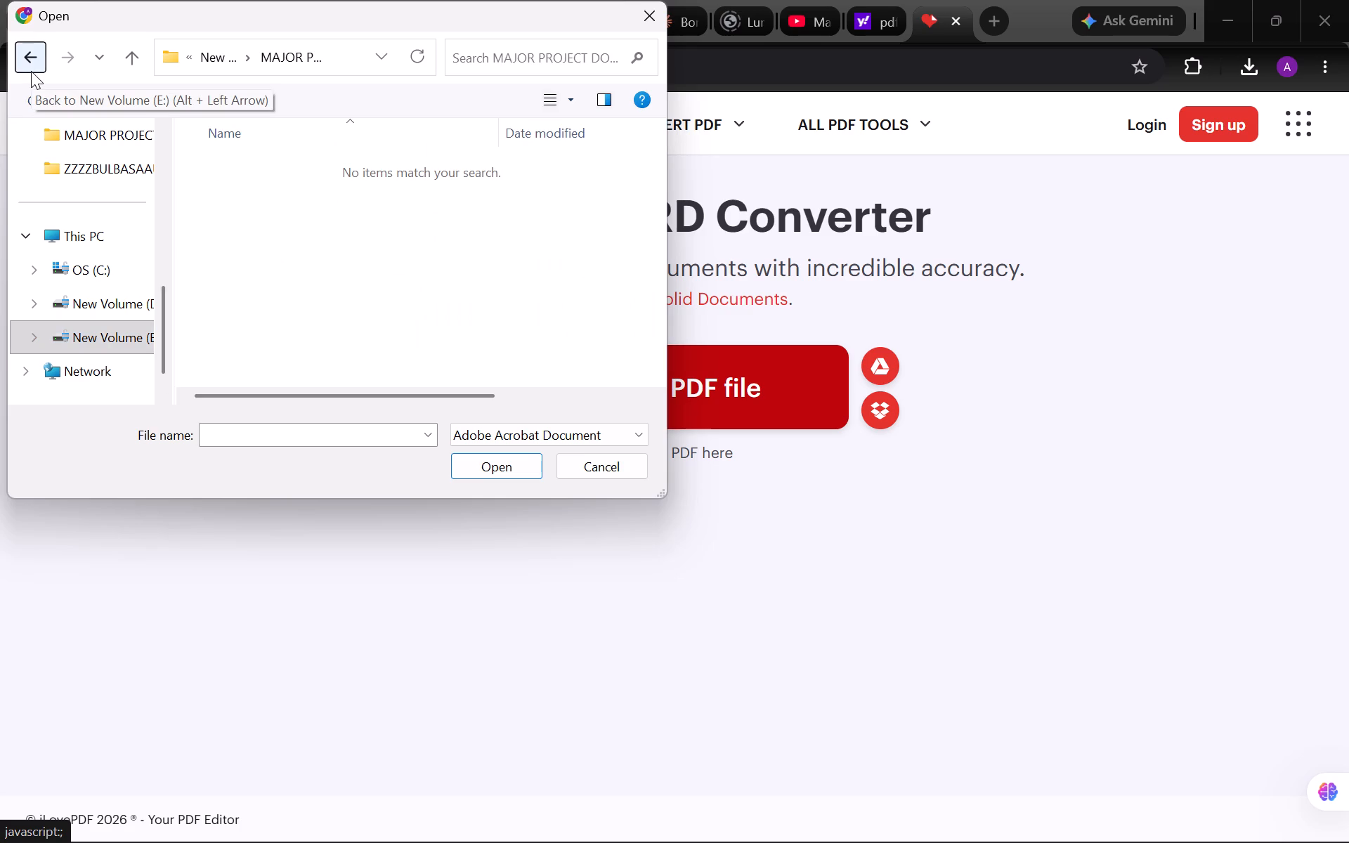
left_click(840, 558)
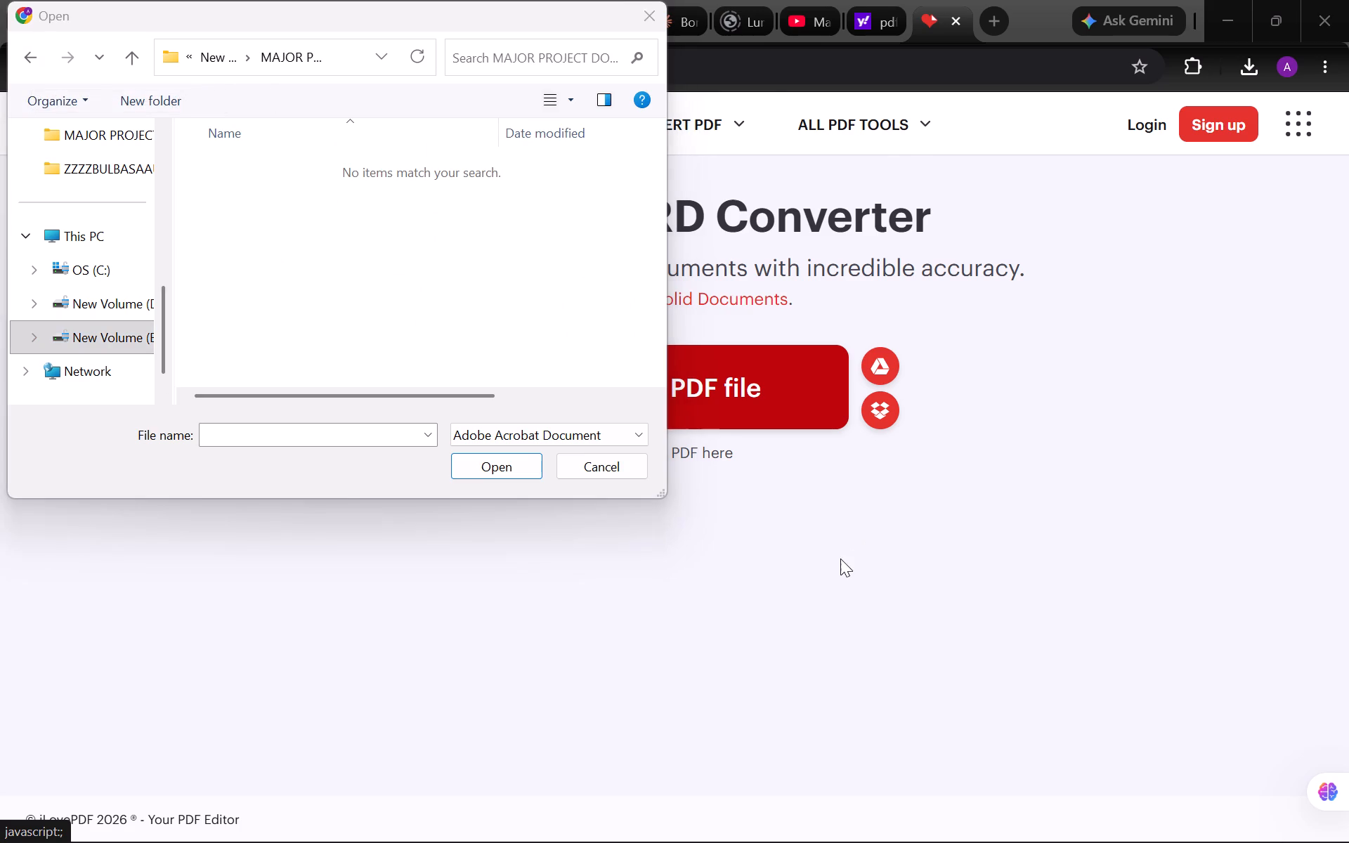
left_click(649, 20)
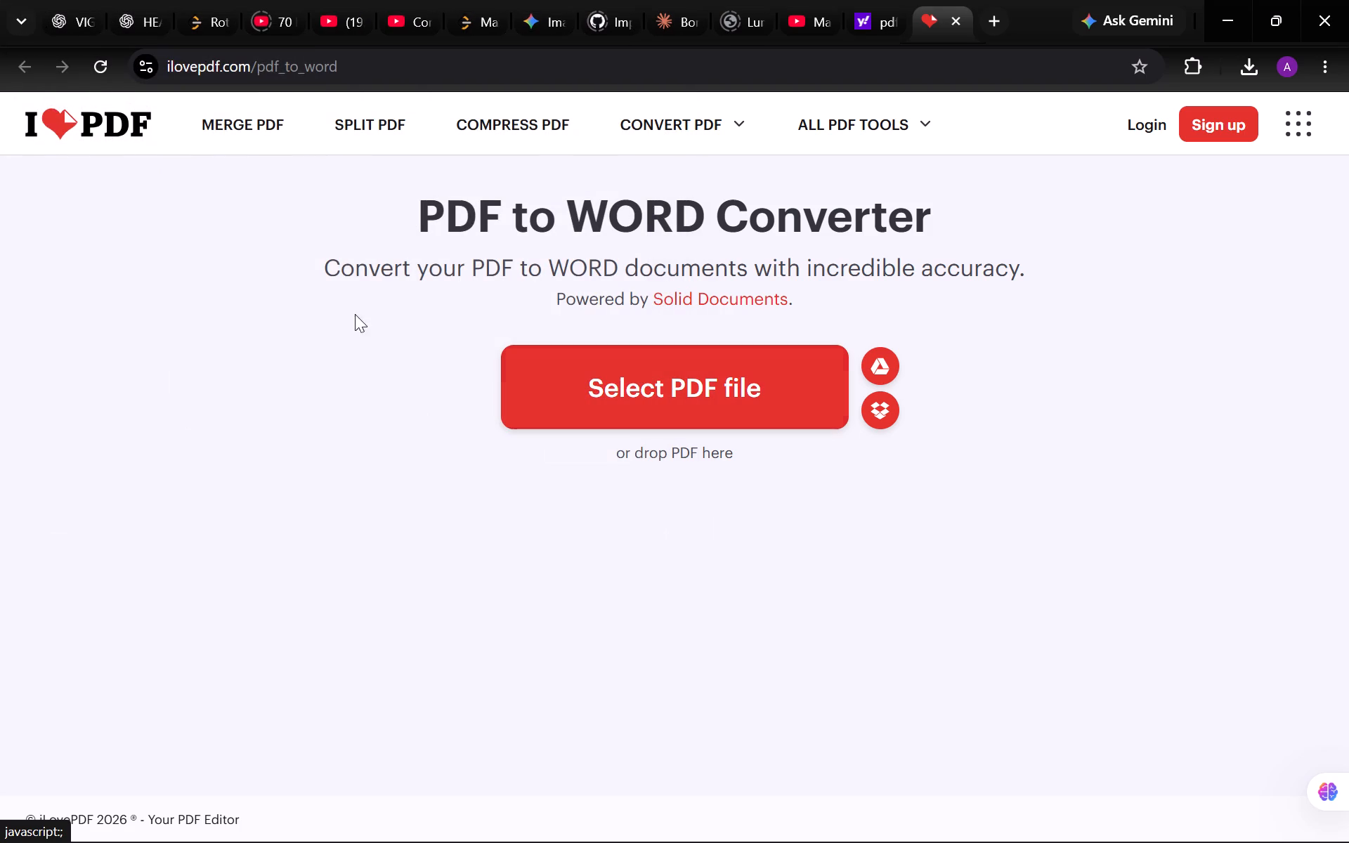
In Chrome, search the web for "word to pdf", close the old "pdf to word" results, and open iLovePDF's Word to PDF converter.
left_click(717, 79)
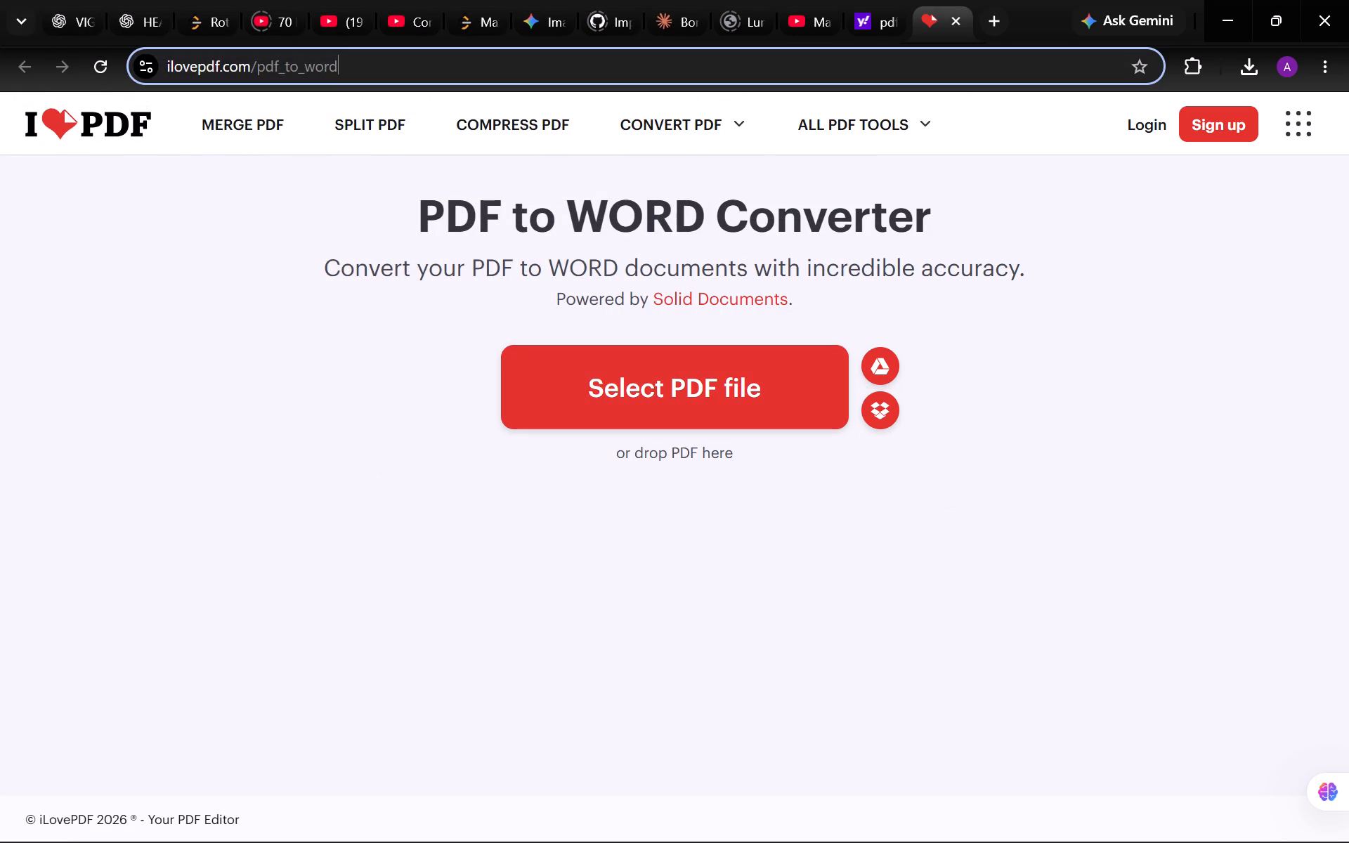
type("word to pdf")
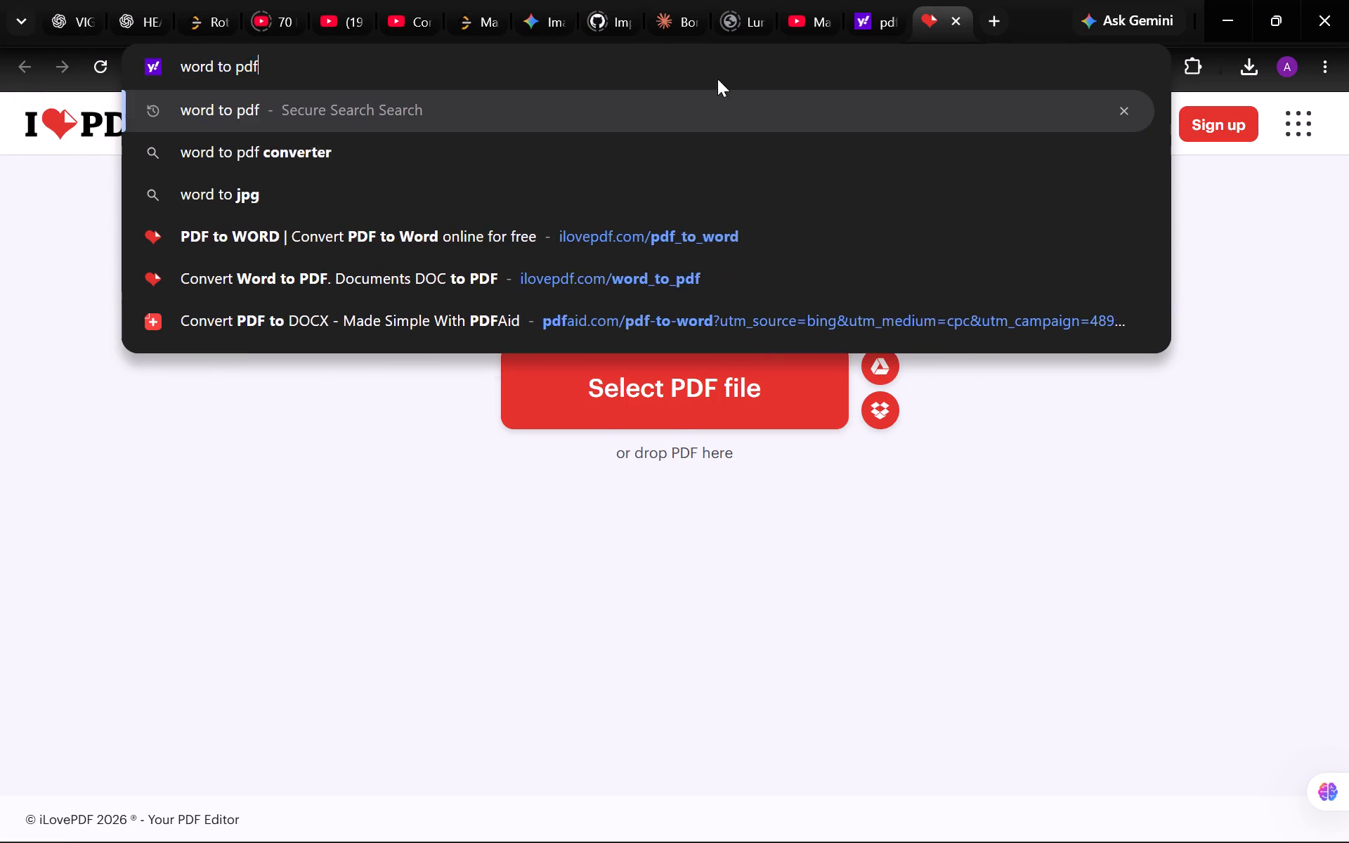
key("Return")
left_click(885, 22)
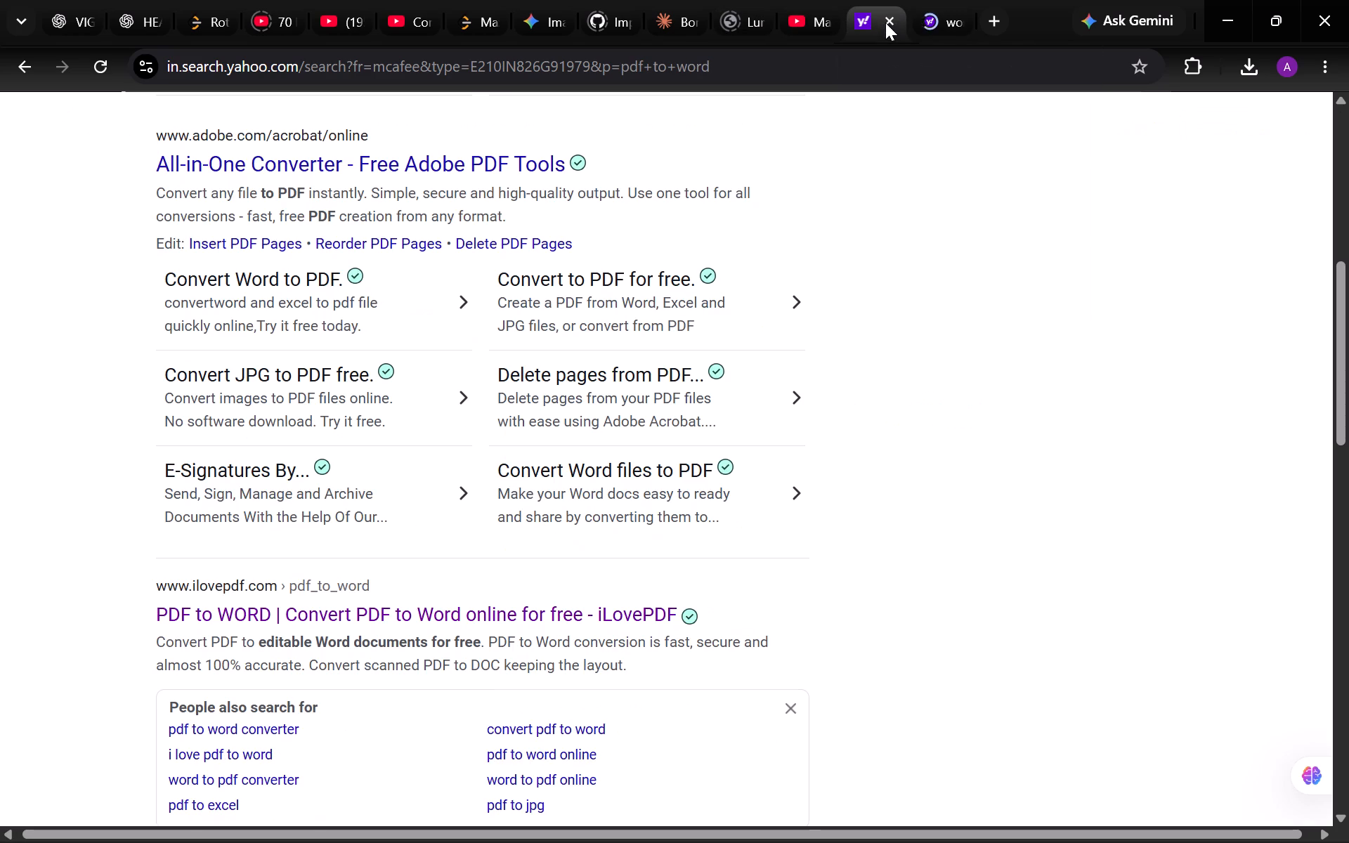
left_click(887, 22)
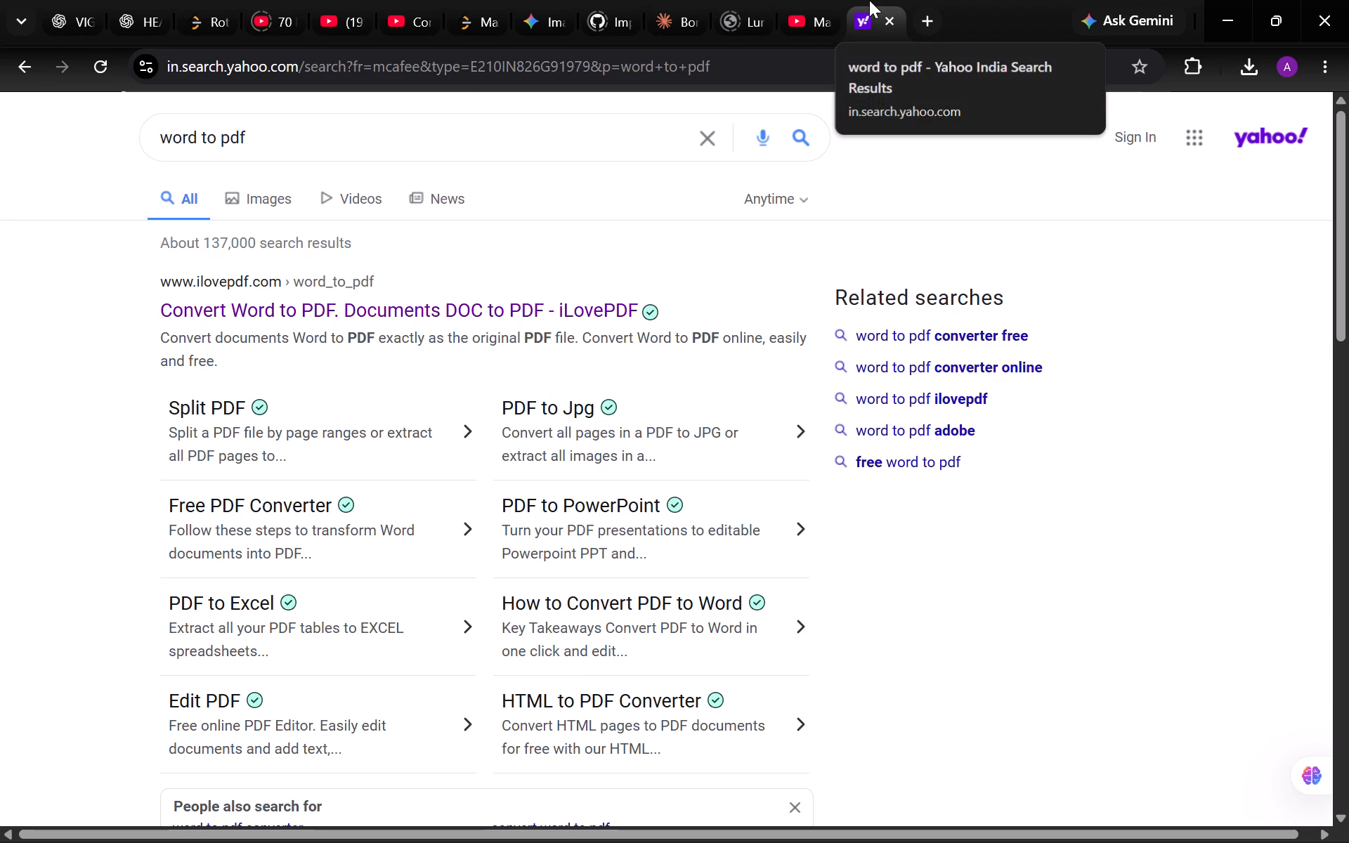
left_click(869, 0)
left_click(210, 311)
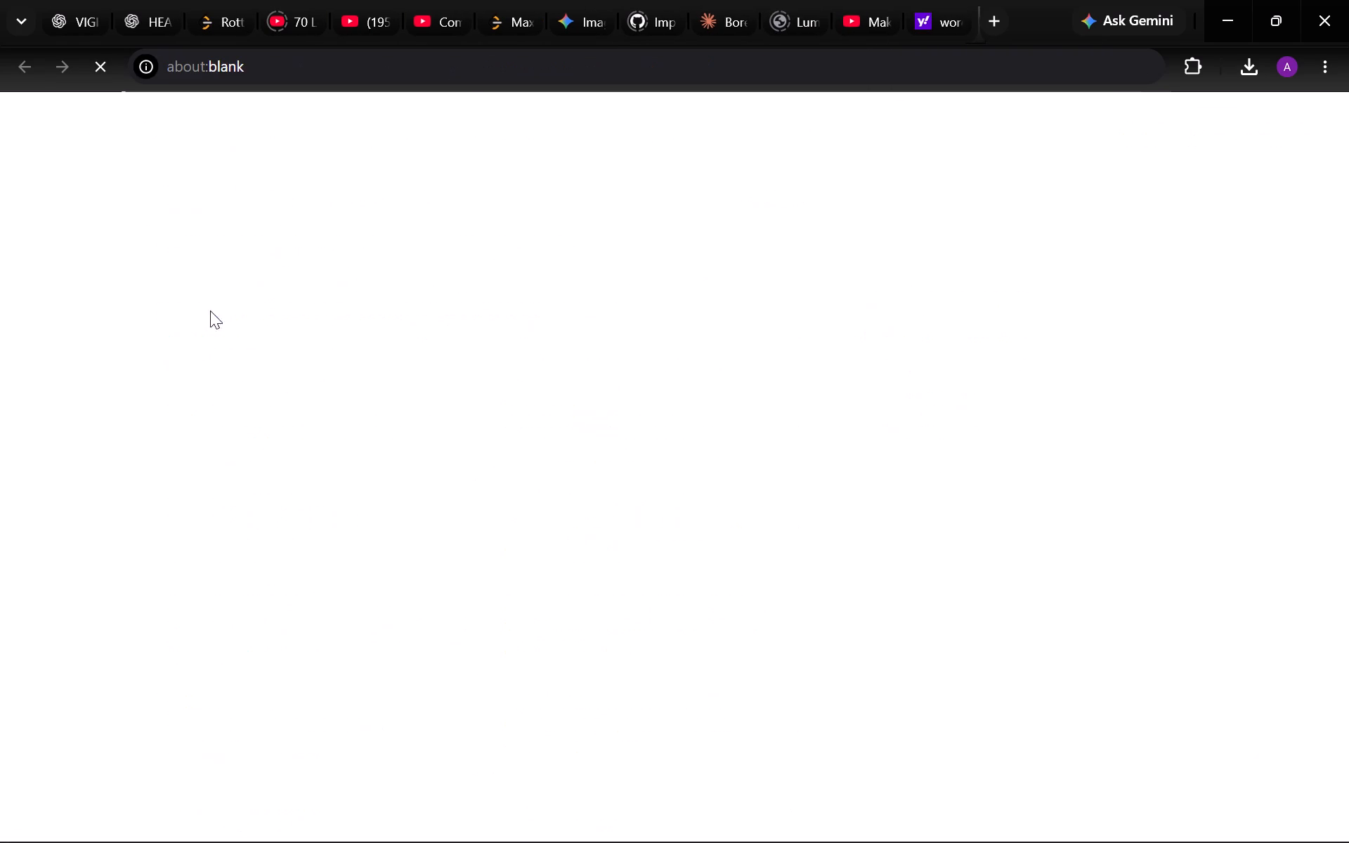
Upload the Major Project Synopsis_Format Word file from the MAJOR PROJECT DOCS folder on drive E and convert it to PDF.
left_click(594, 351)
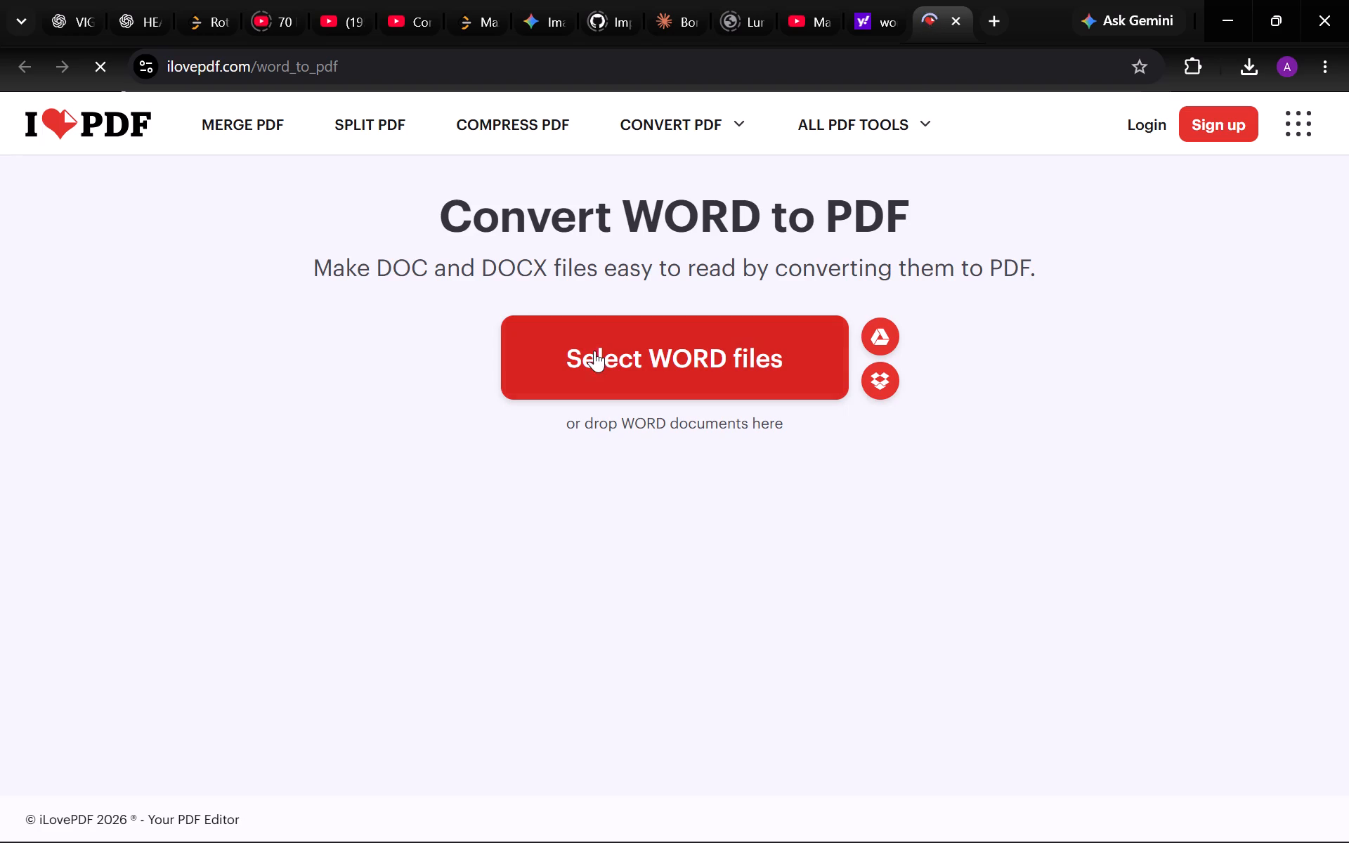
left_click(653, 356)
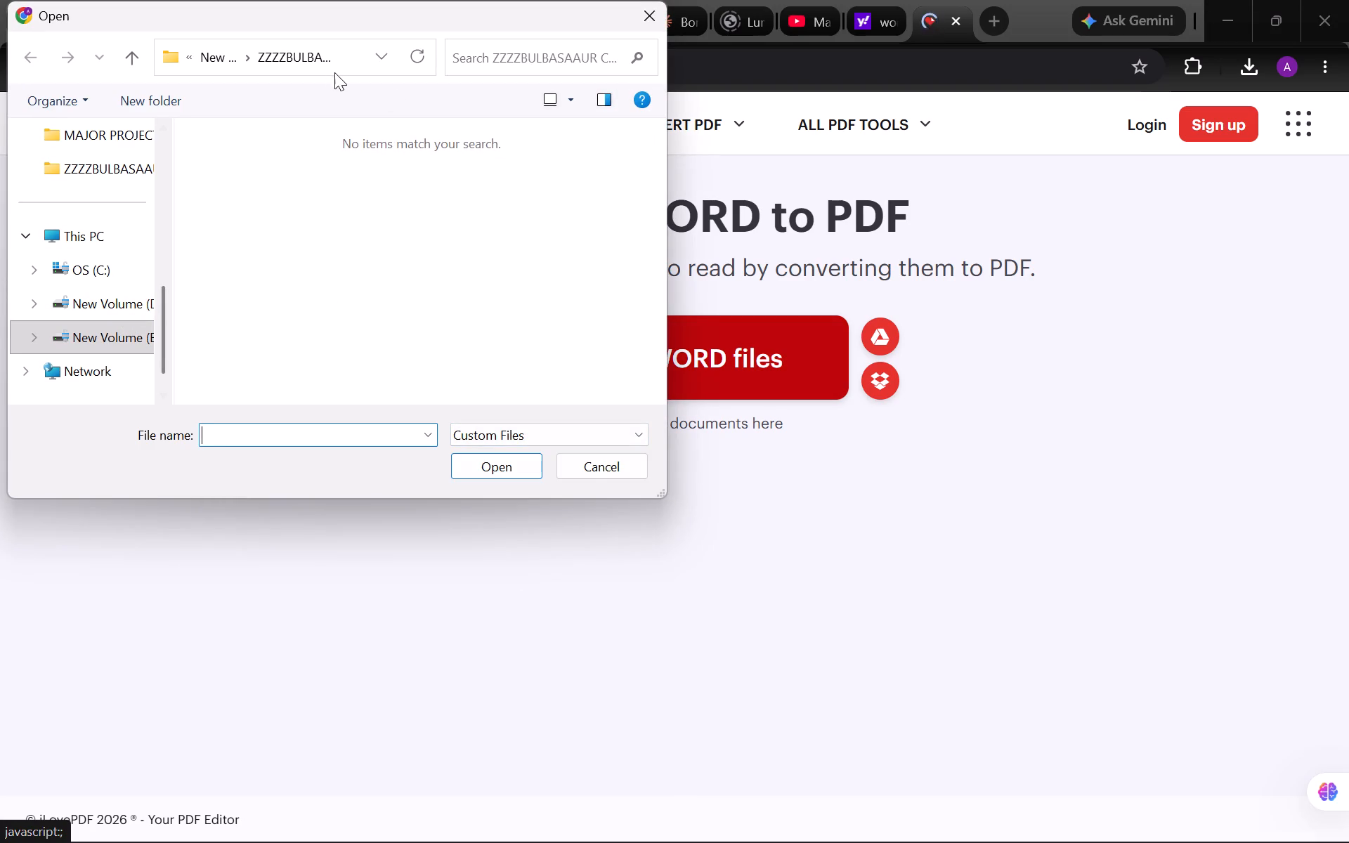
left_click(103, 338)
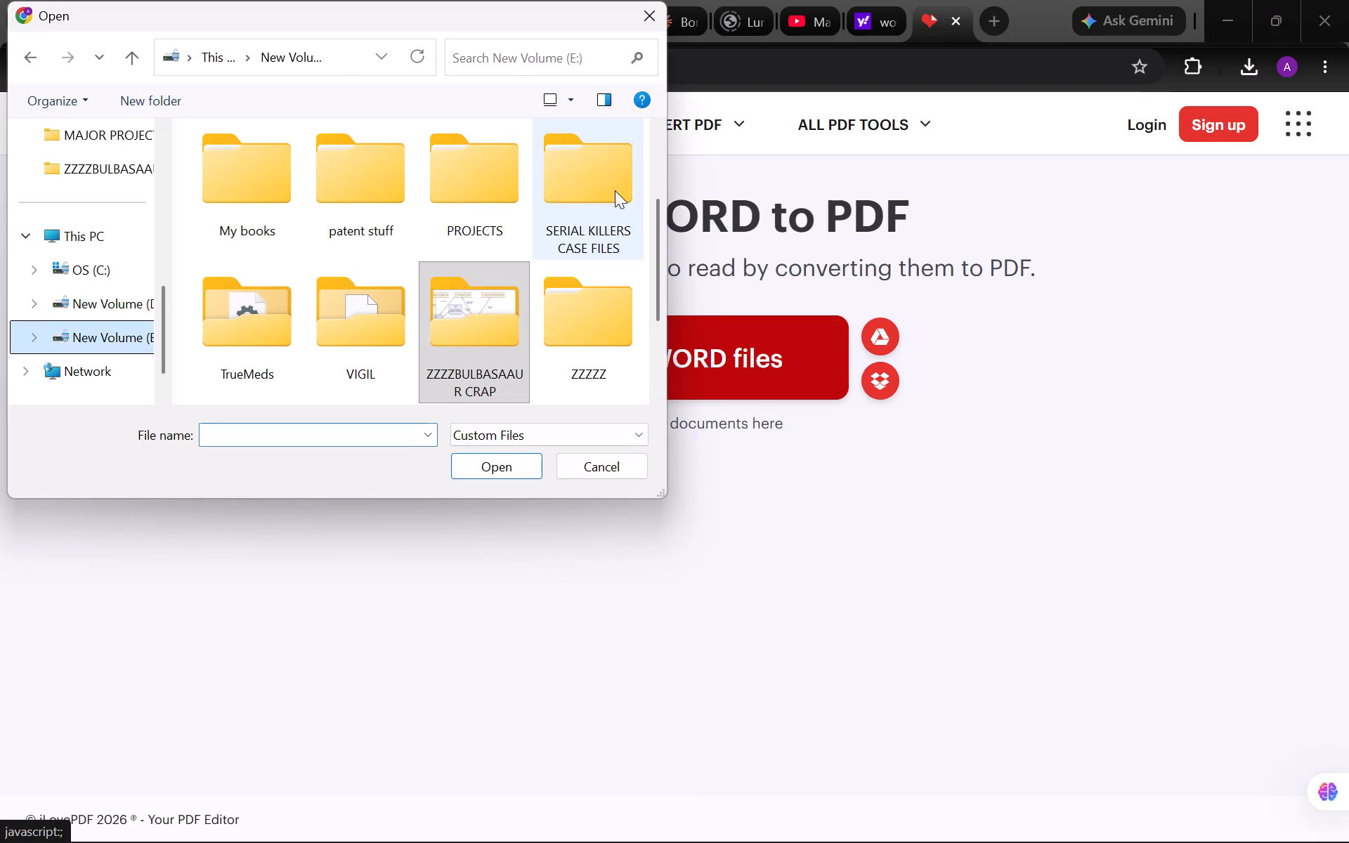
scroll(514, 193, "up", 7)
double_click(582, 183)
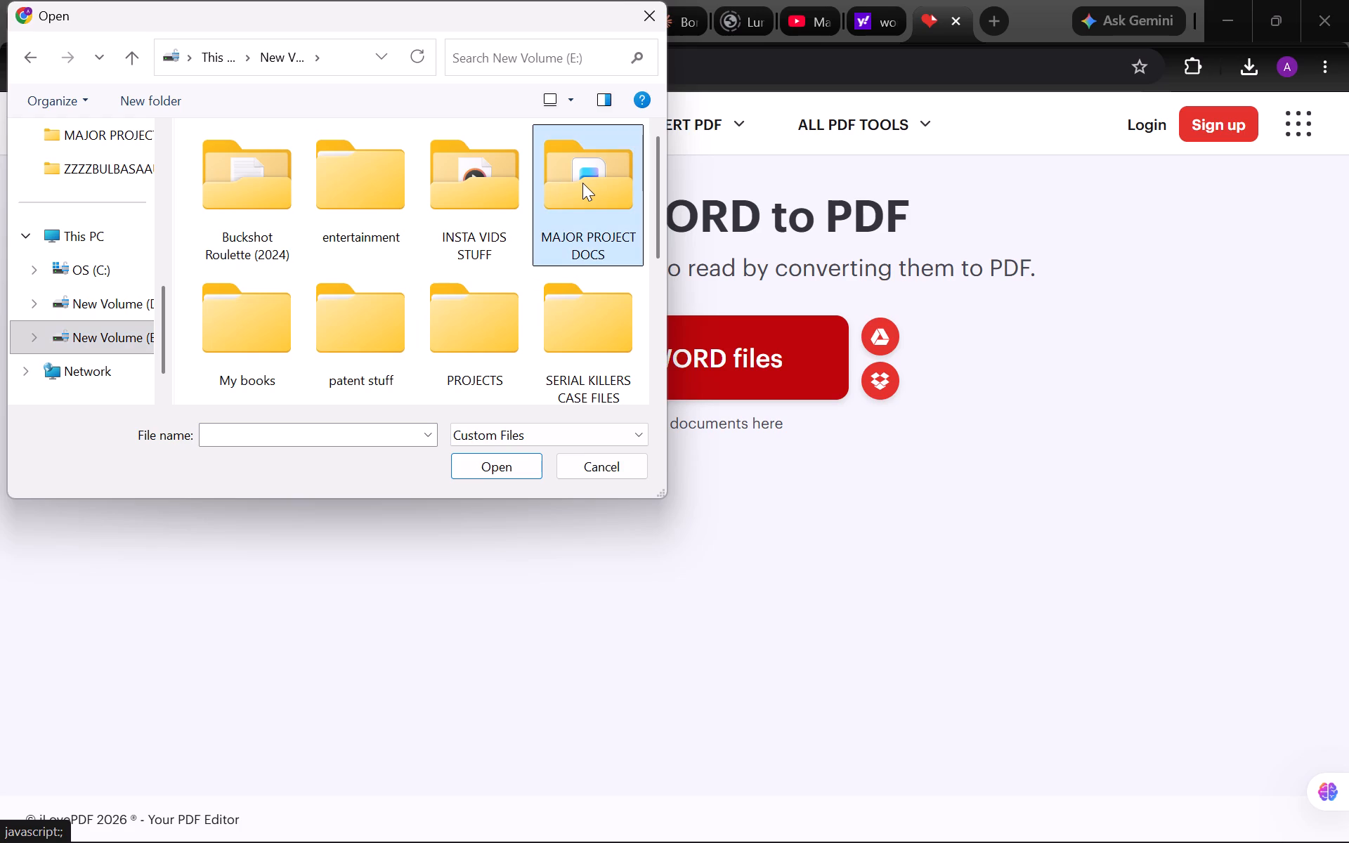
left_click(332, 234)
key("Return")
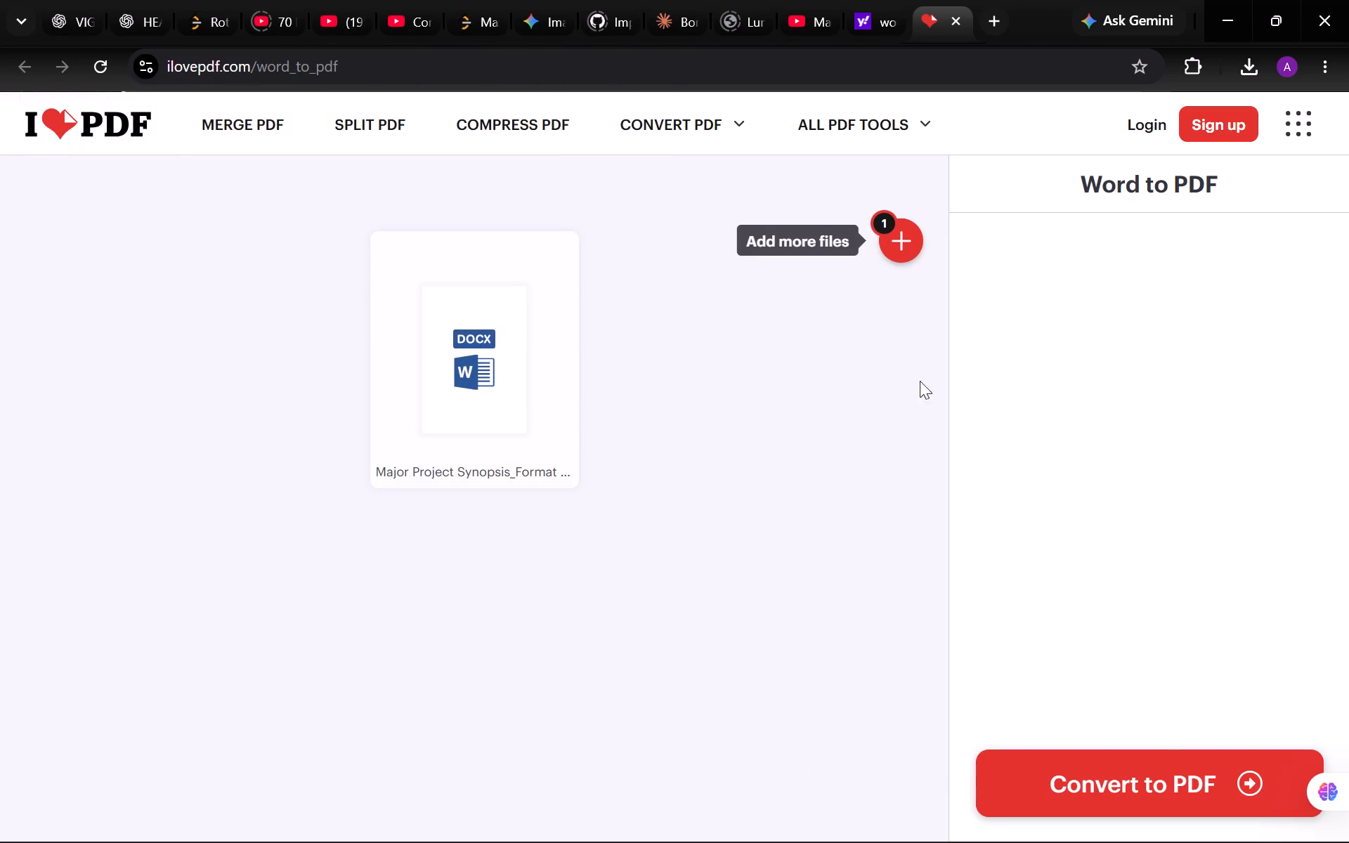
left_click(1137, 776)
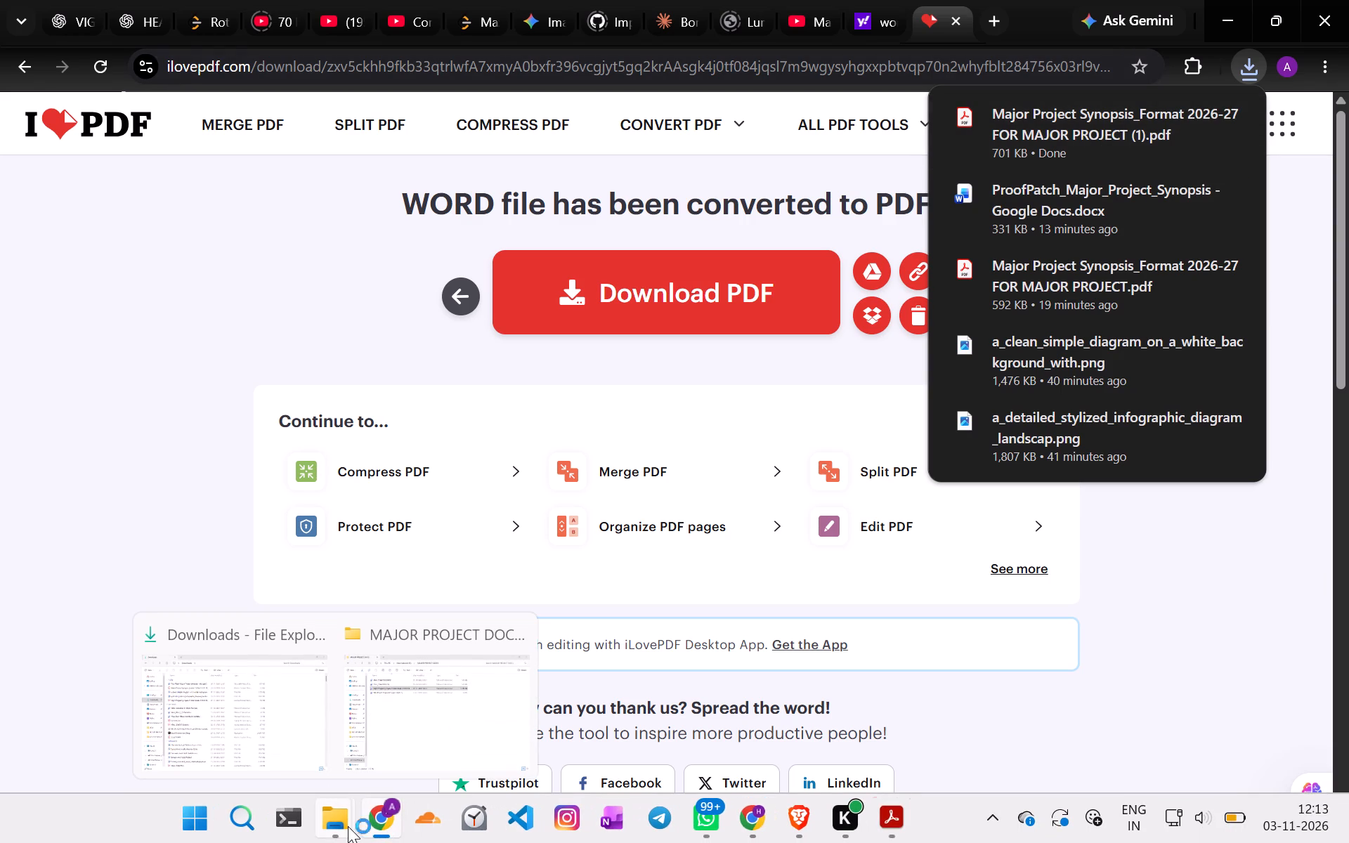
Switch to the converted synopsis PDF in Adobe Acrobat and hide the All tools list to view the cover page.
left_click(900, 830)
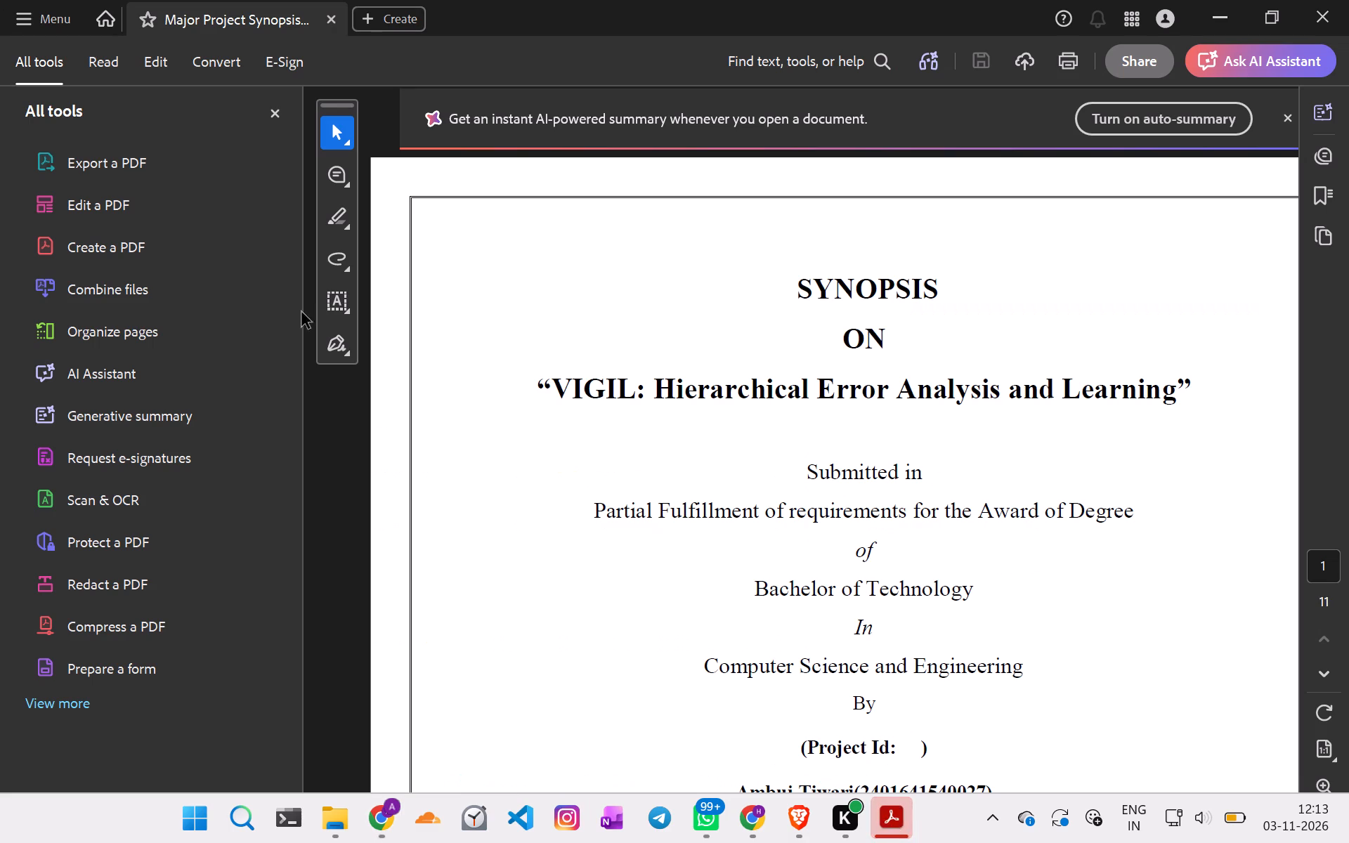
left_click(280, 119)
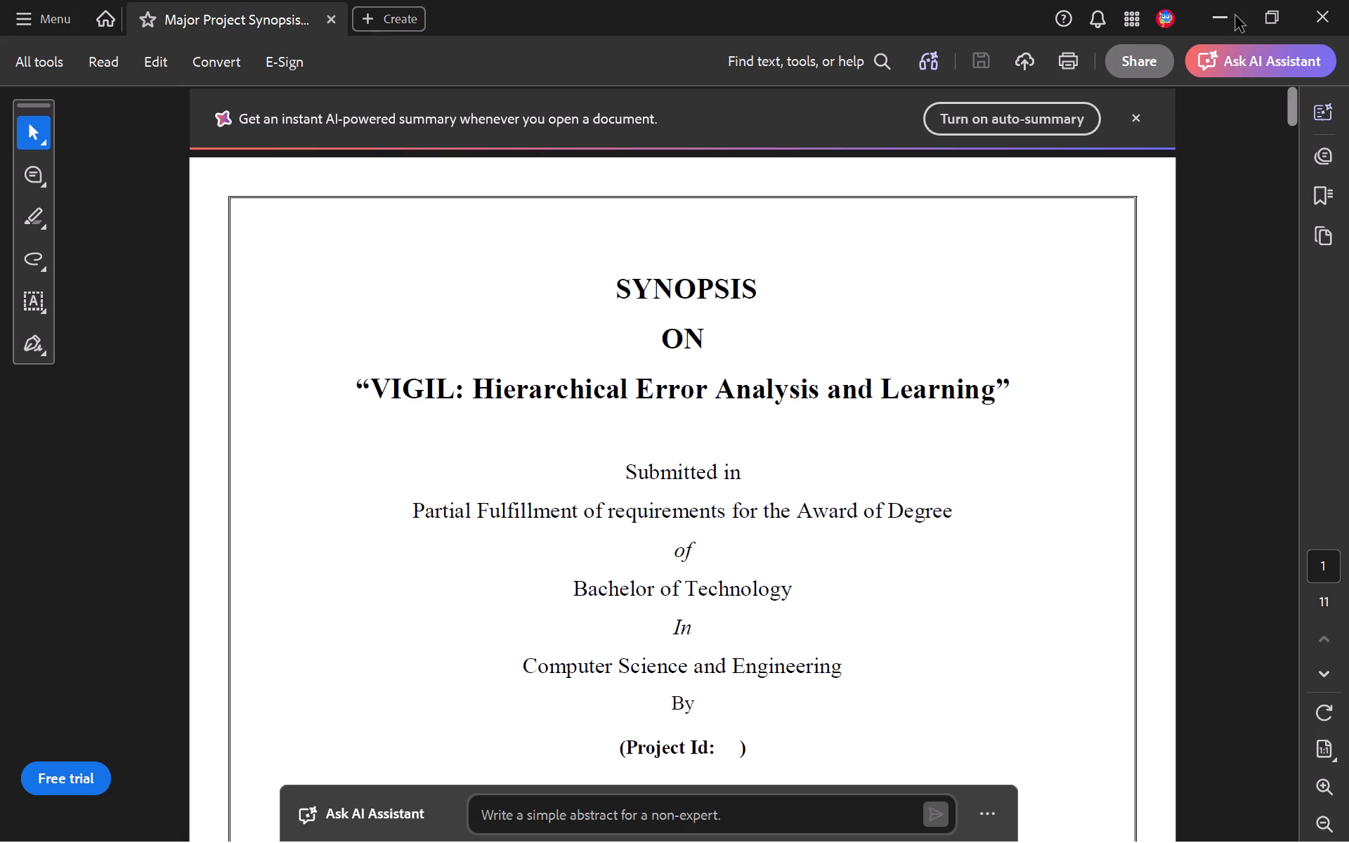
Dismiss the AI summary offer and check the converted PDF's layout and page numbers from the cover page through the feasibility section.
left_click(1140, 123)
scroll(772, 546, "down", 1)
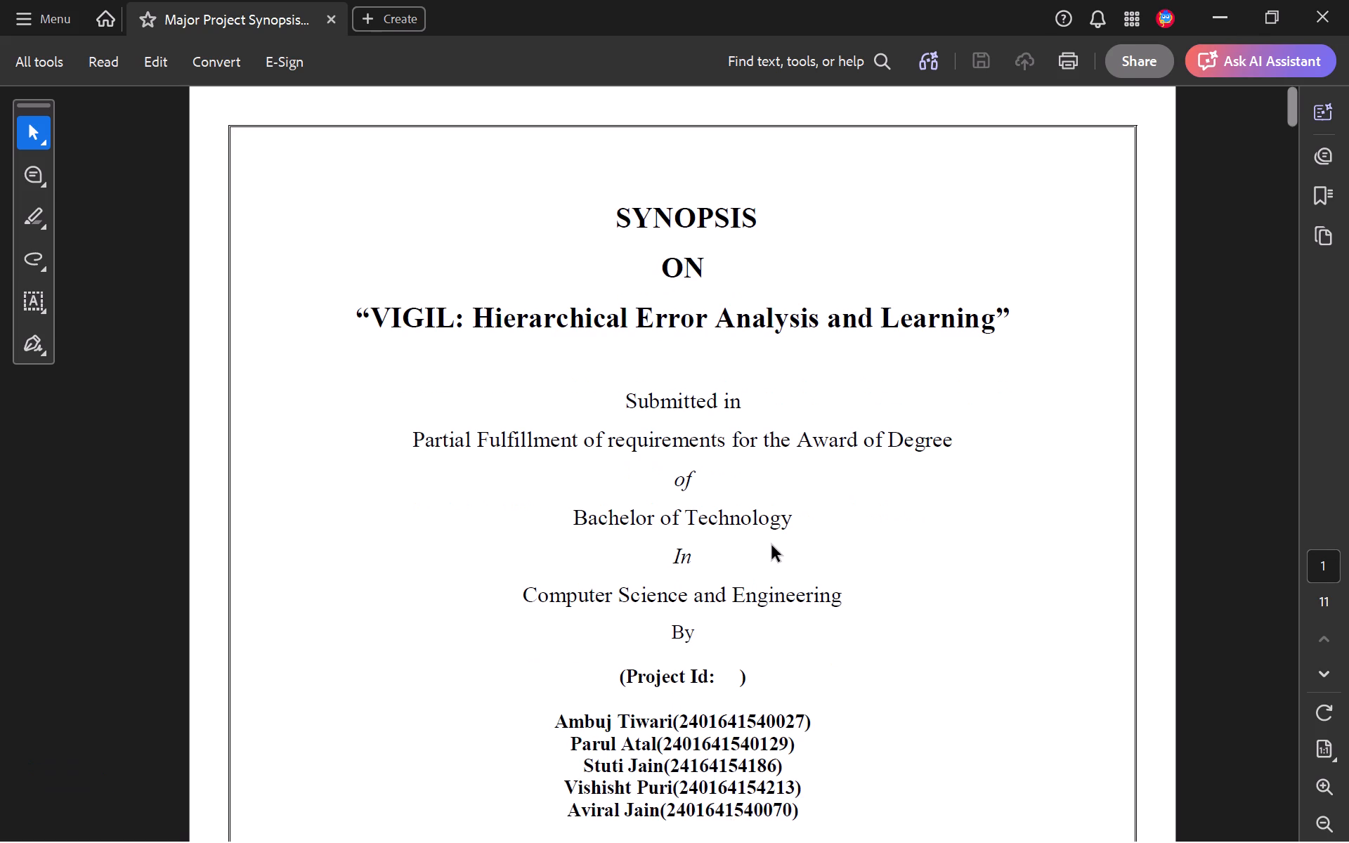
scroll(772, 546, "down", 2)
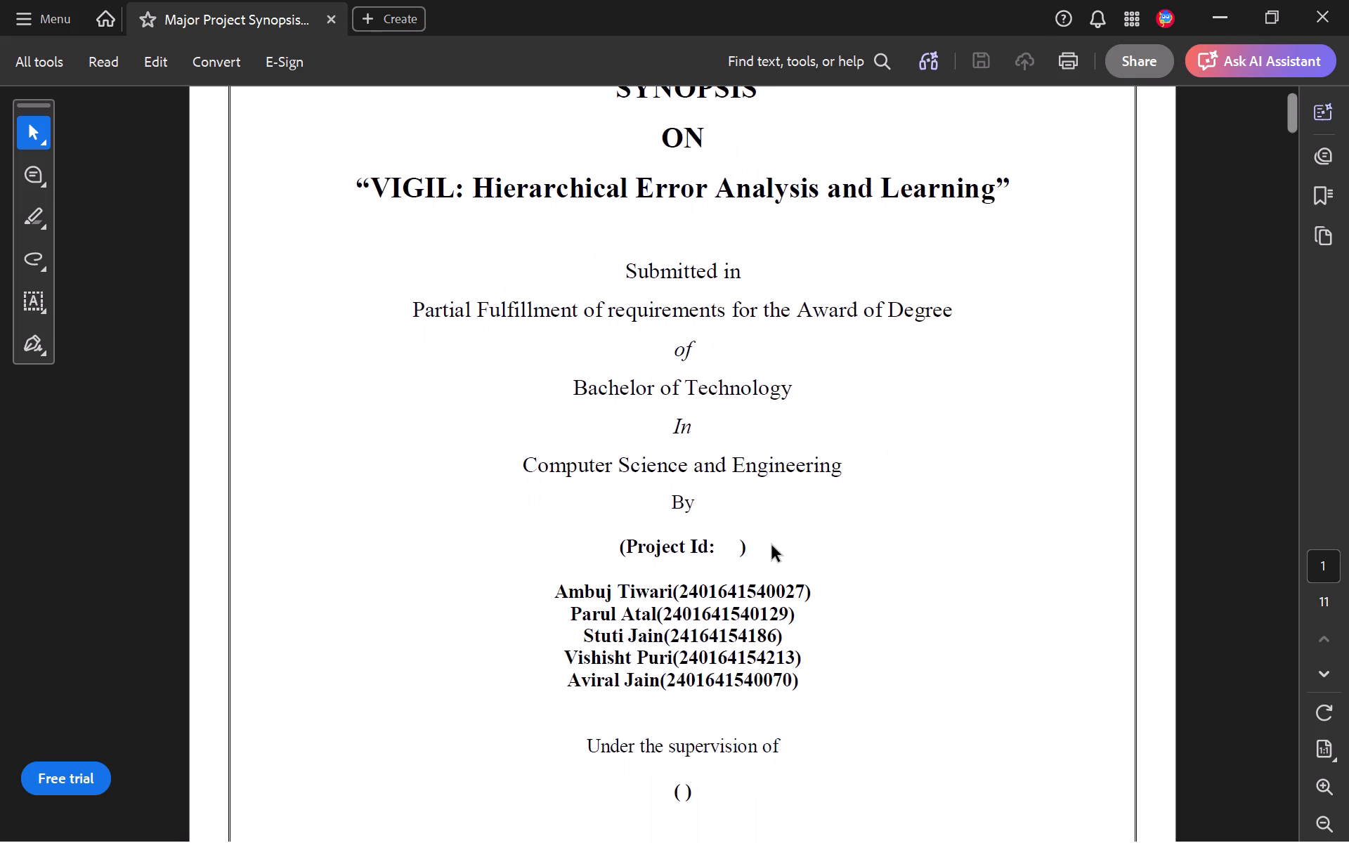
scroll(772, 546, "down", 5)
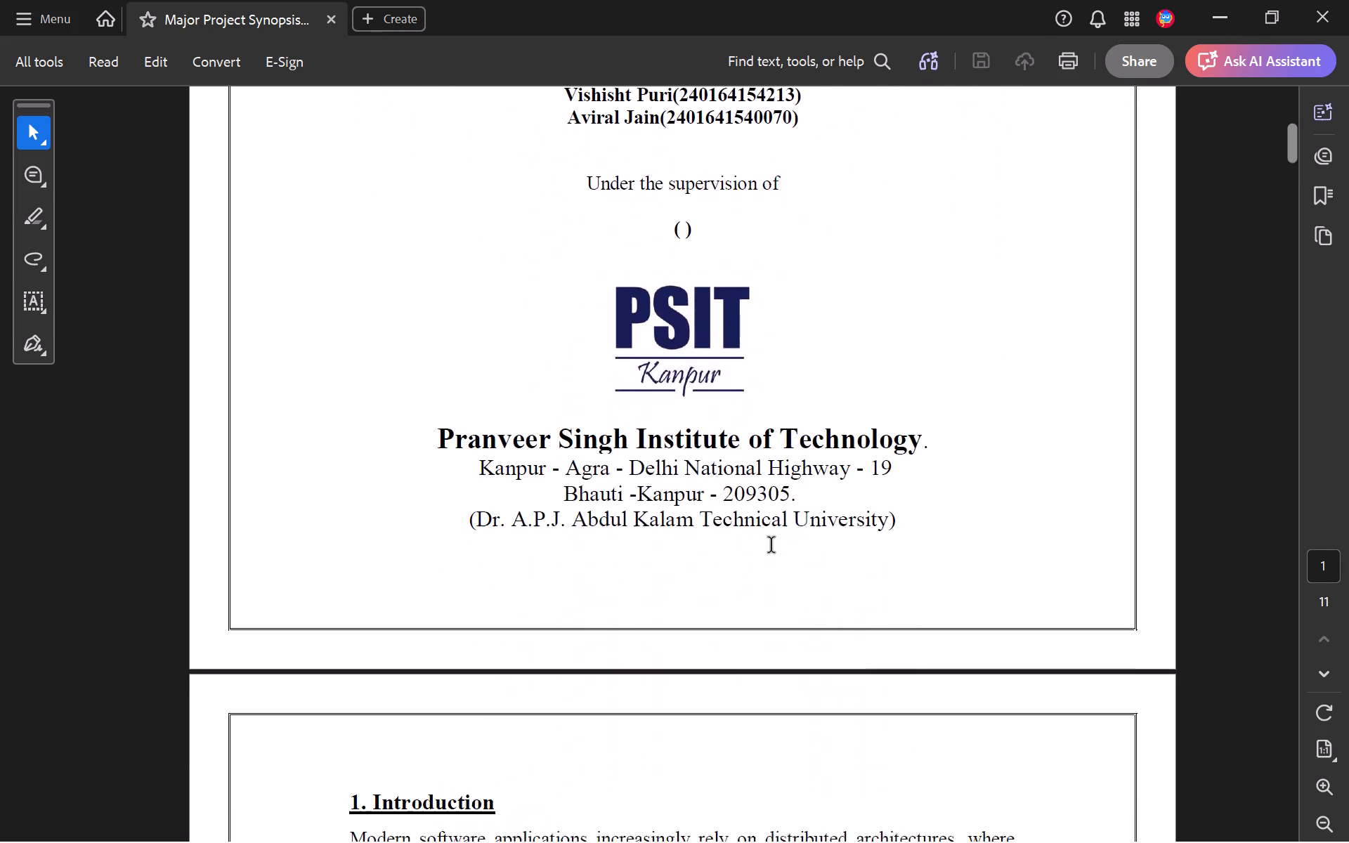
scroll(772, 546, "down", 7)
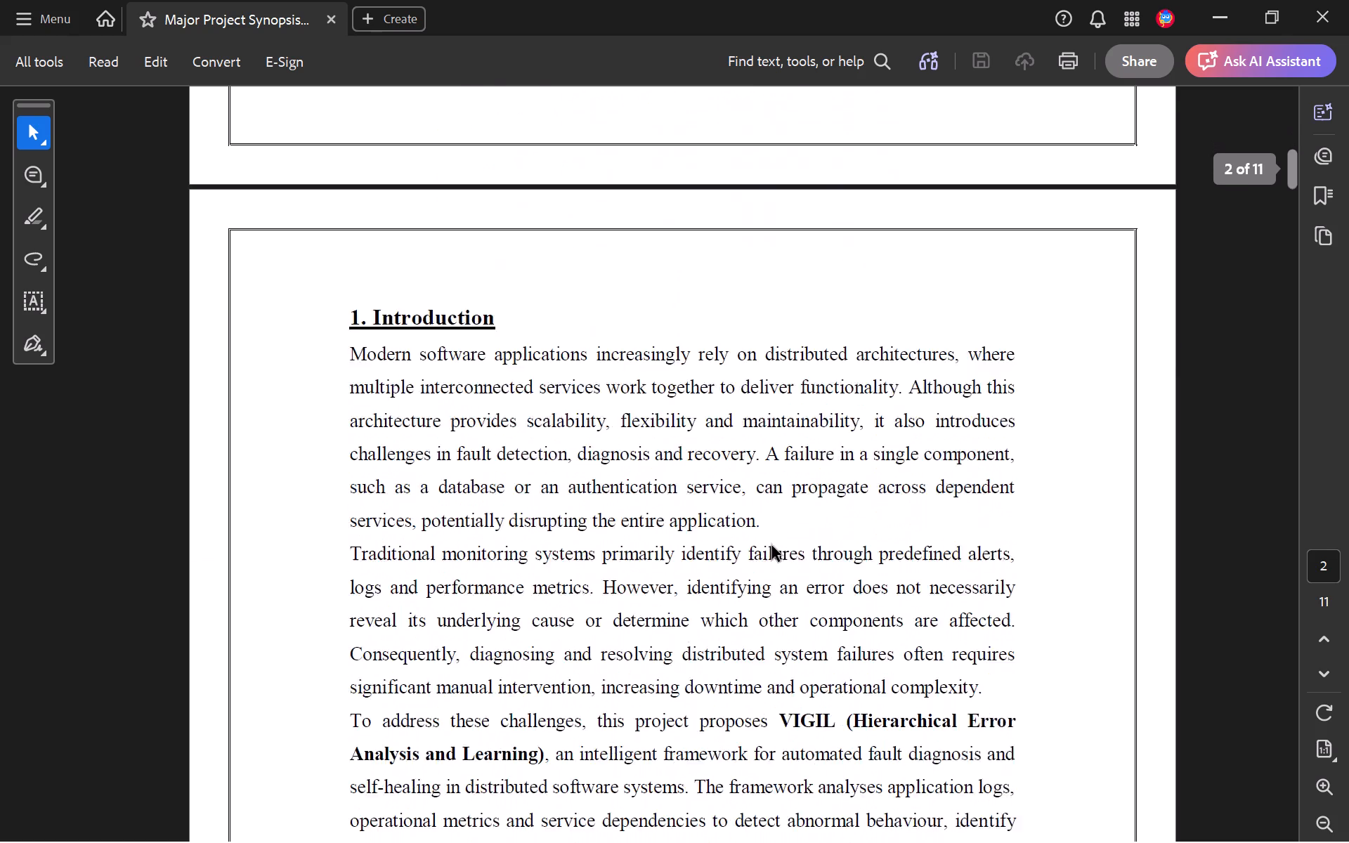
scroll(772, 546, "down", 5)
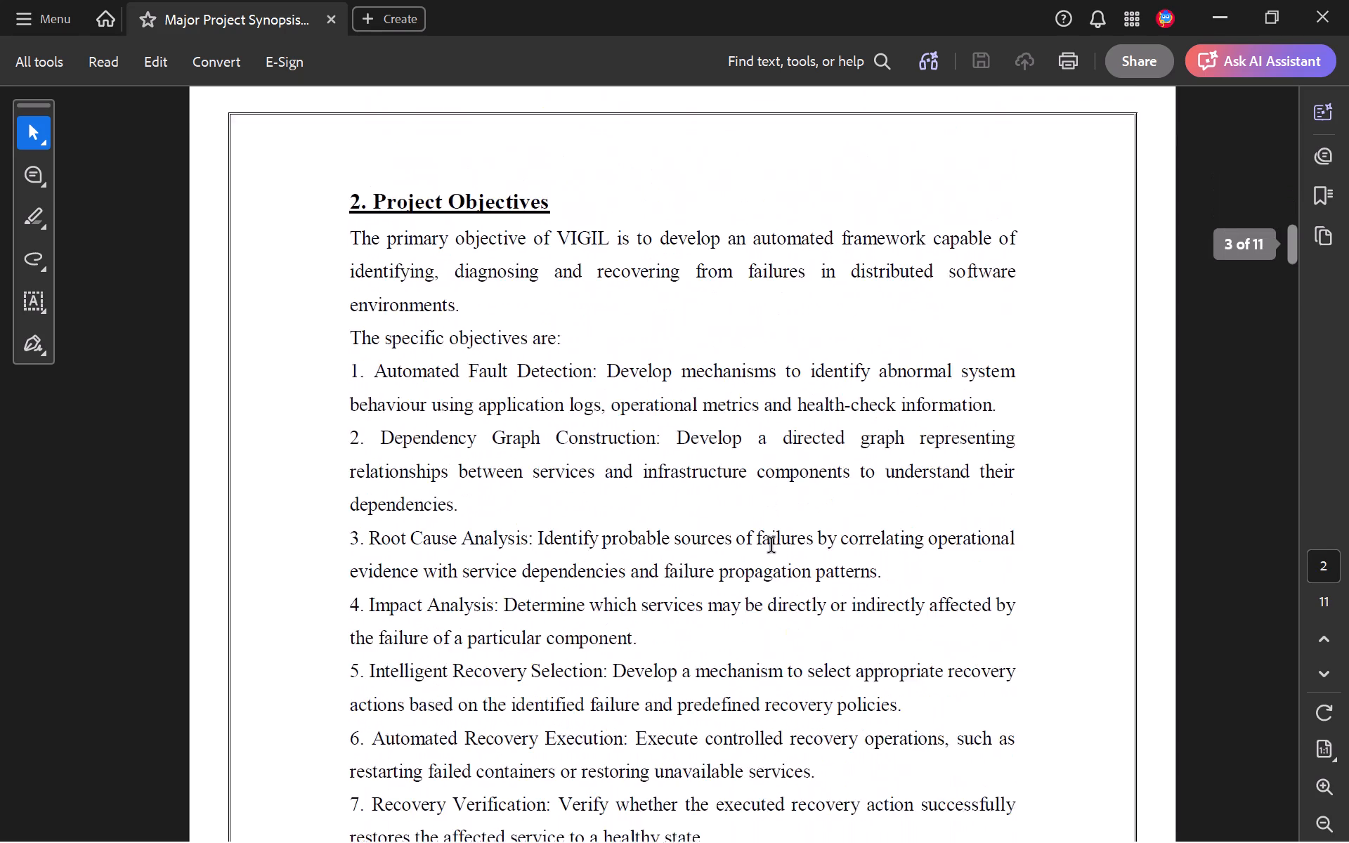
scroll(772, 546, "down", 4)
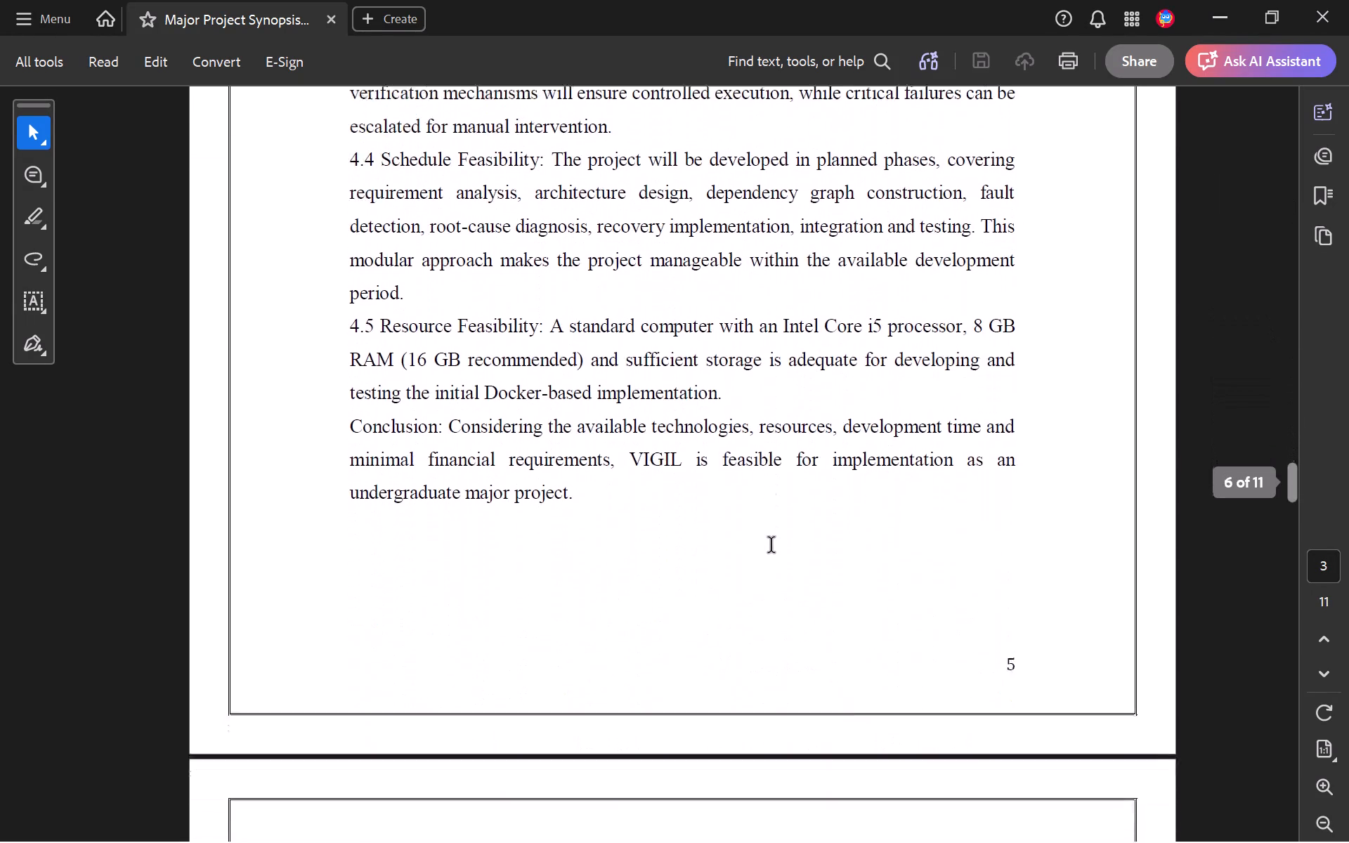
scroll(772, 546, "down", 5)
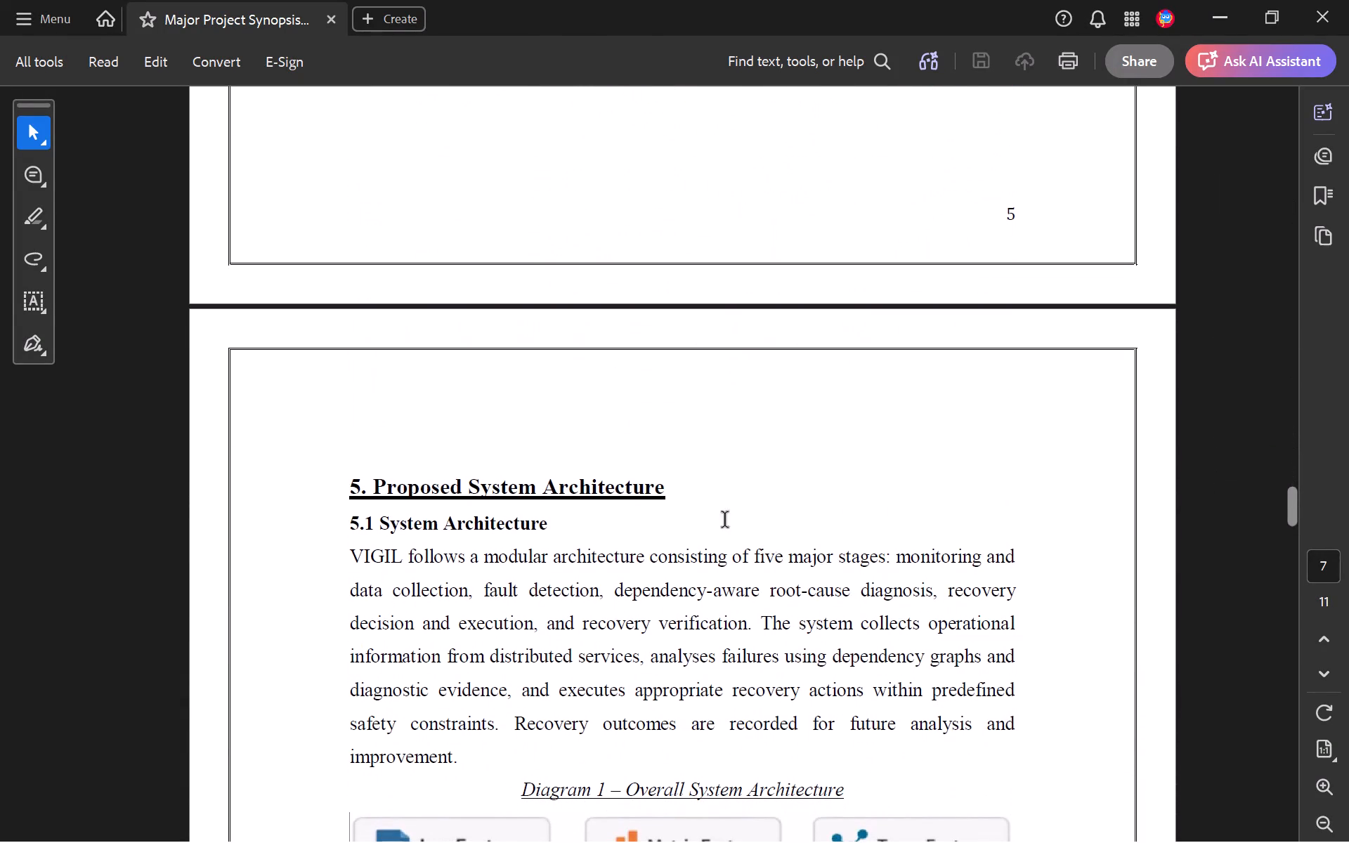
Examine the Proposed System Architecture section of the PDF, checking its diagrams, subsections 5.1 to 5.3 and page numbers.
left_click_drag(511, 451, 540, 210)
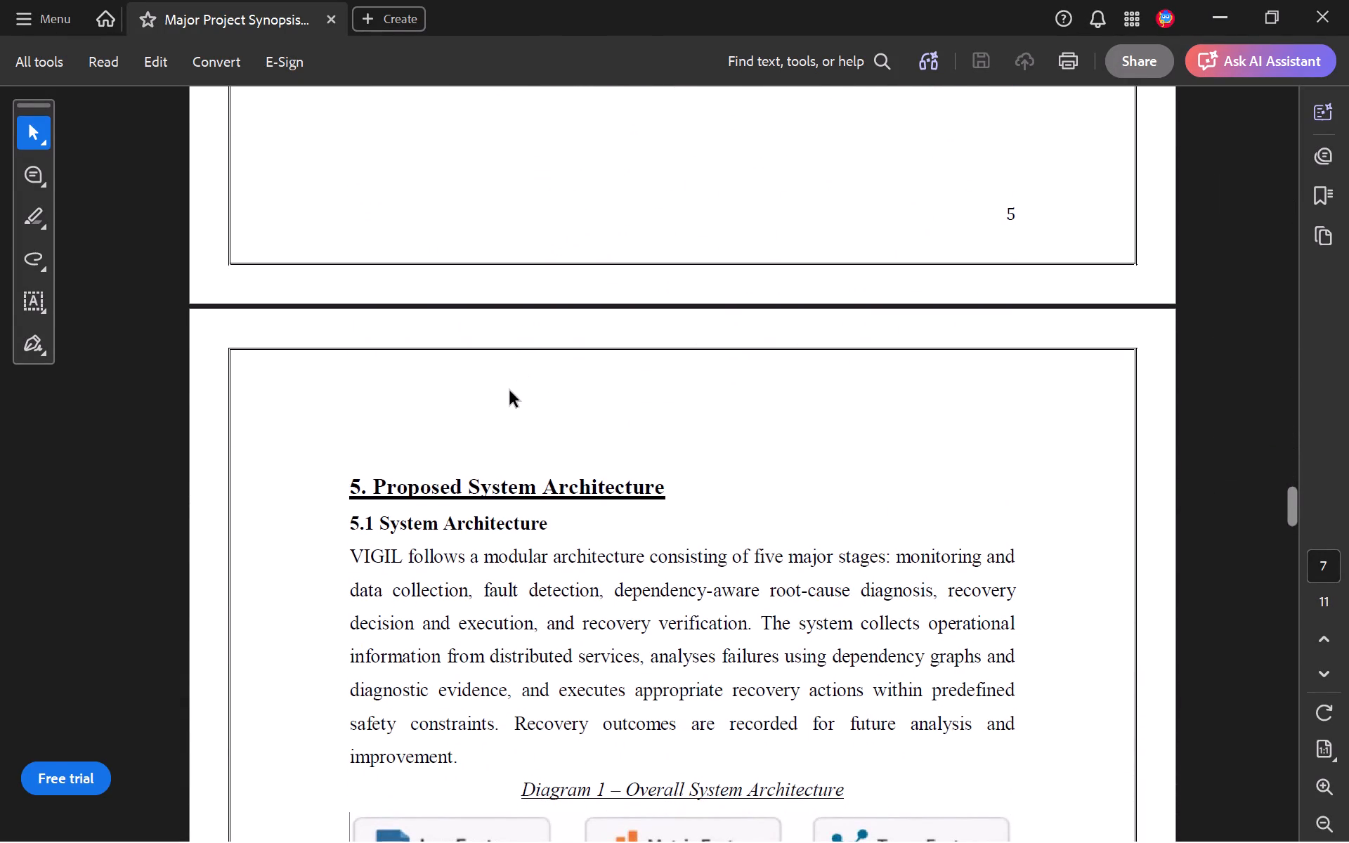
scroll(510, 391, "right", 1)
scroll(510, 391, "down", 2)
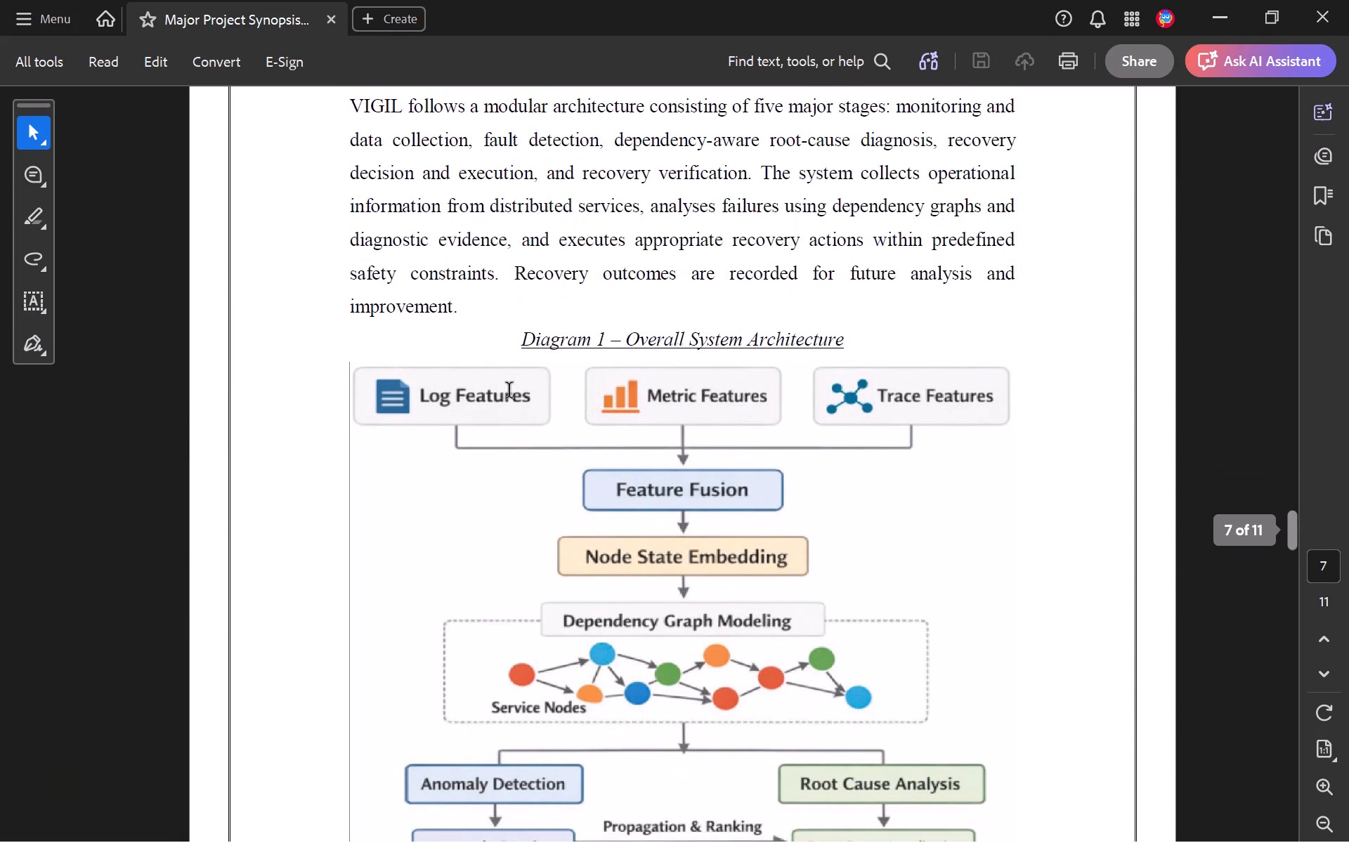
scroll(510, 391, "down", 1)
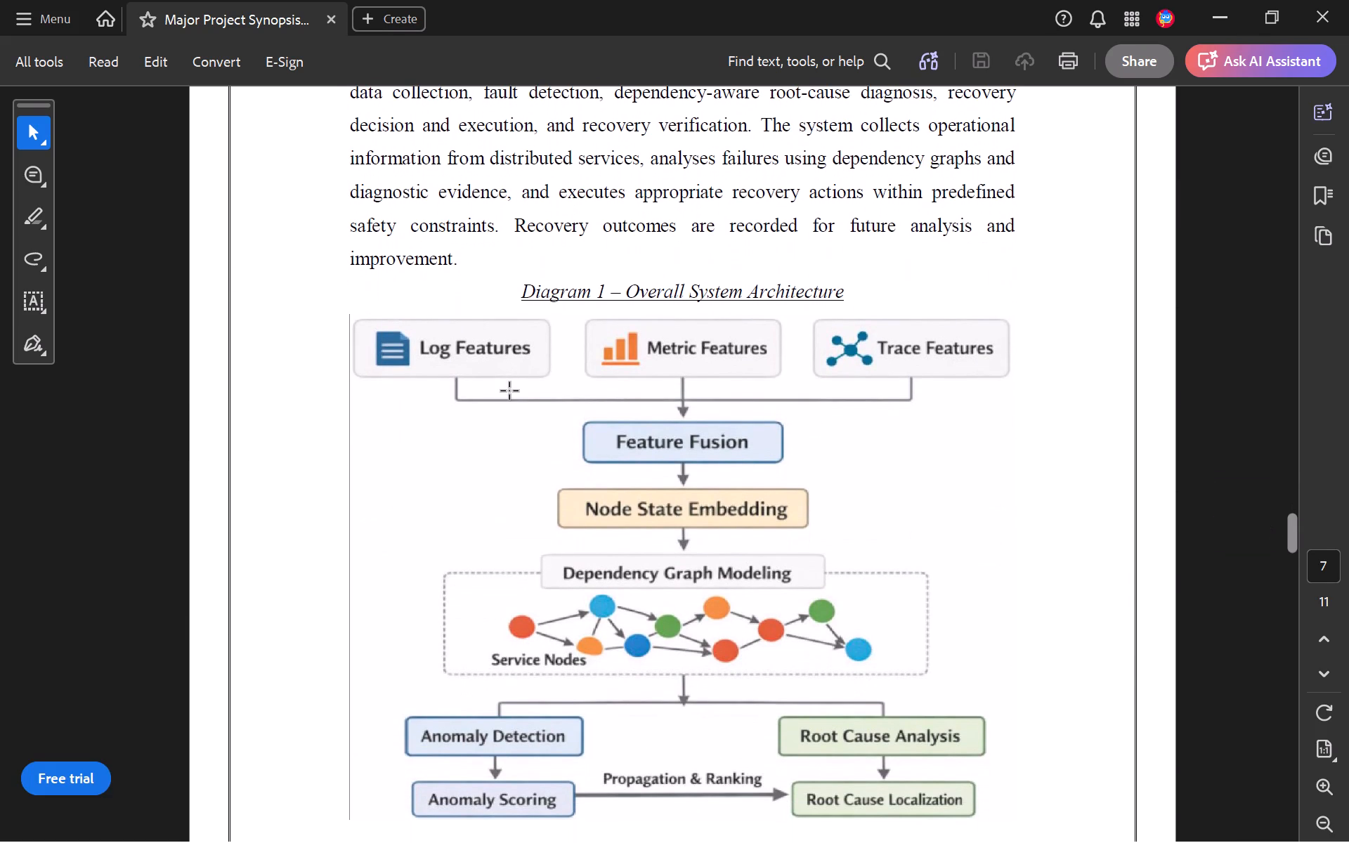
scroll(510, 391, "down", 1)
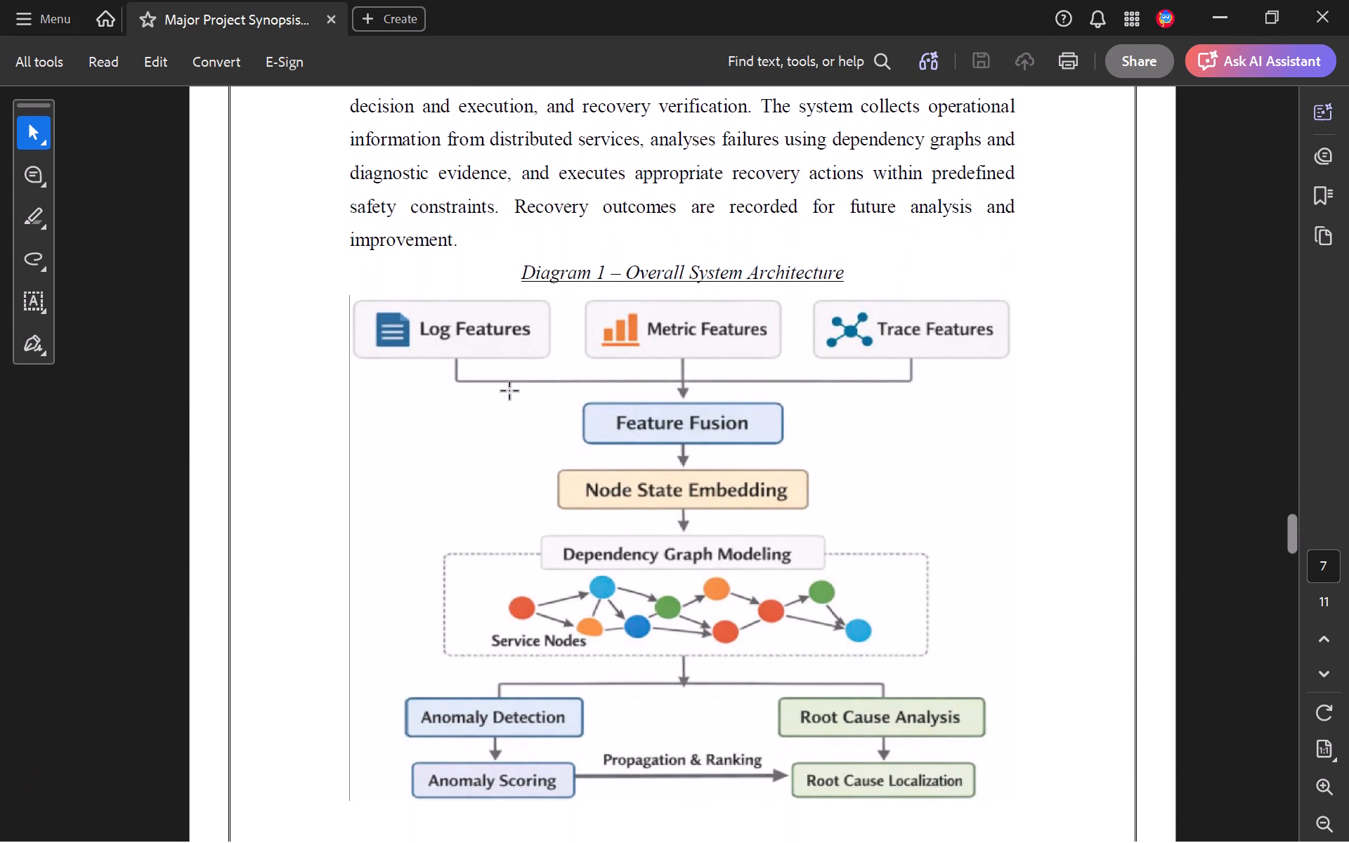
scroll(510, 391, "down", 3)
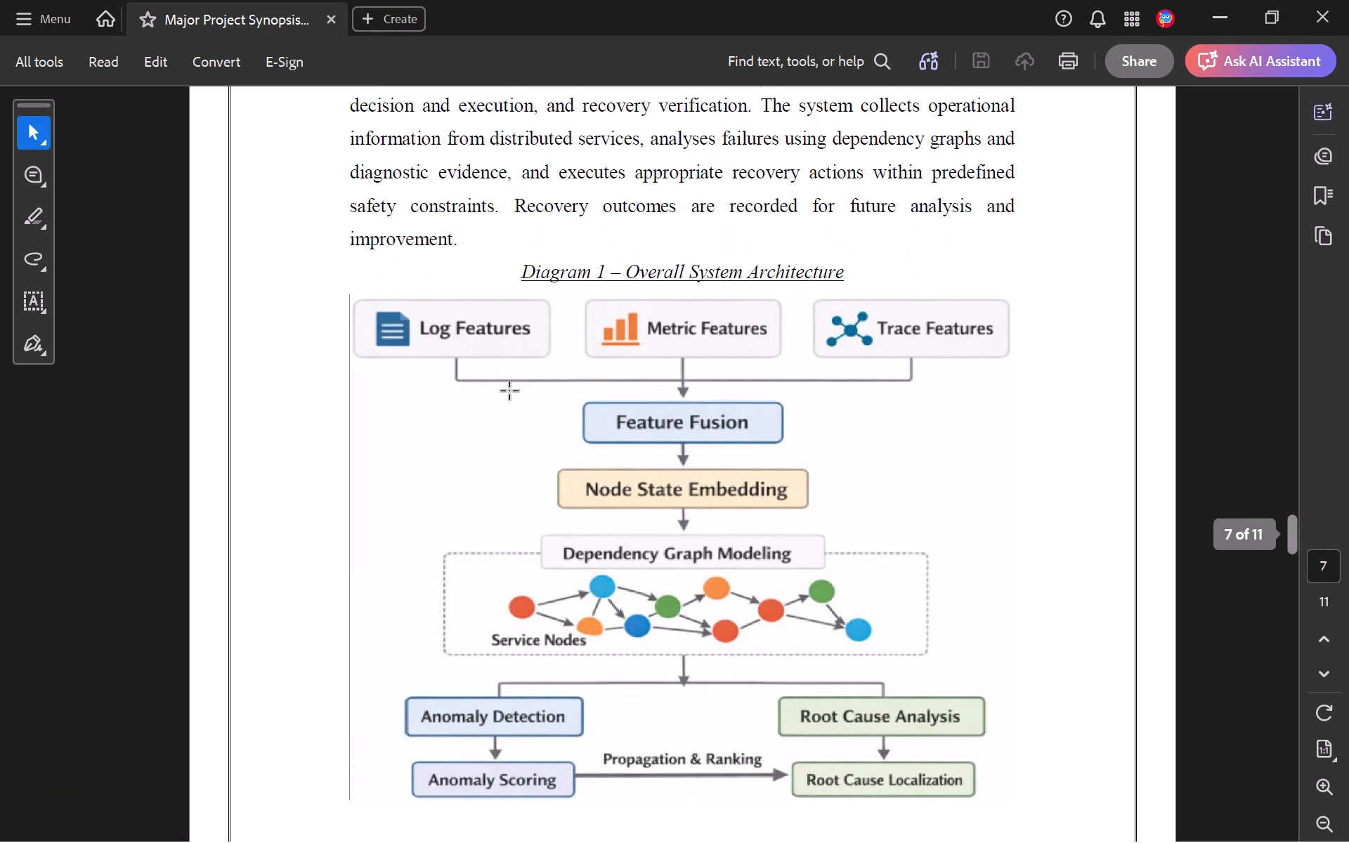
scroll(510, 391, "down", 6)
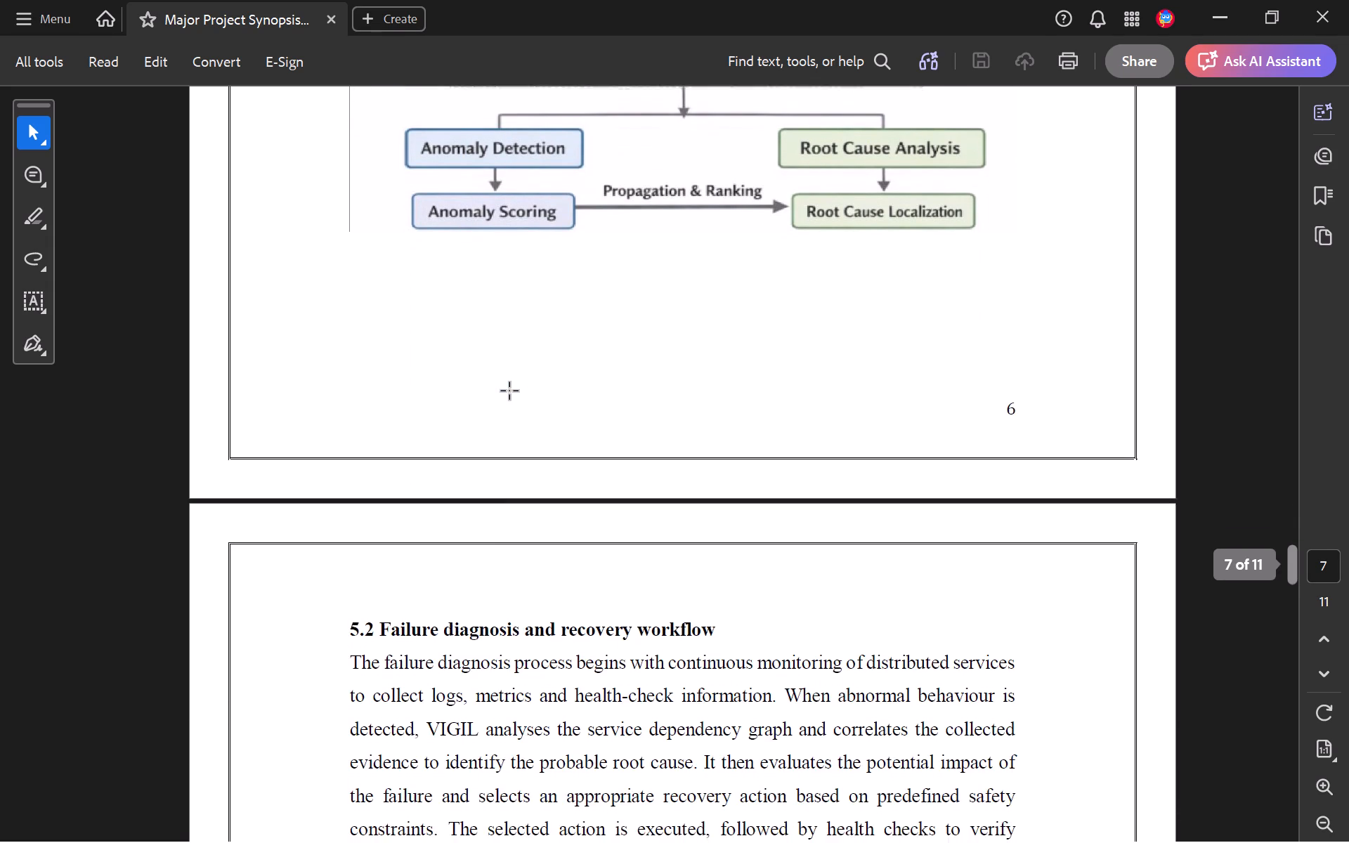
scroll(510, 391, "down", 6)
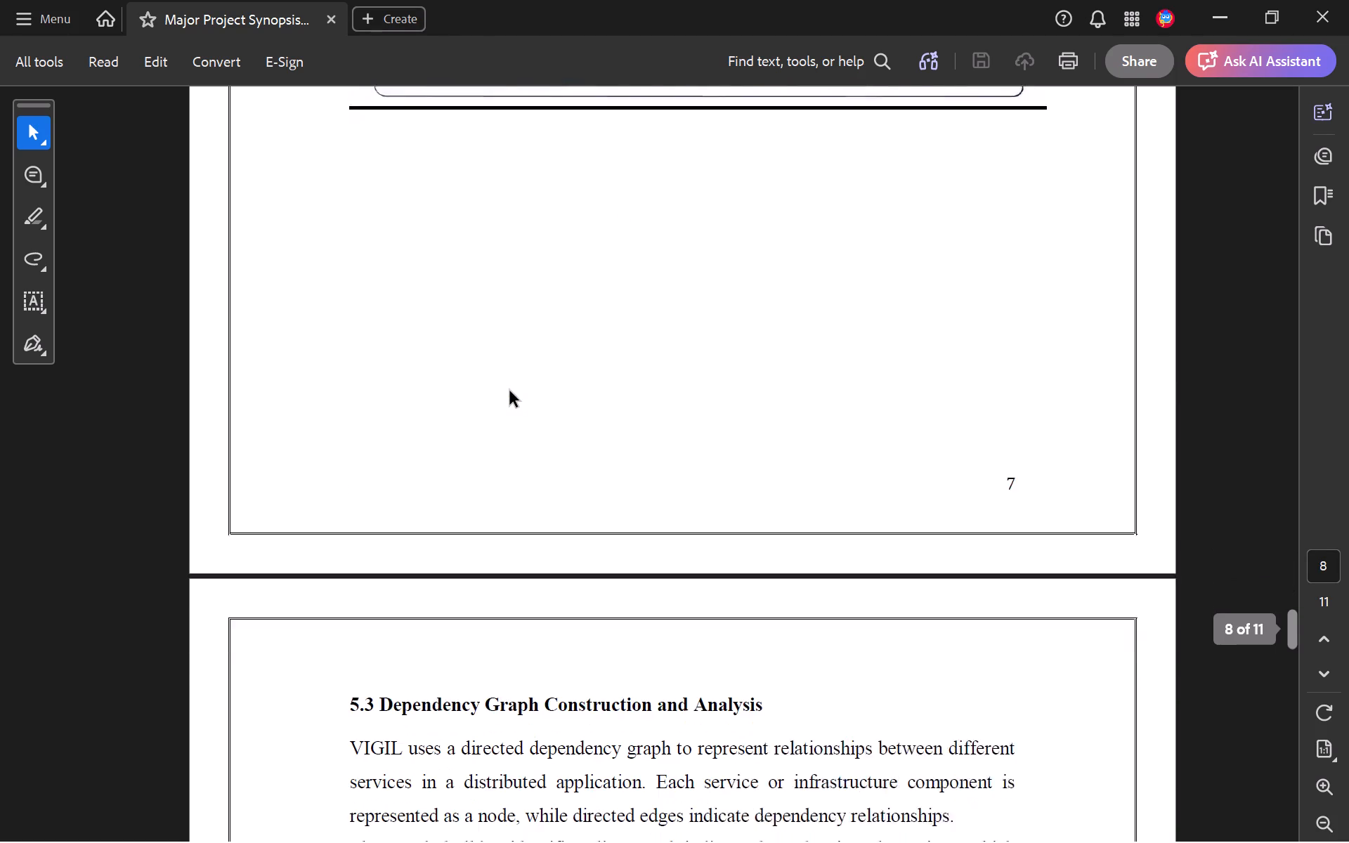
scroll(510, 391, "down", 3)
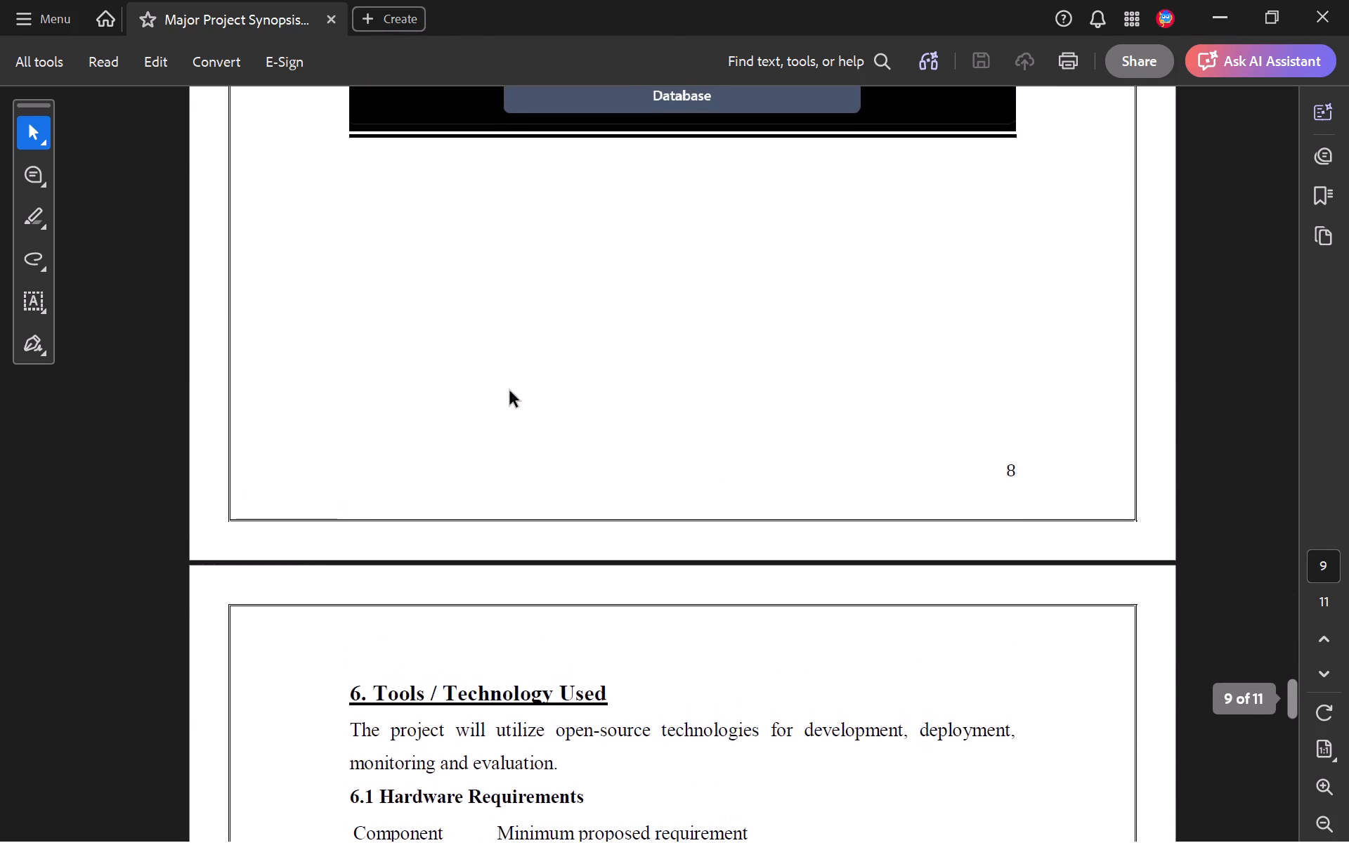
Check the Tools / Technology Used tables and the References page of the PDF, and close the document.
scroll(510, 391, "down", 10)
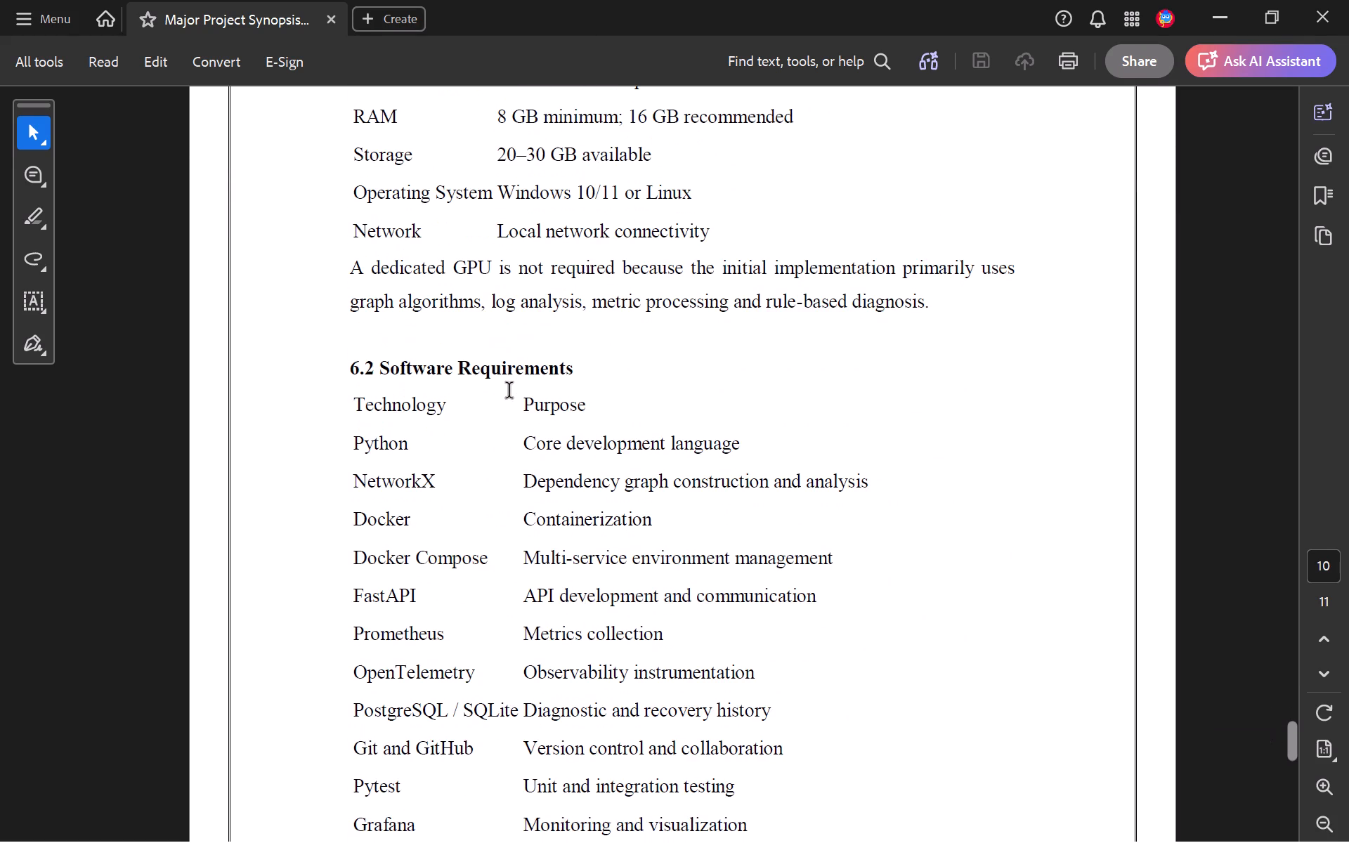
scroll(510, 391, "down", 8)
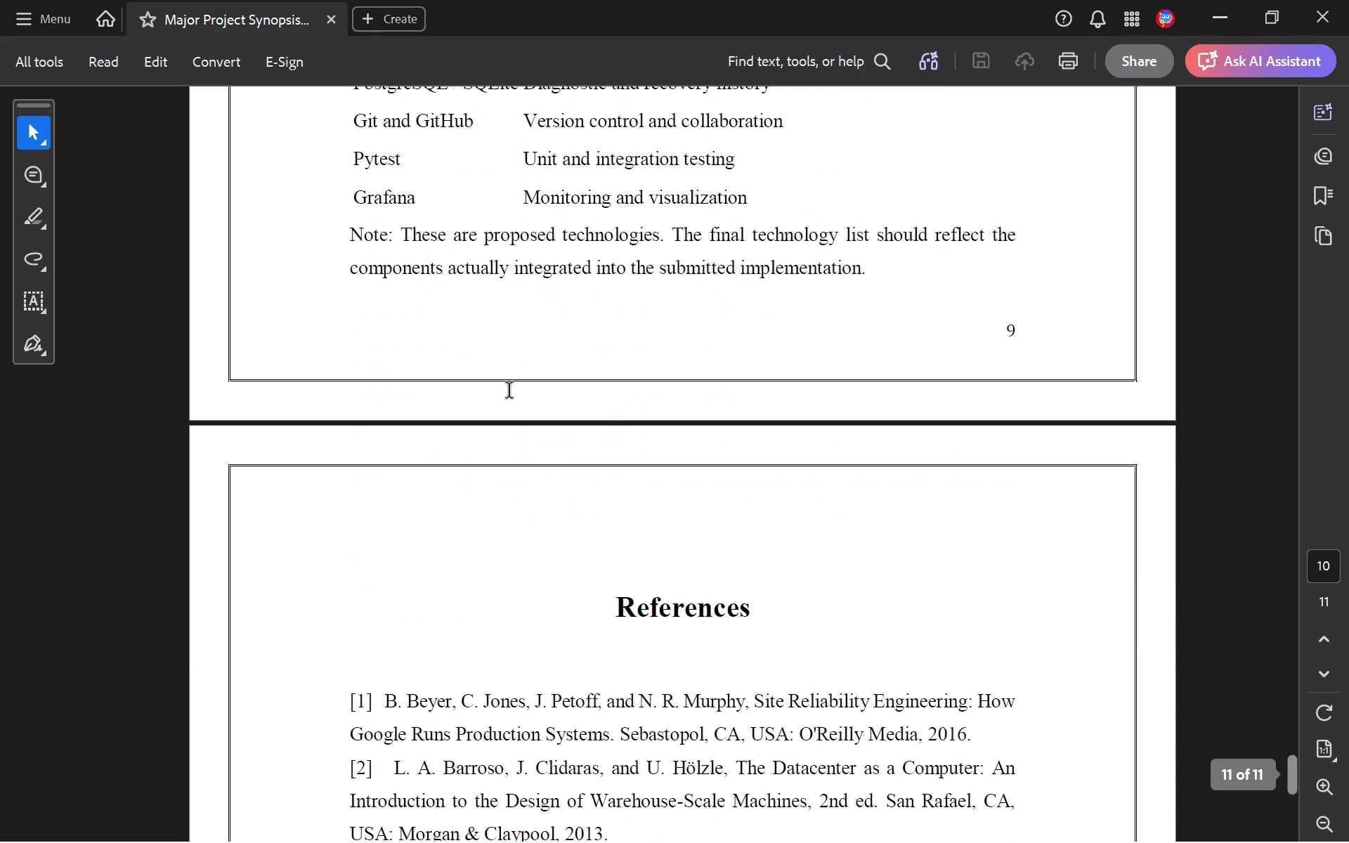
scroll(510, 391, "down", 4)
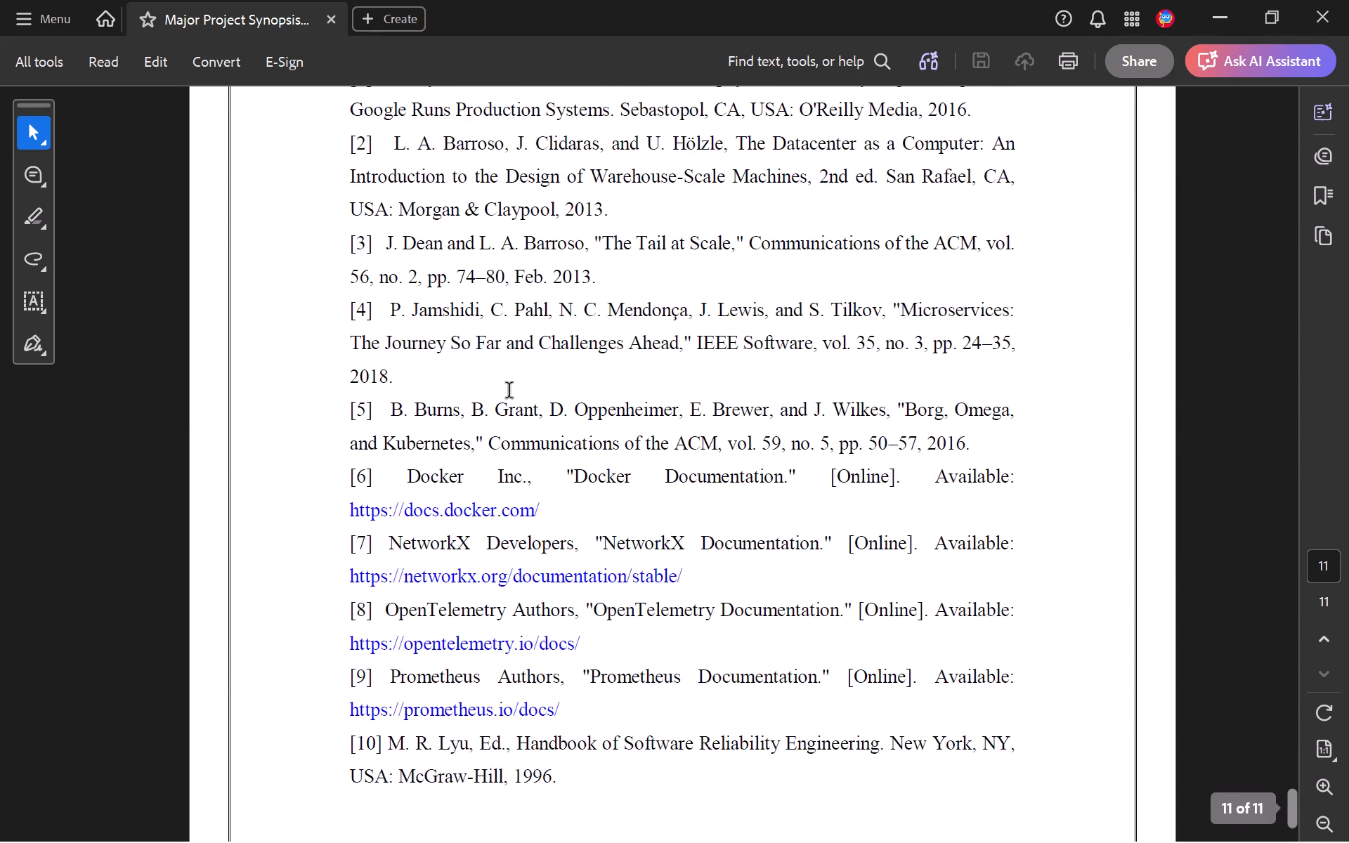
scroll(510, 391, "down", 6)
scroll(510, 391, "up", 4)
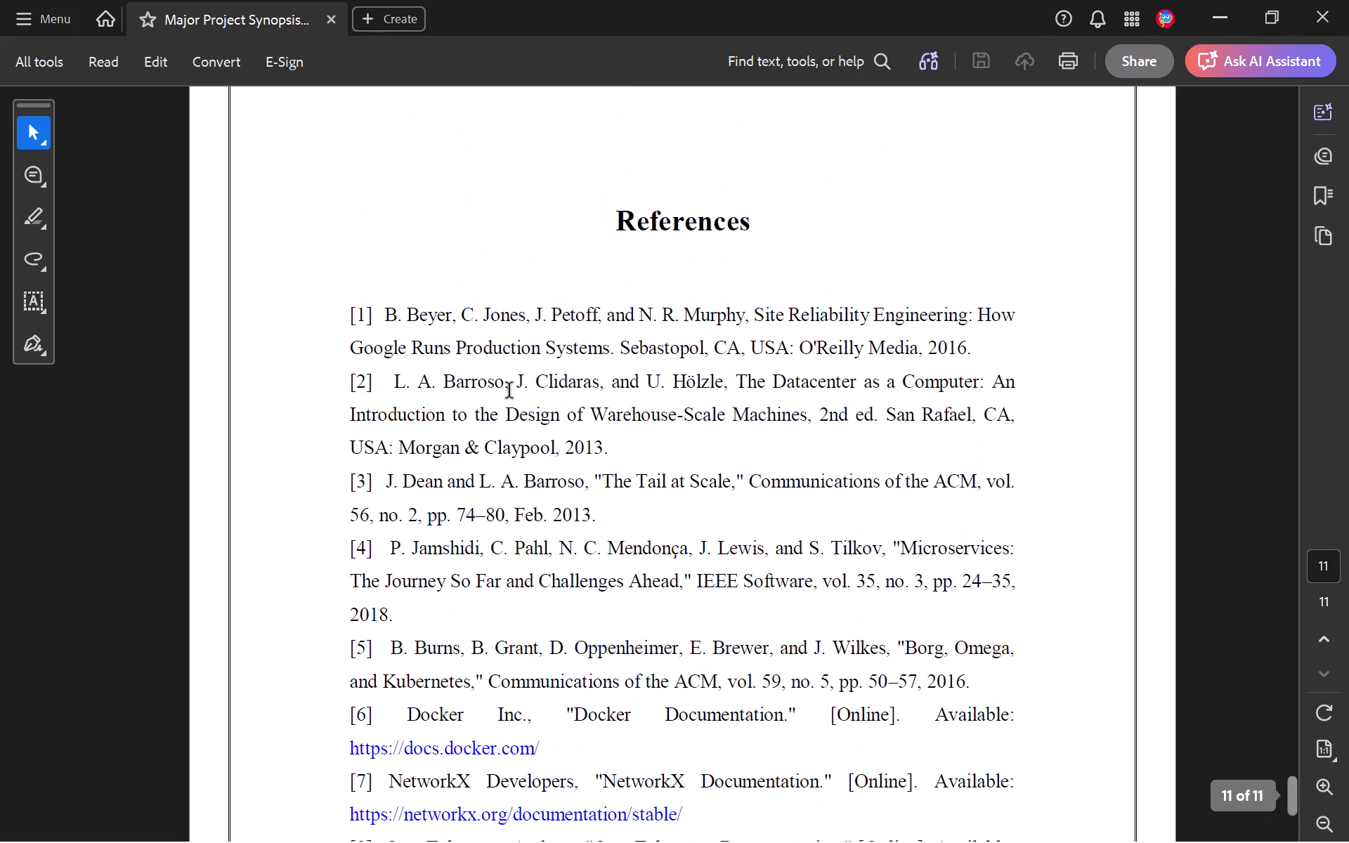
left_click(1348, 0)
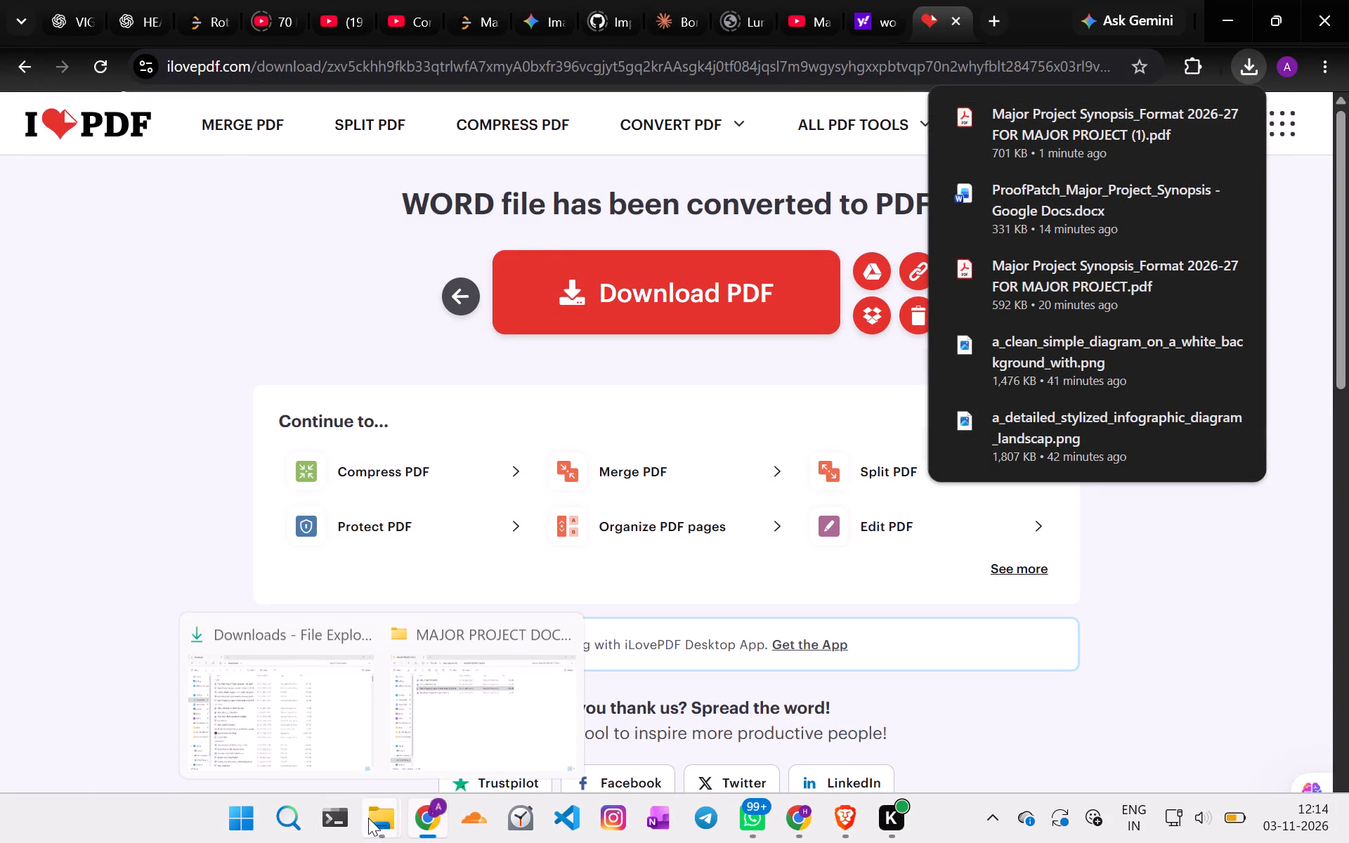
In File Explorer, refresh Downloads and move the newest Major Project Synopsis_Format PDF into the MAJOR PROJECT DOCS folder on drive E.
left_click(323, 765)
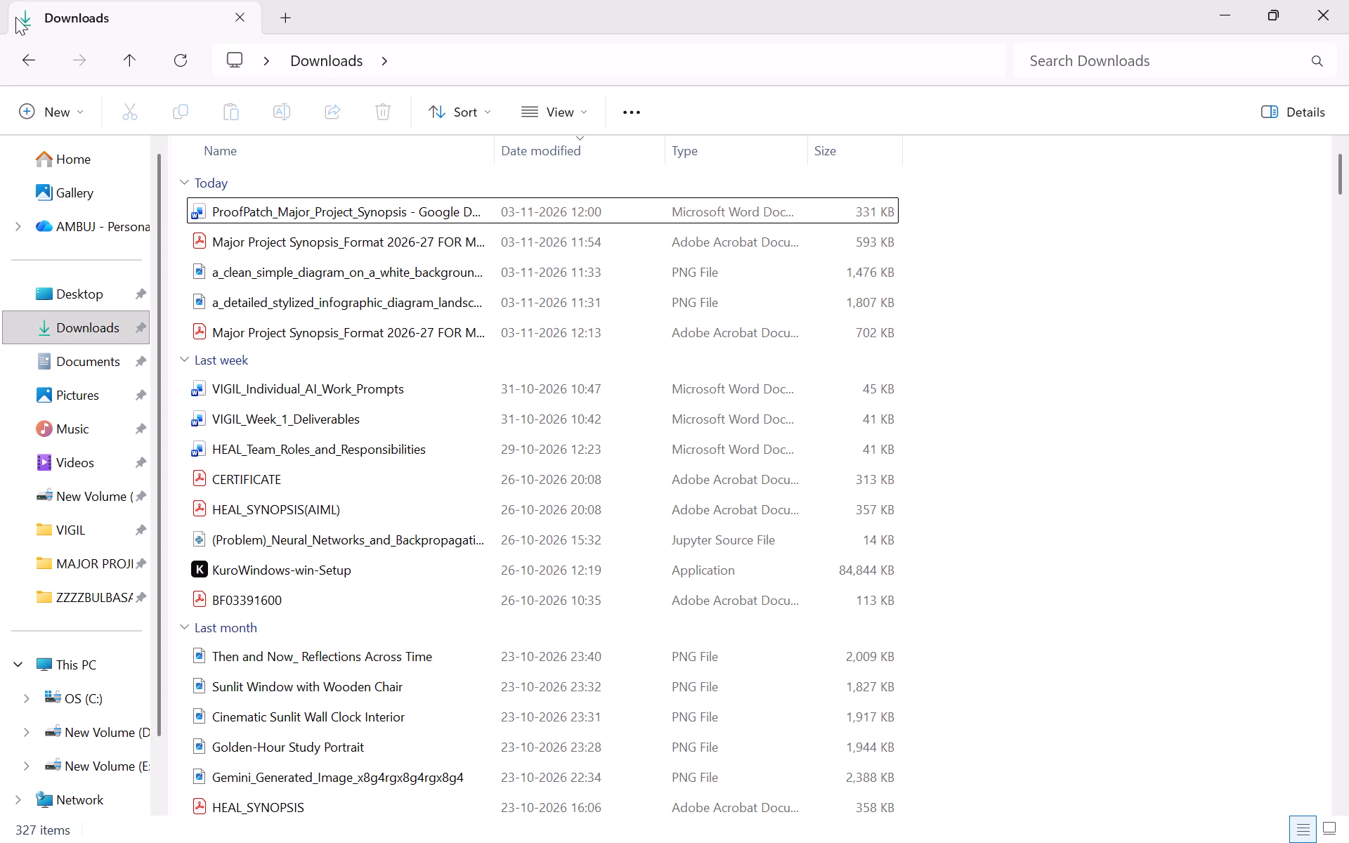
left_click(195, 60)
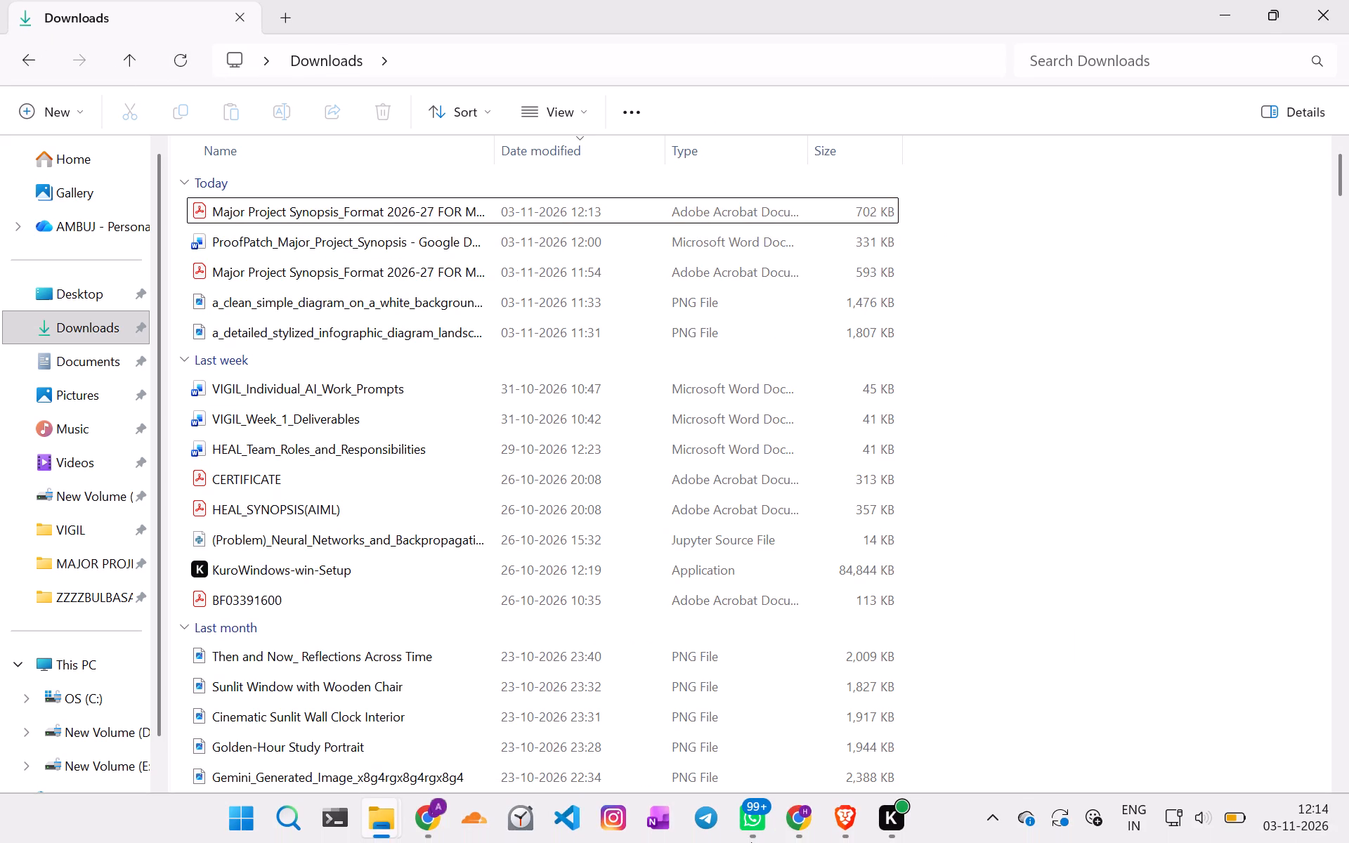
left_click(376, 214)
key("ctrl+x")
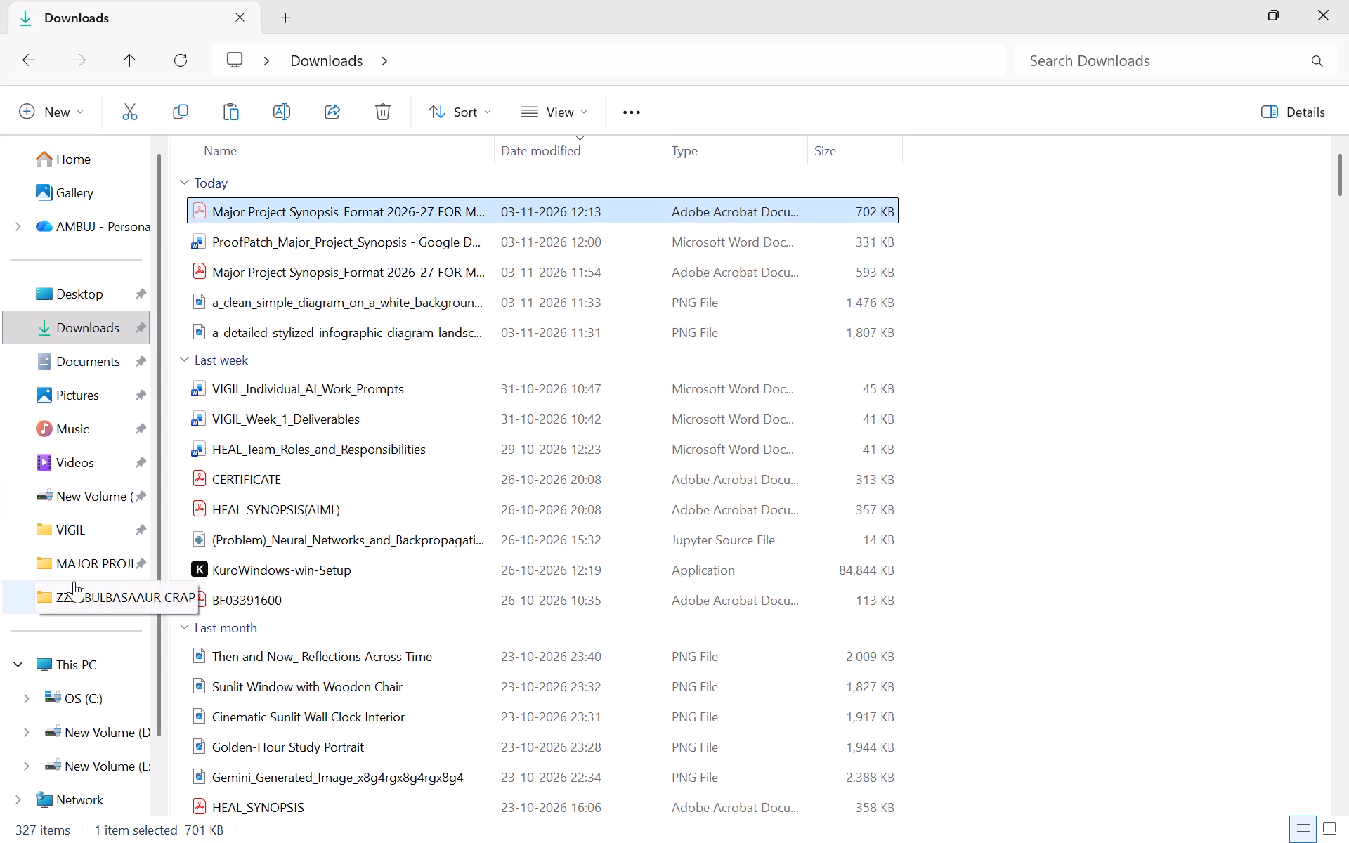
left_click(85, 563)
left_click(552, 471)
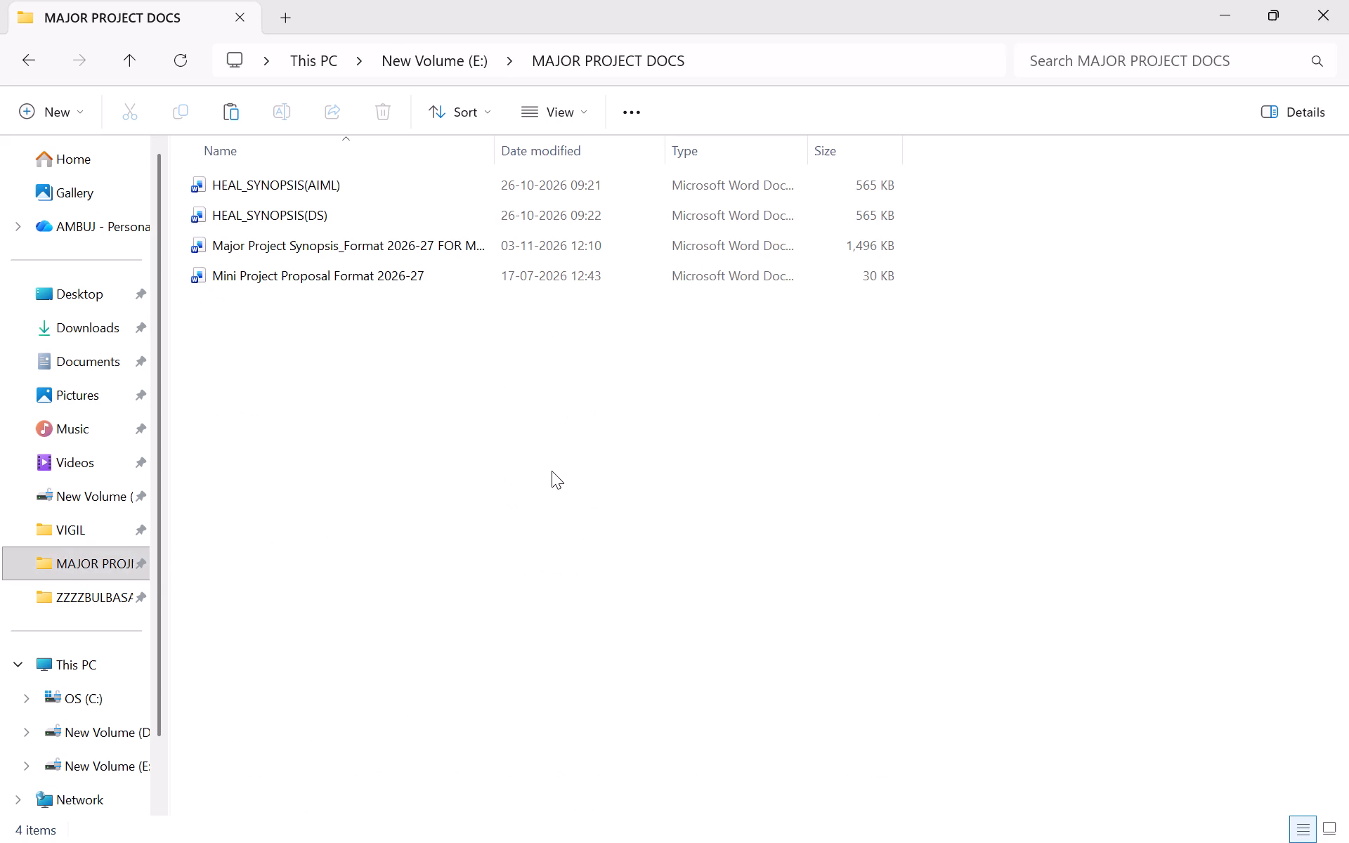
key("ctrl+v")
left_click(591, 443)
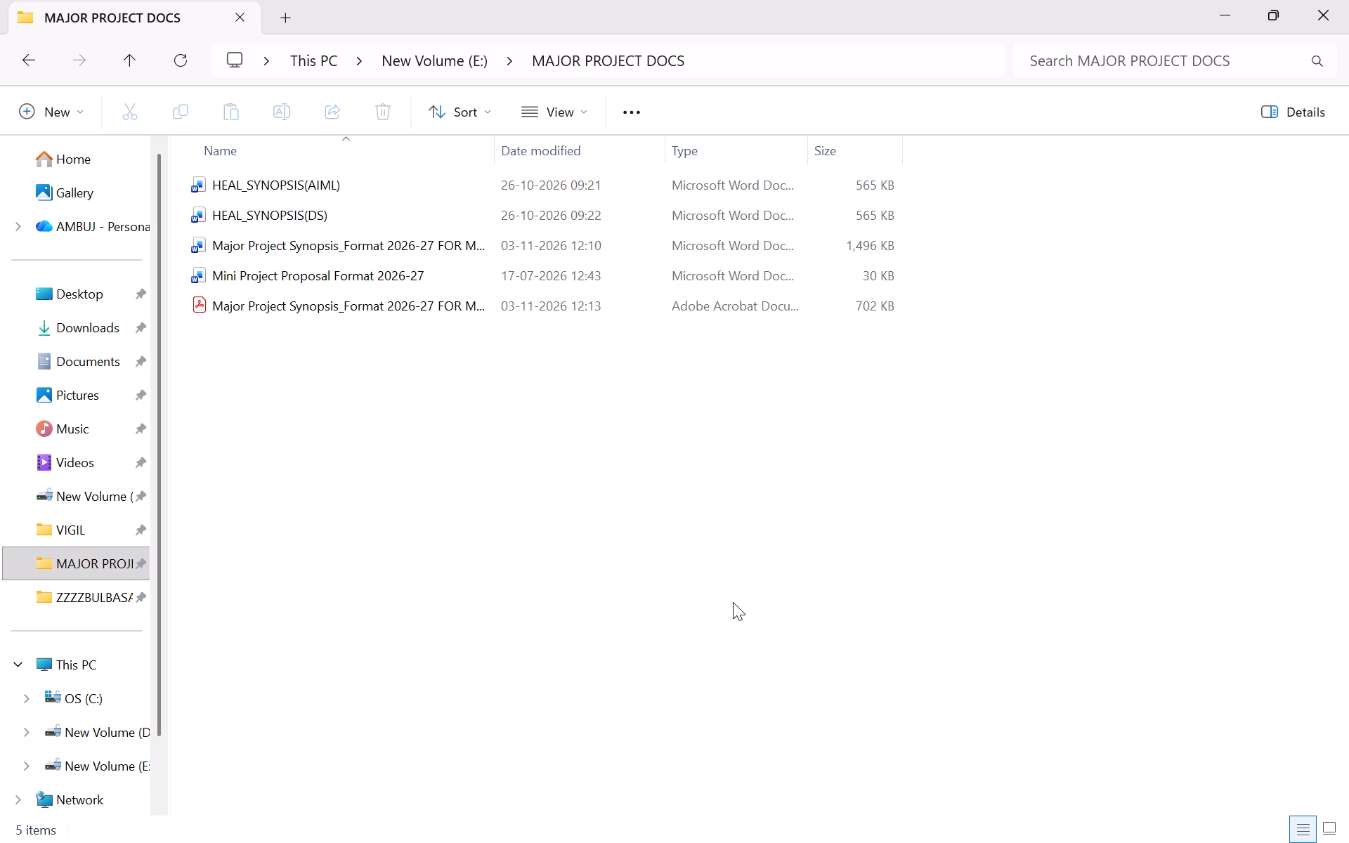
Check the ZZZZBULBASAAUR CRAP folder and open the ProofPatch_Major_Project_Synopsis Word document from Downloads.
left_click(90, 592)
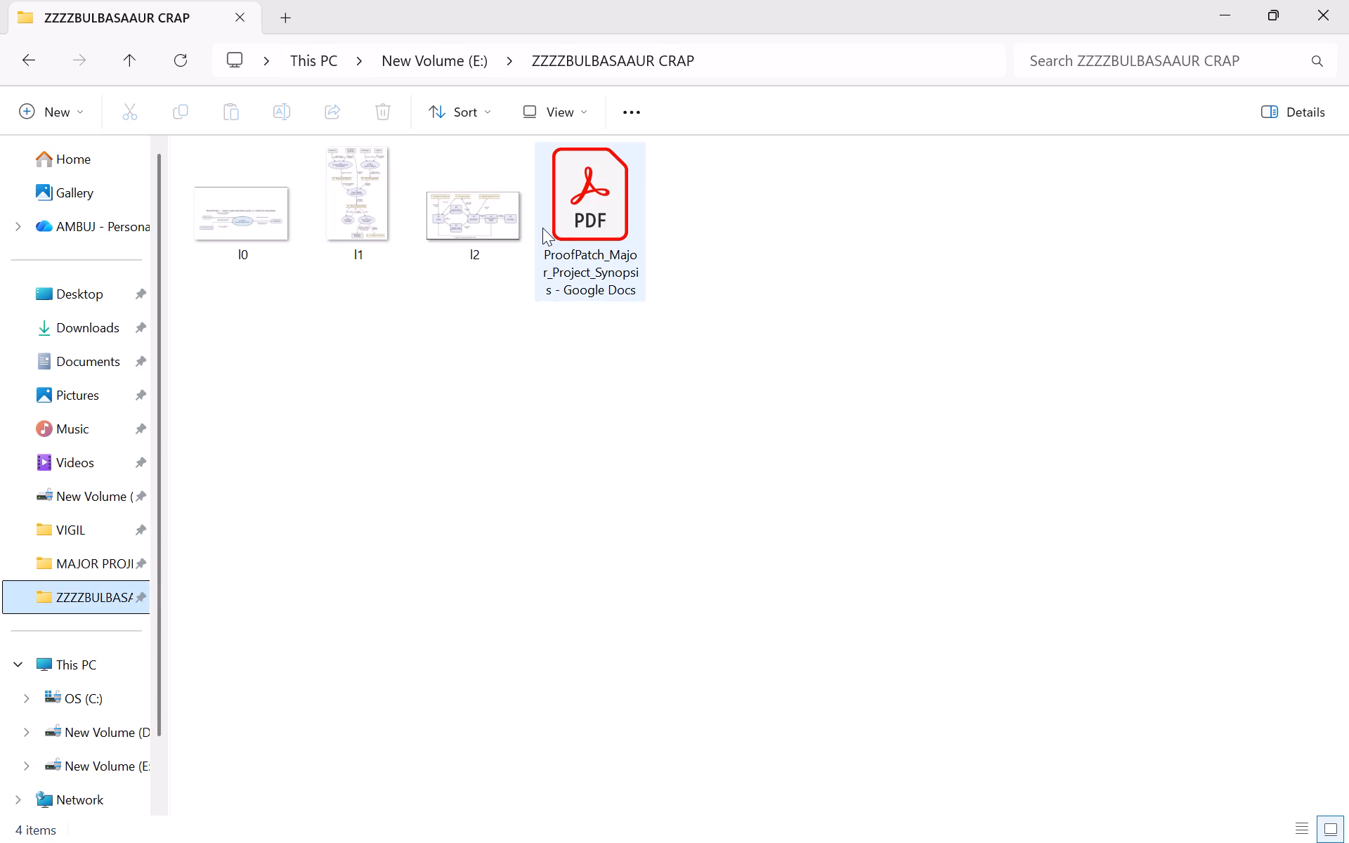
left_click(82, 341)
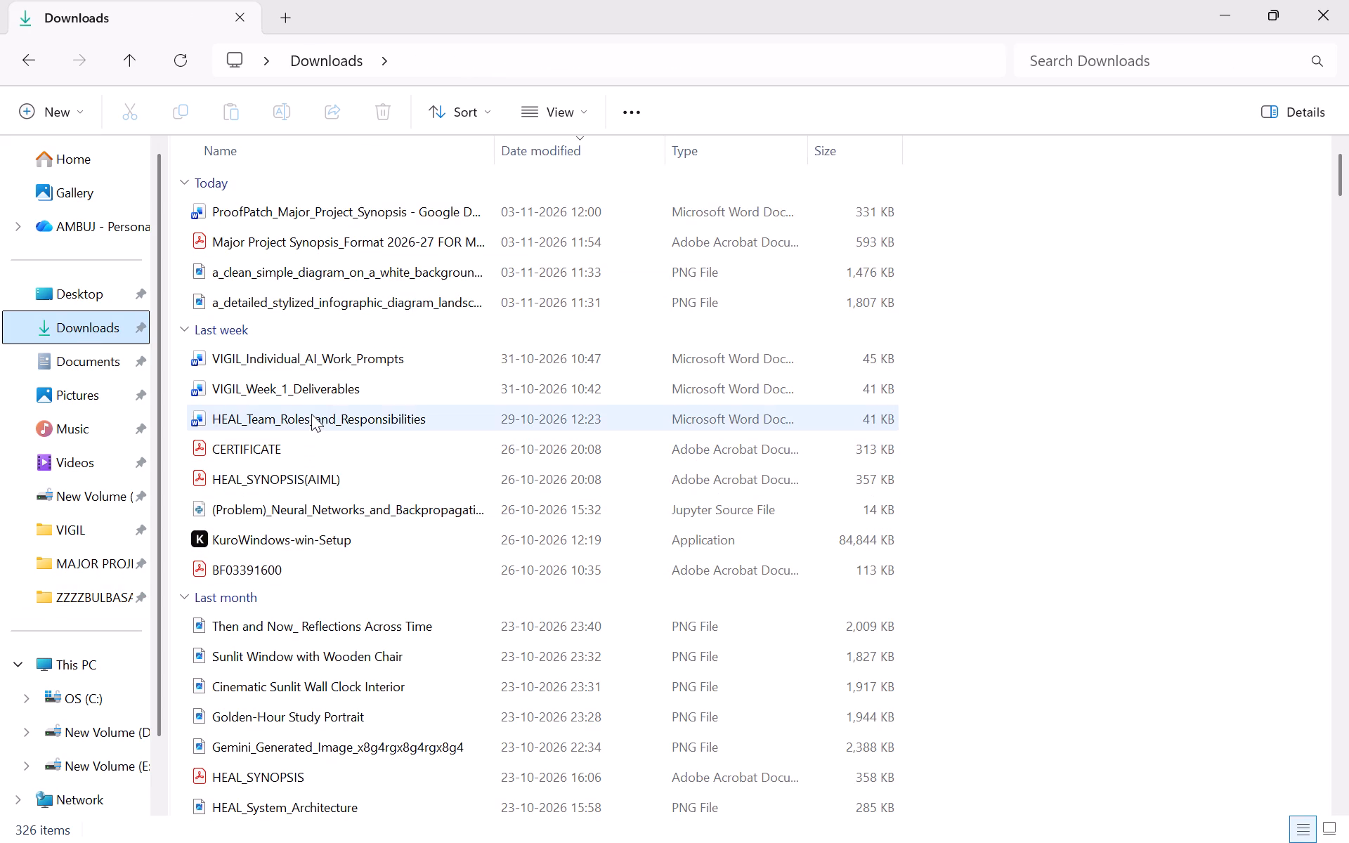
double_click(330, 206)
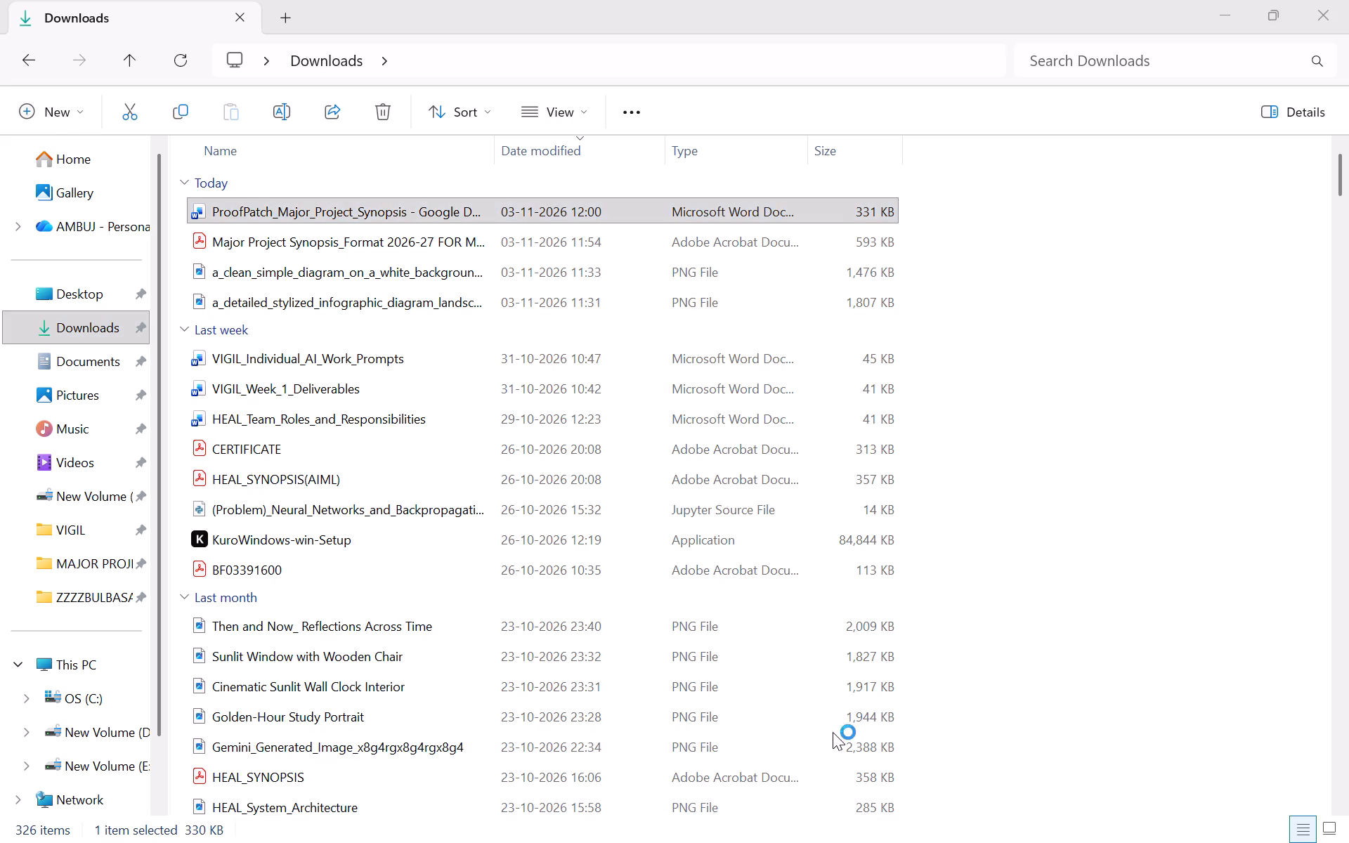
Read through the ProofPatch synopsis from the cover page to the architecture diagrams and the methodology paragraphs that follow.
scroll(686, 599, "down", 4)
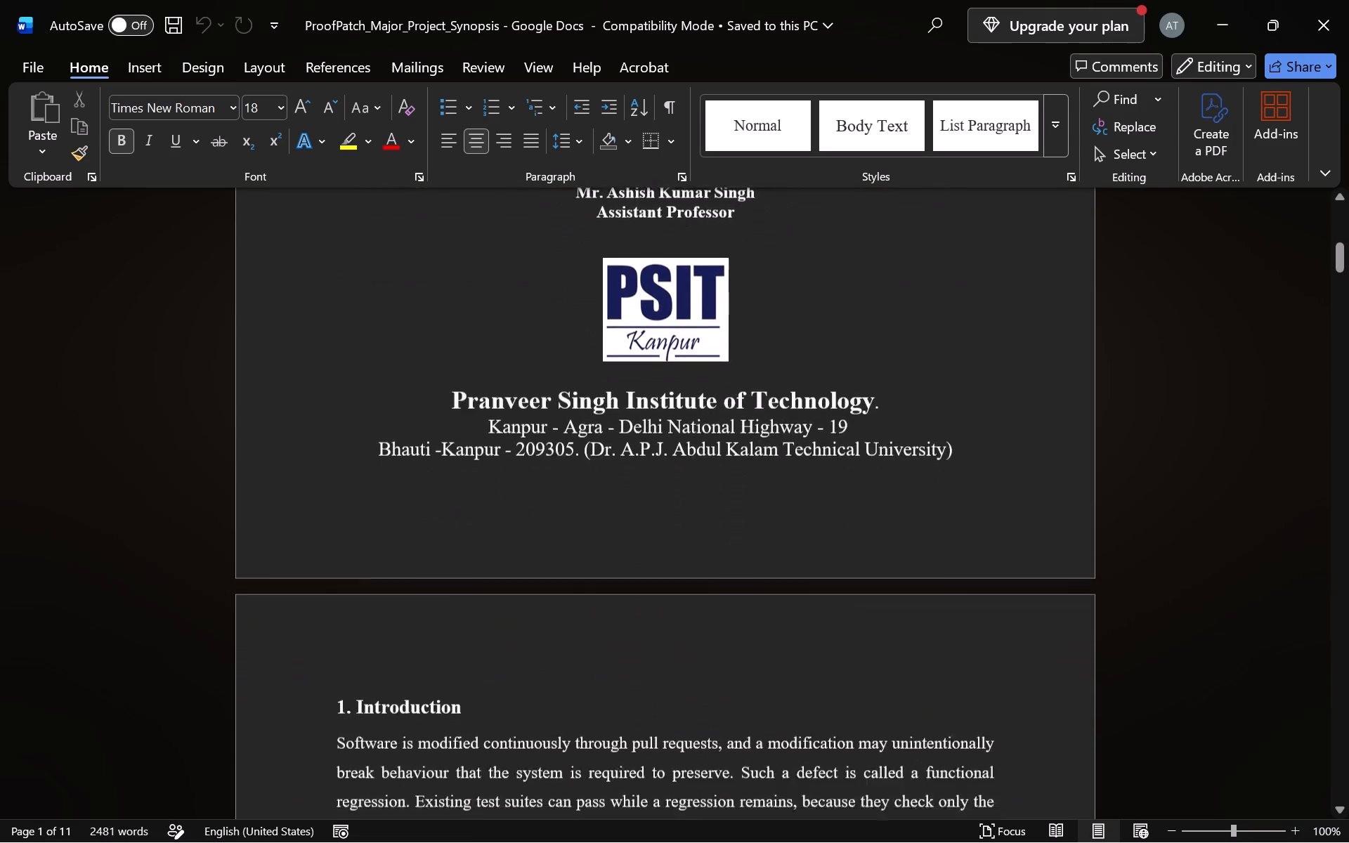
scroll(686, 599, "down", 7)
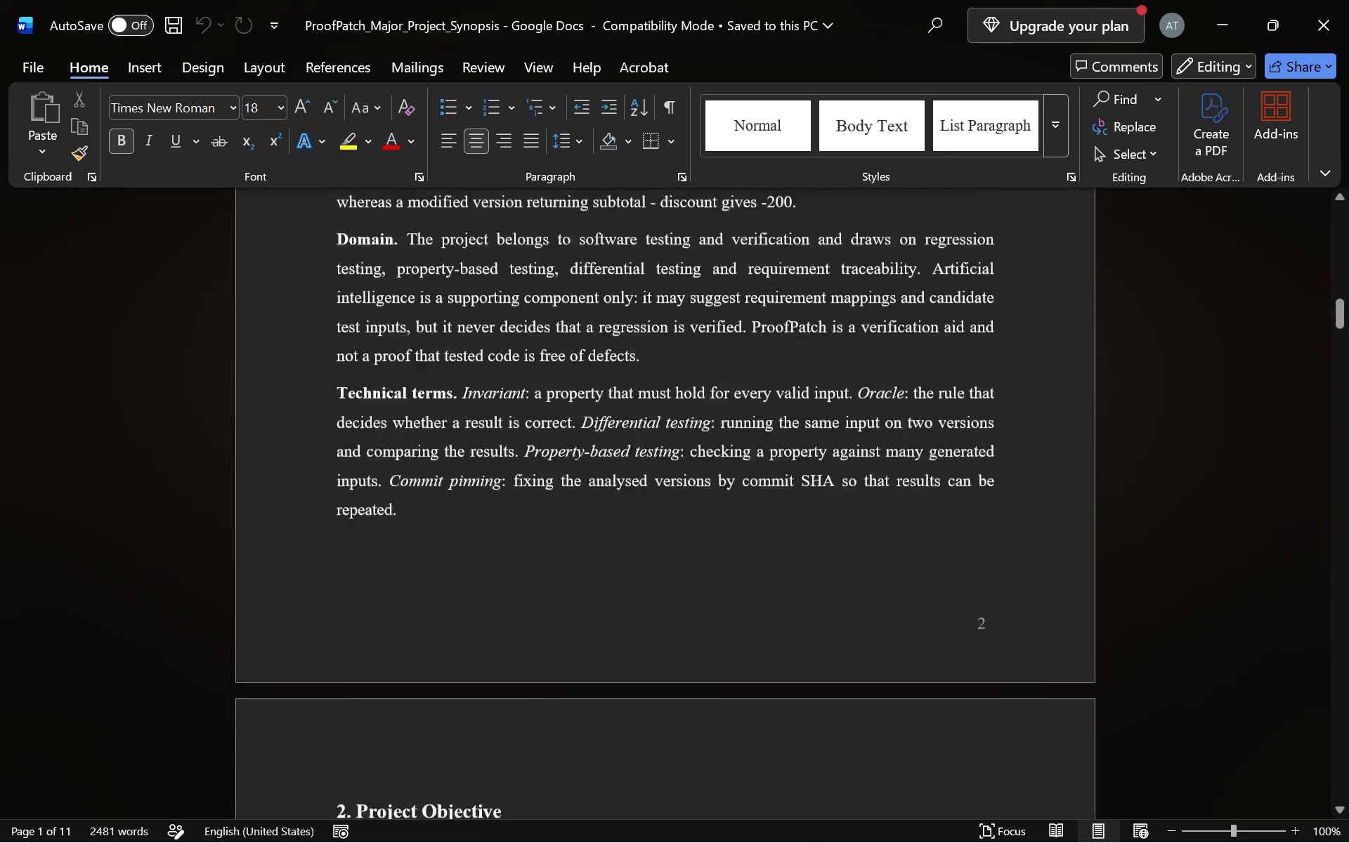
scroll(686, 599, "down", 5)
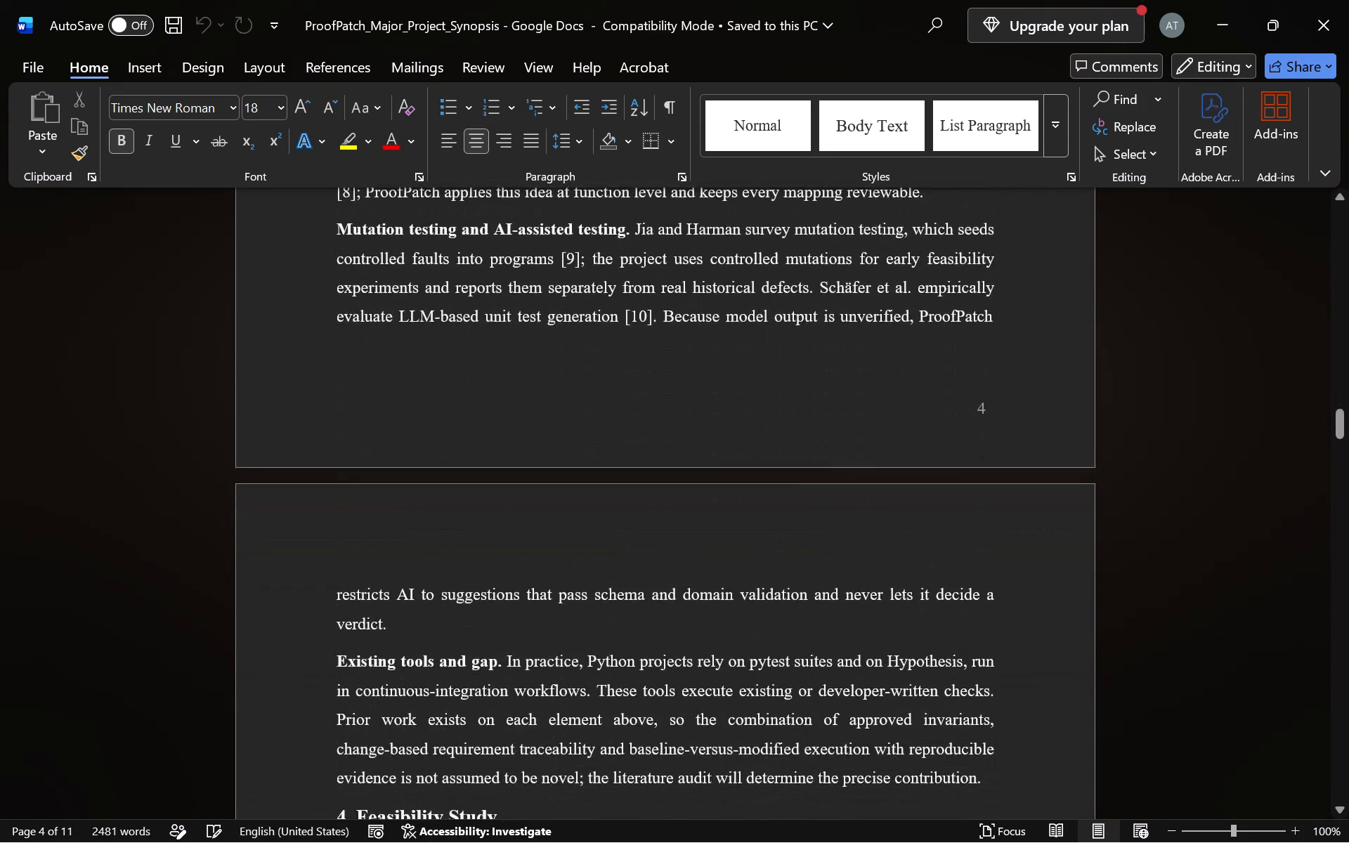
scroll(686, 599, "down", 6)
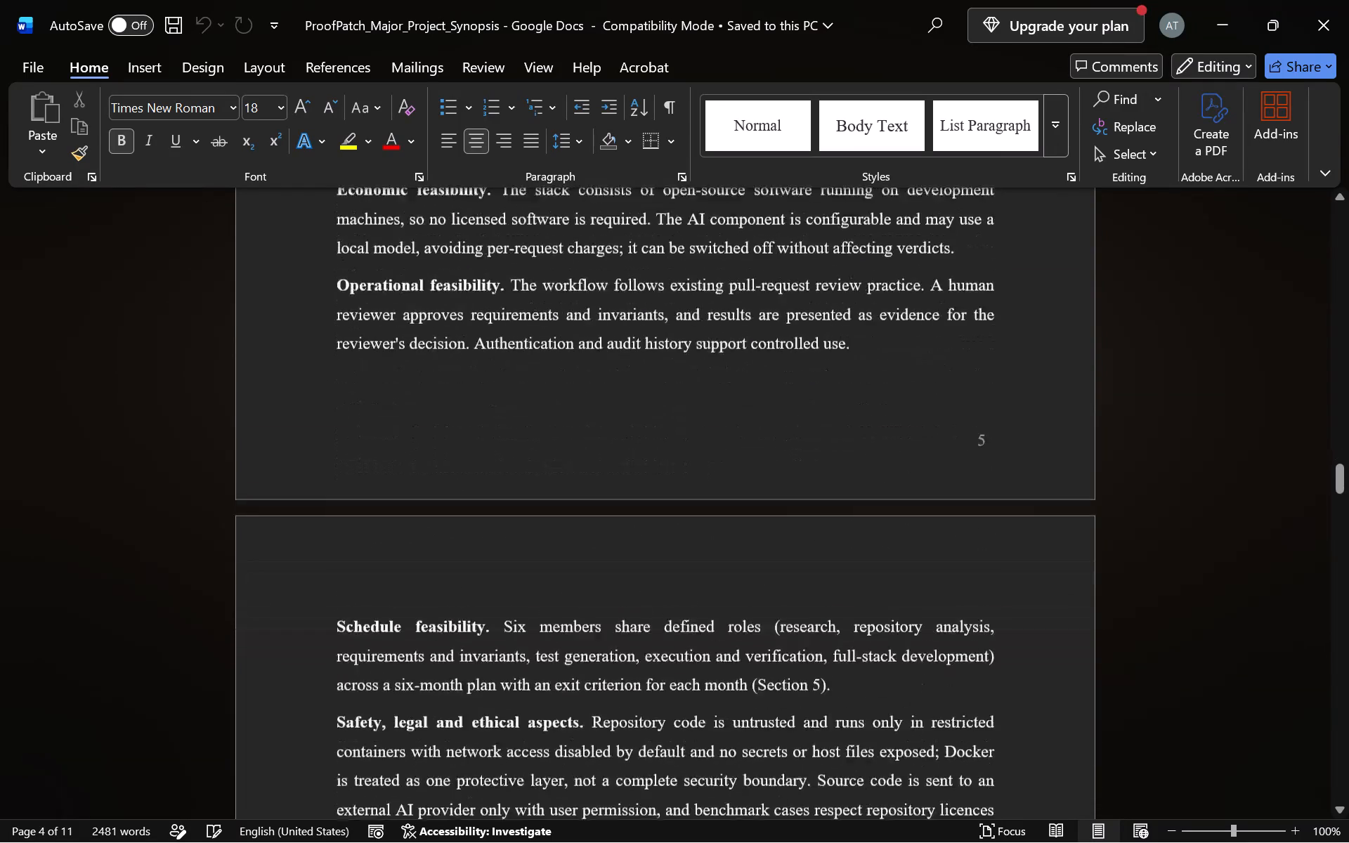
scroll(686, 599, "down", 6)
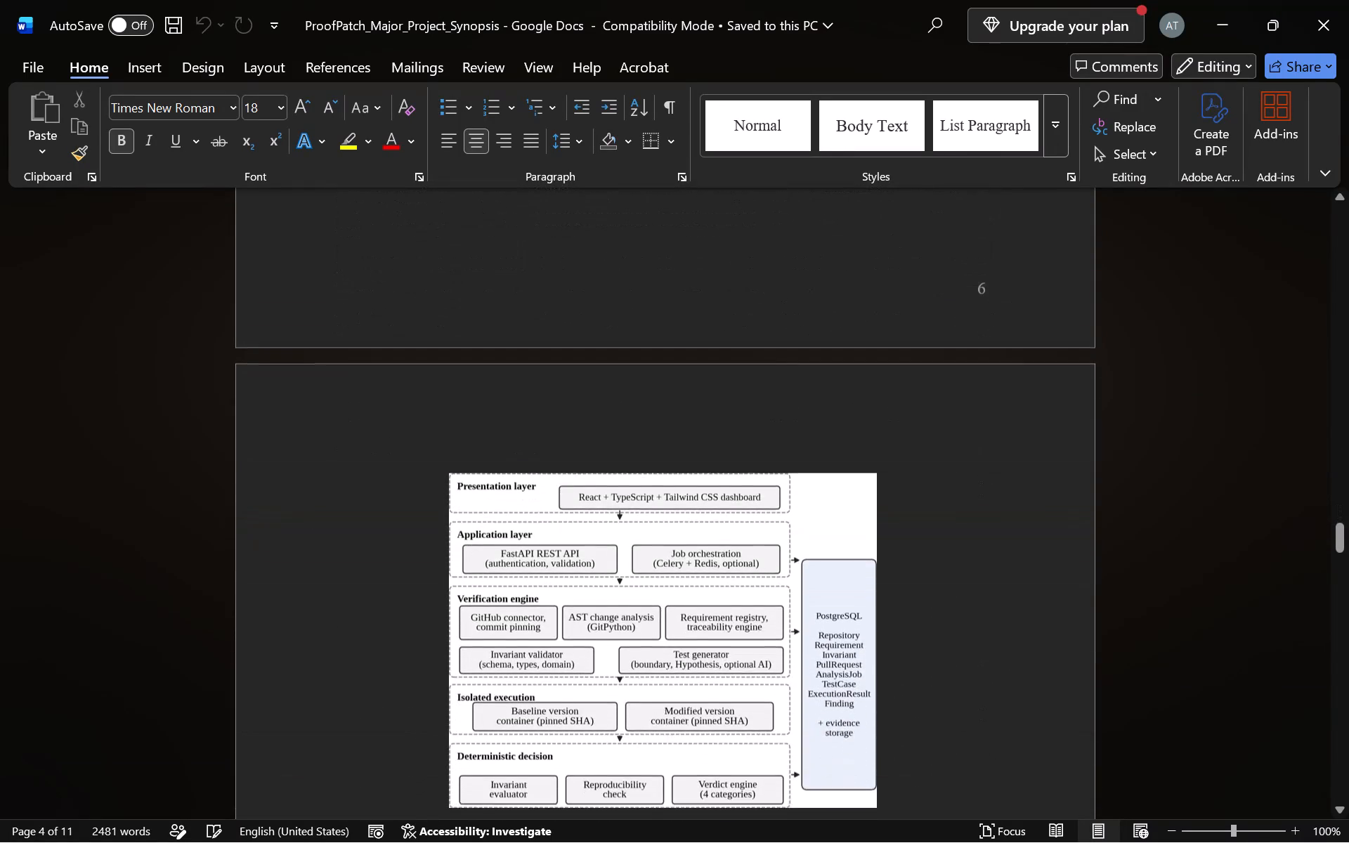
scroll(686, 599, "down", 1)
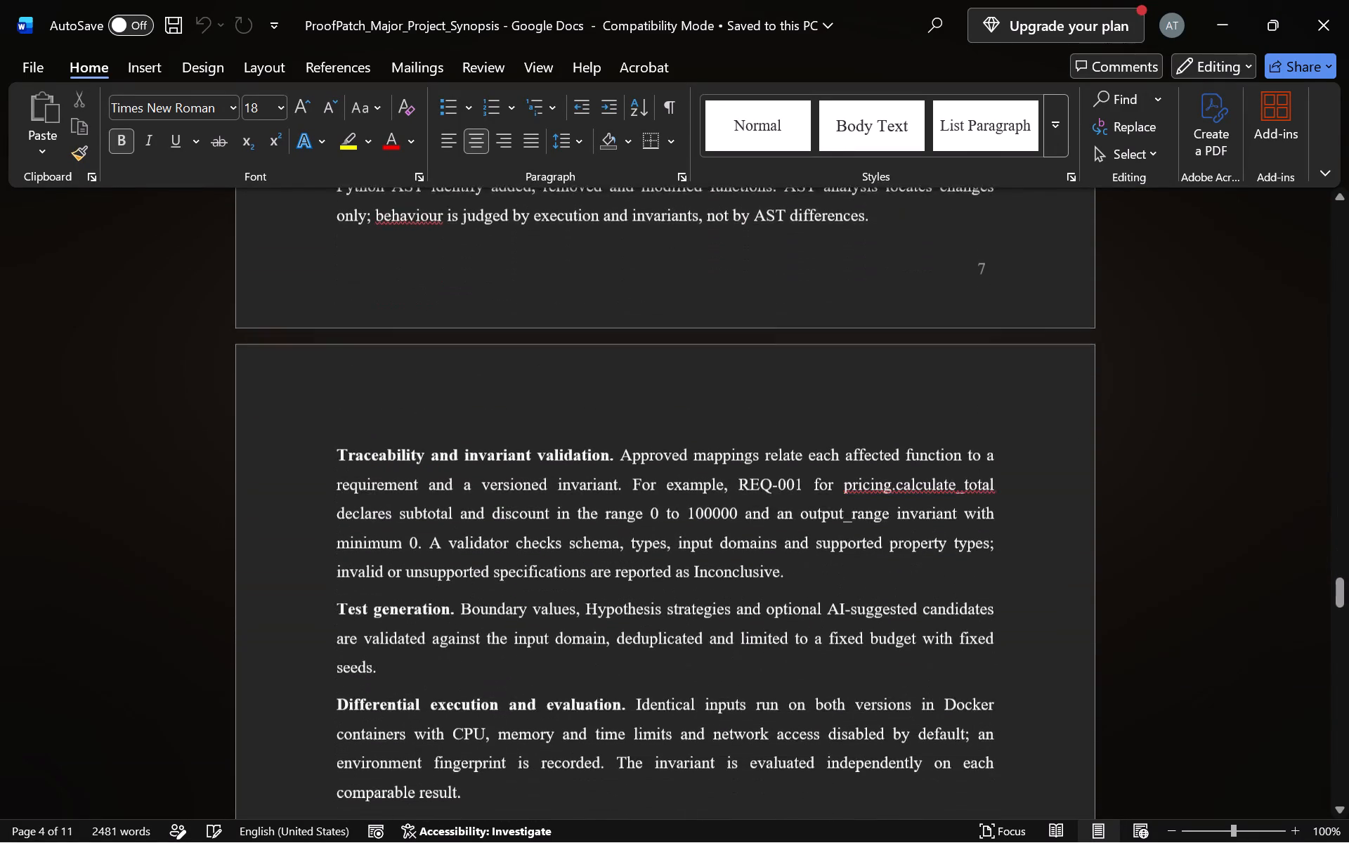
scroll(686, 599, "down", 1)
Re-examine the system architecture and runtime workflow figures, and check the work plan table and where section 6 begins.
scroll(686, 599, "up", 1)
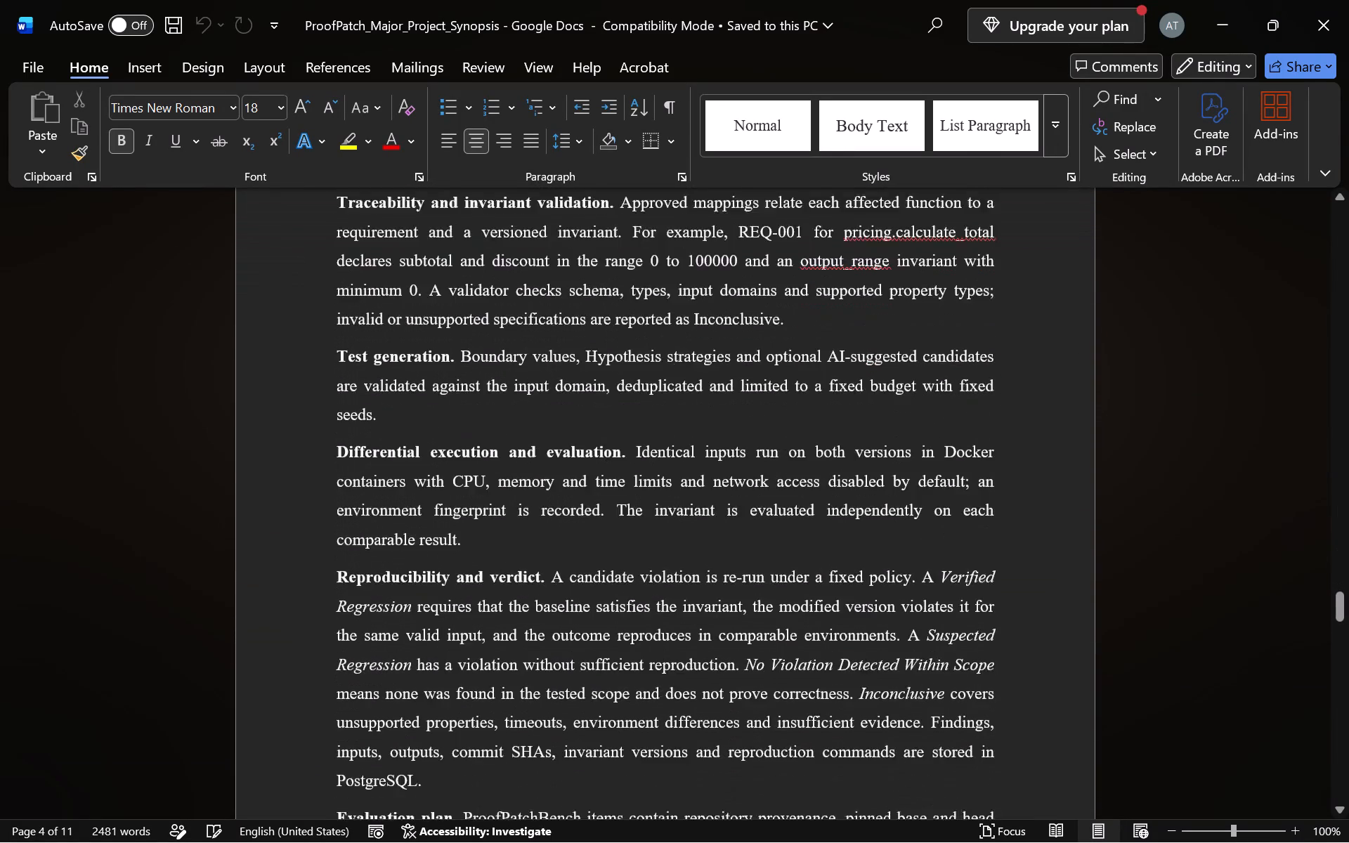
scroll(686, 599, "up", 2)
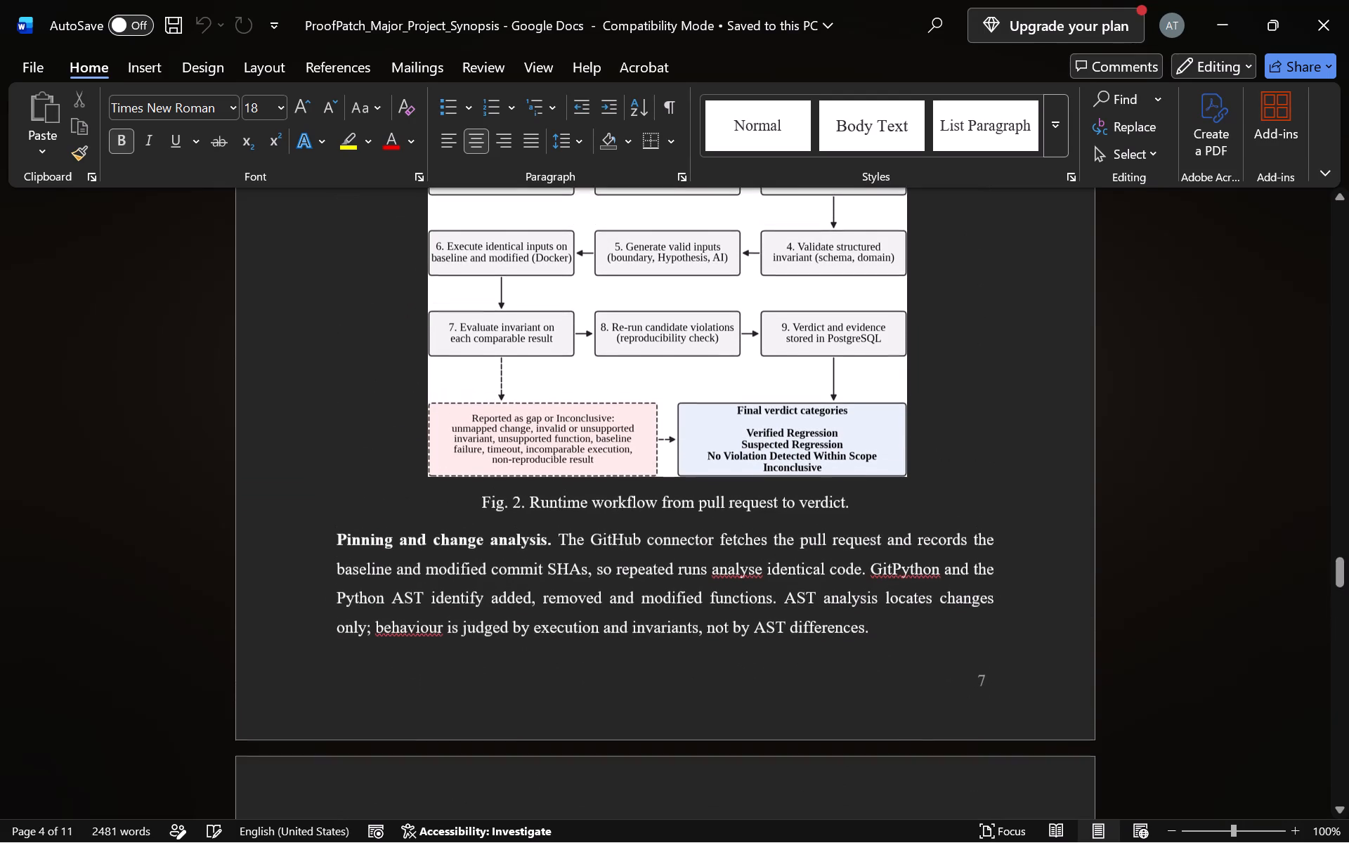
scroll(686, 599, "up", 1)
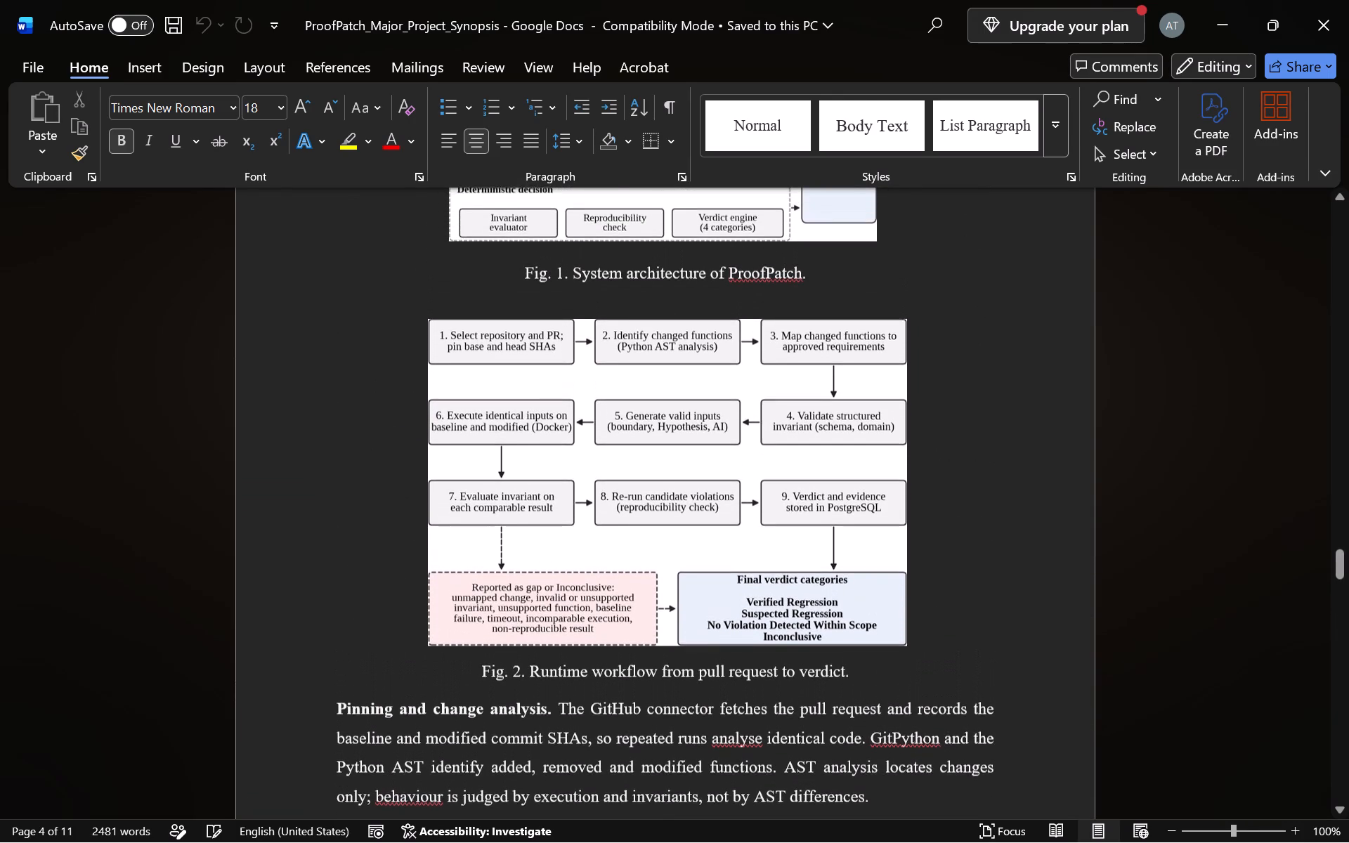
scroll(686, 599, "up", 1)
scroll(664, 582, "down", 4)
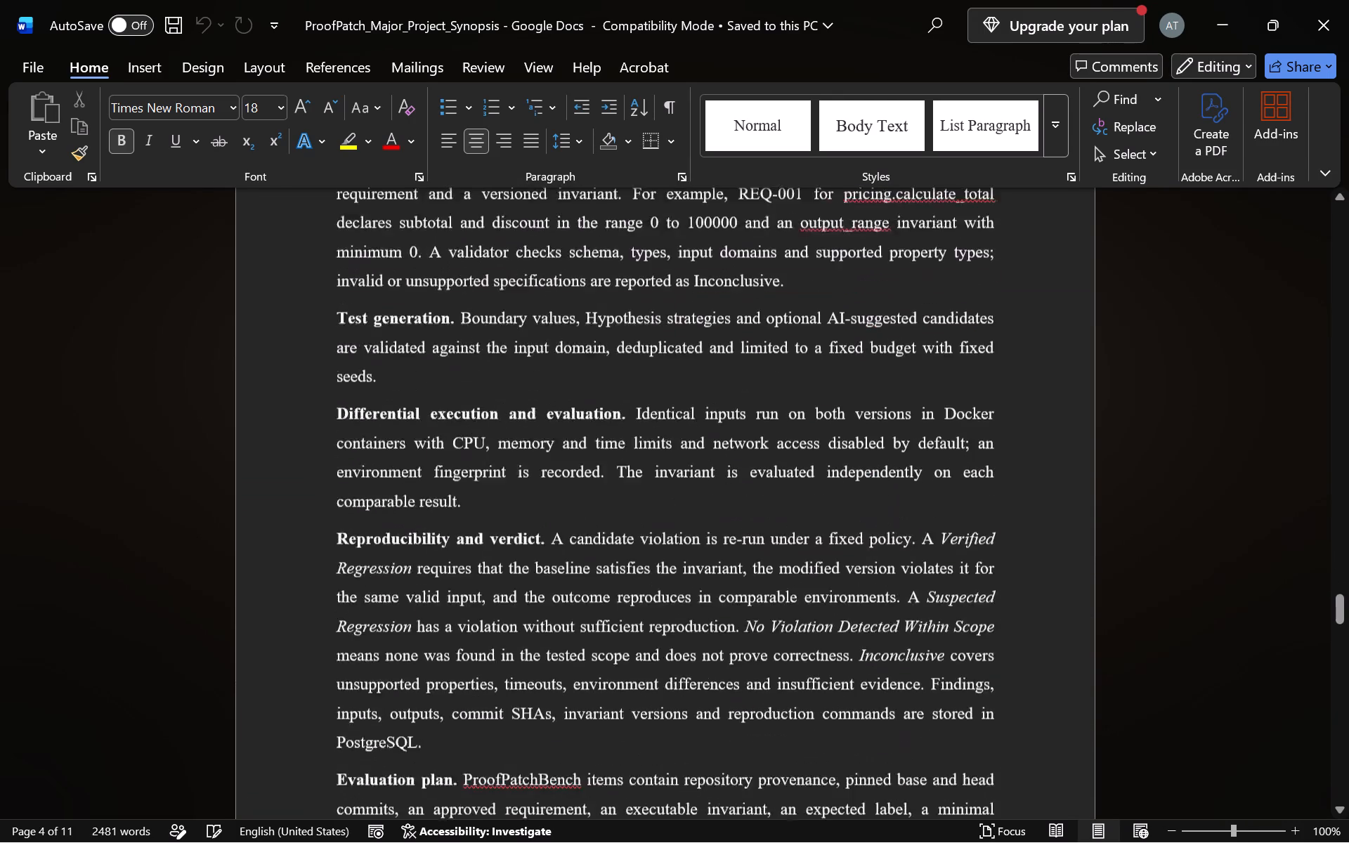
scroll(664, 582, "down", 4)
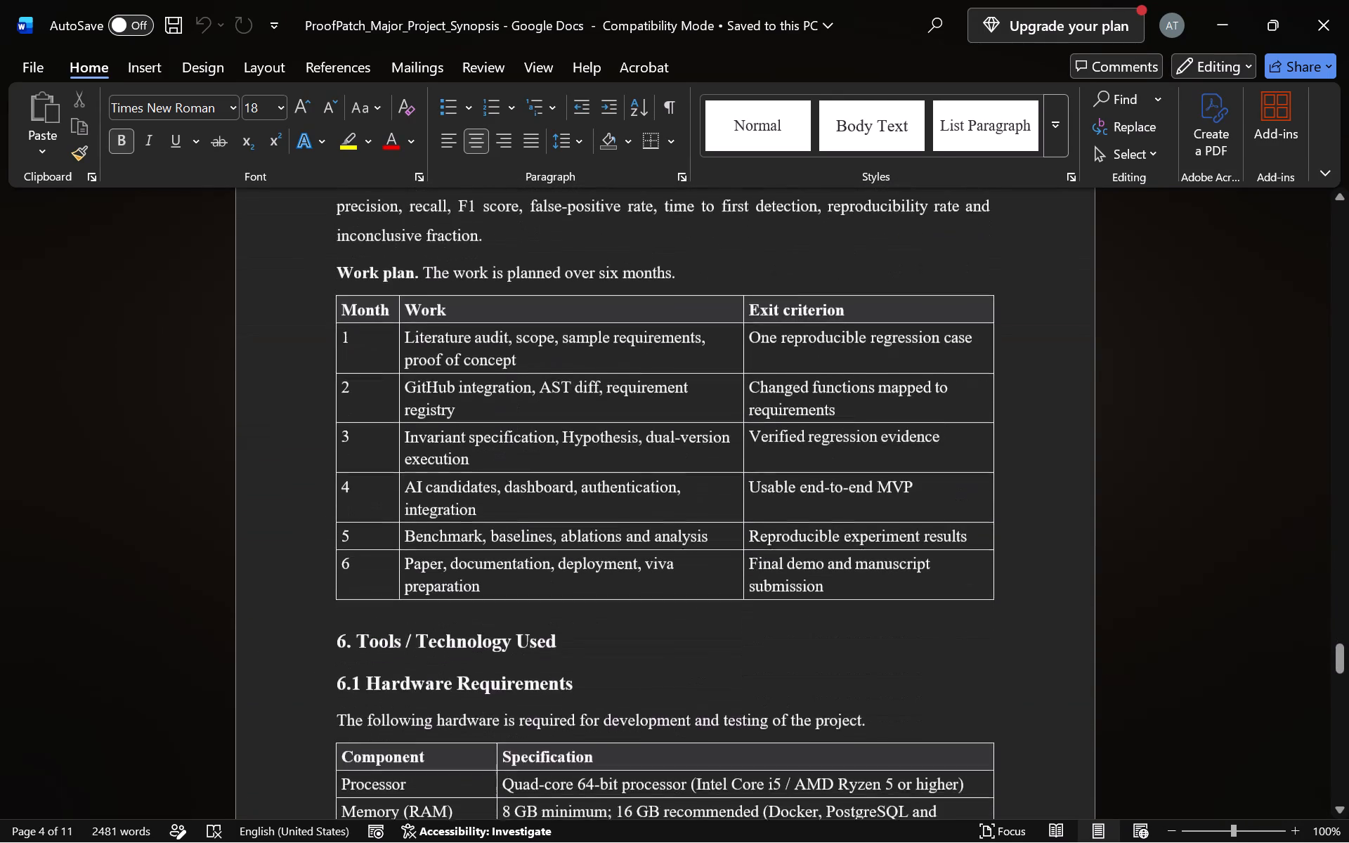
scroll(664, 582, "down", 2)
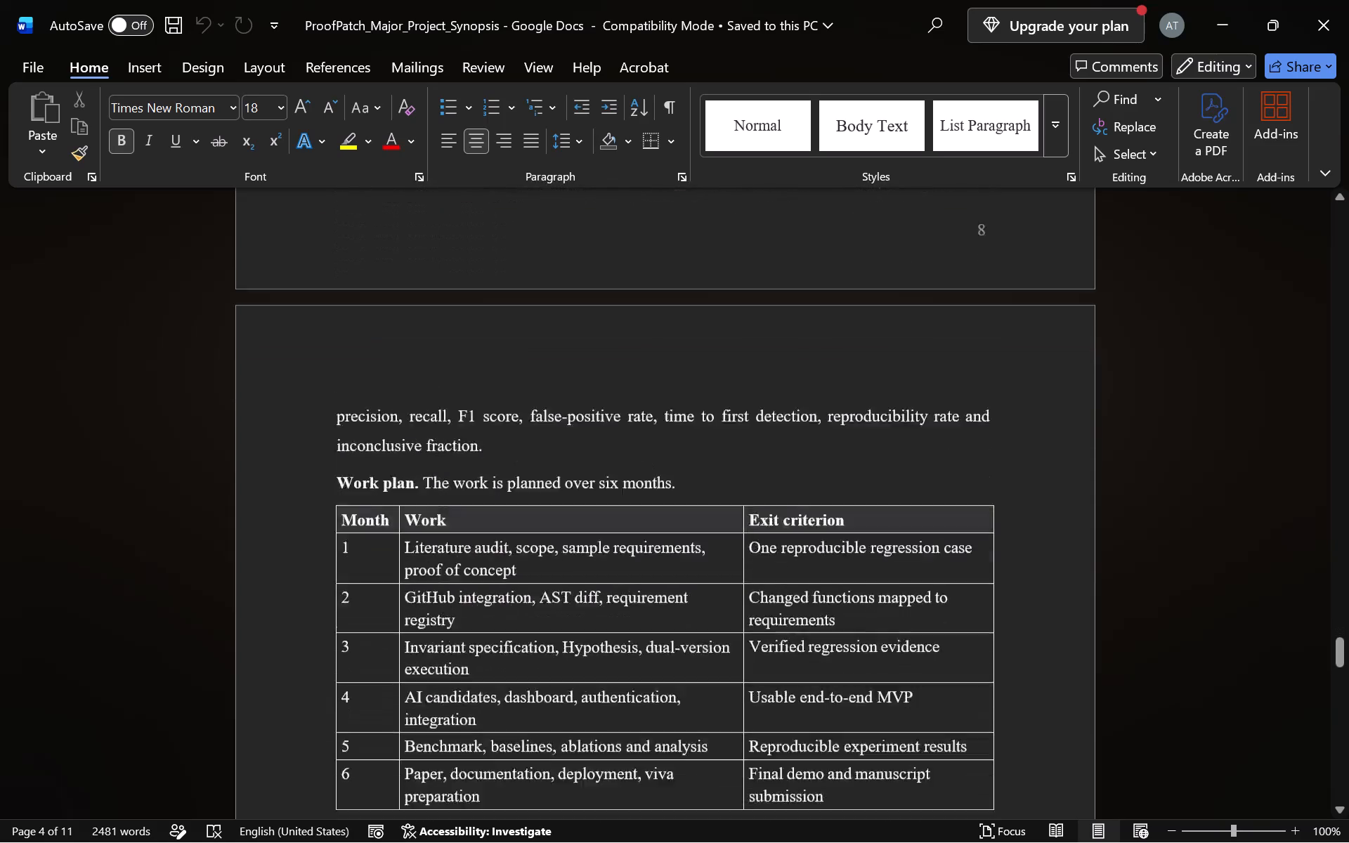
scroll(664, 582, "down", 1)
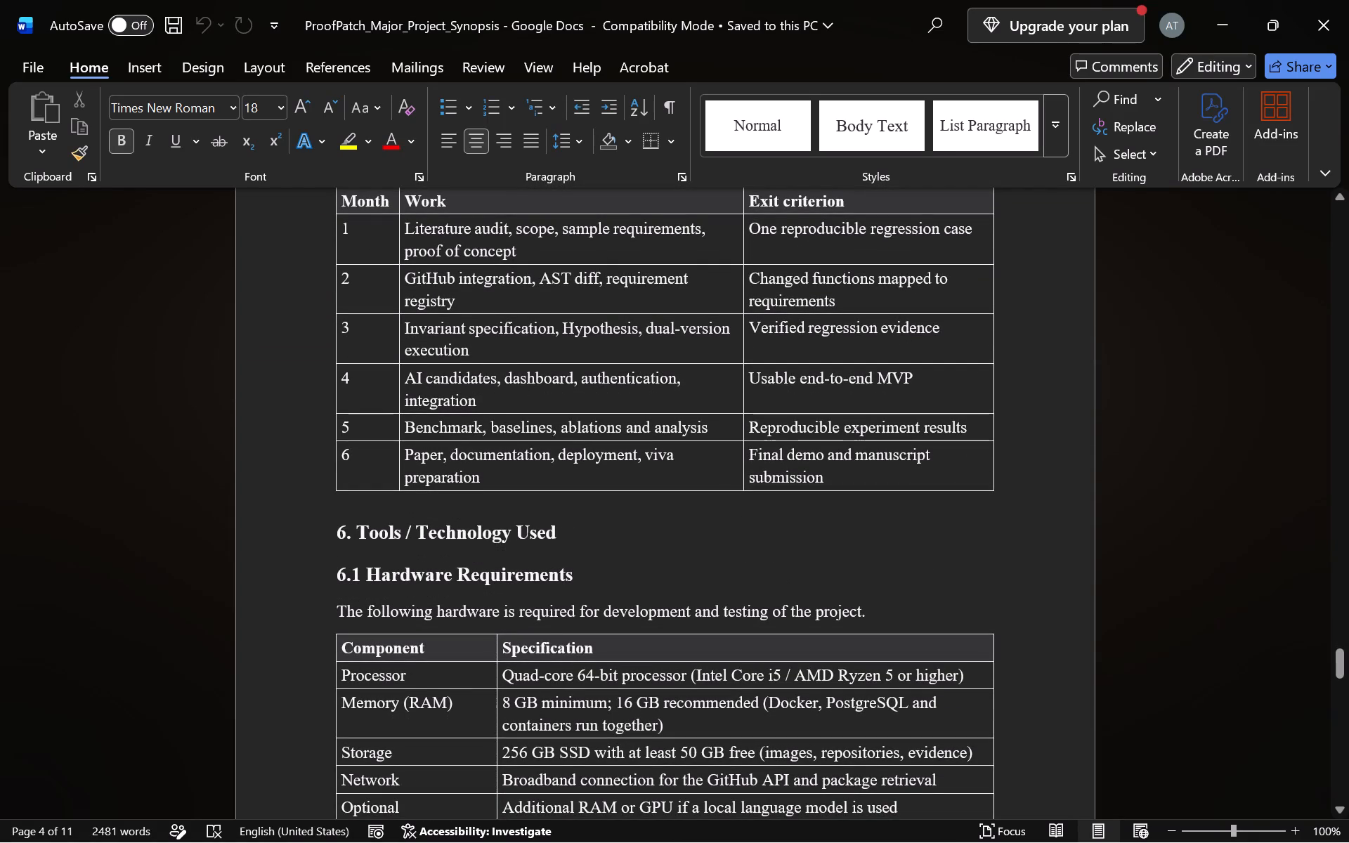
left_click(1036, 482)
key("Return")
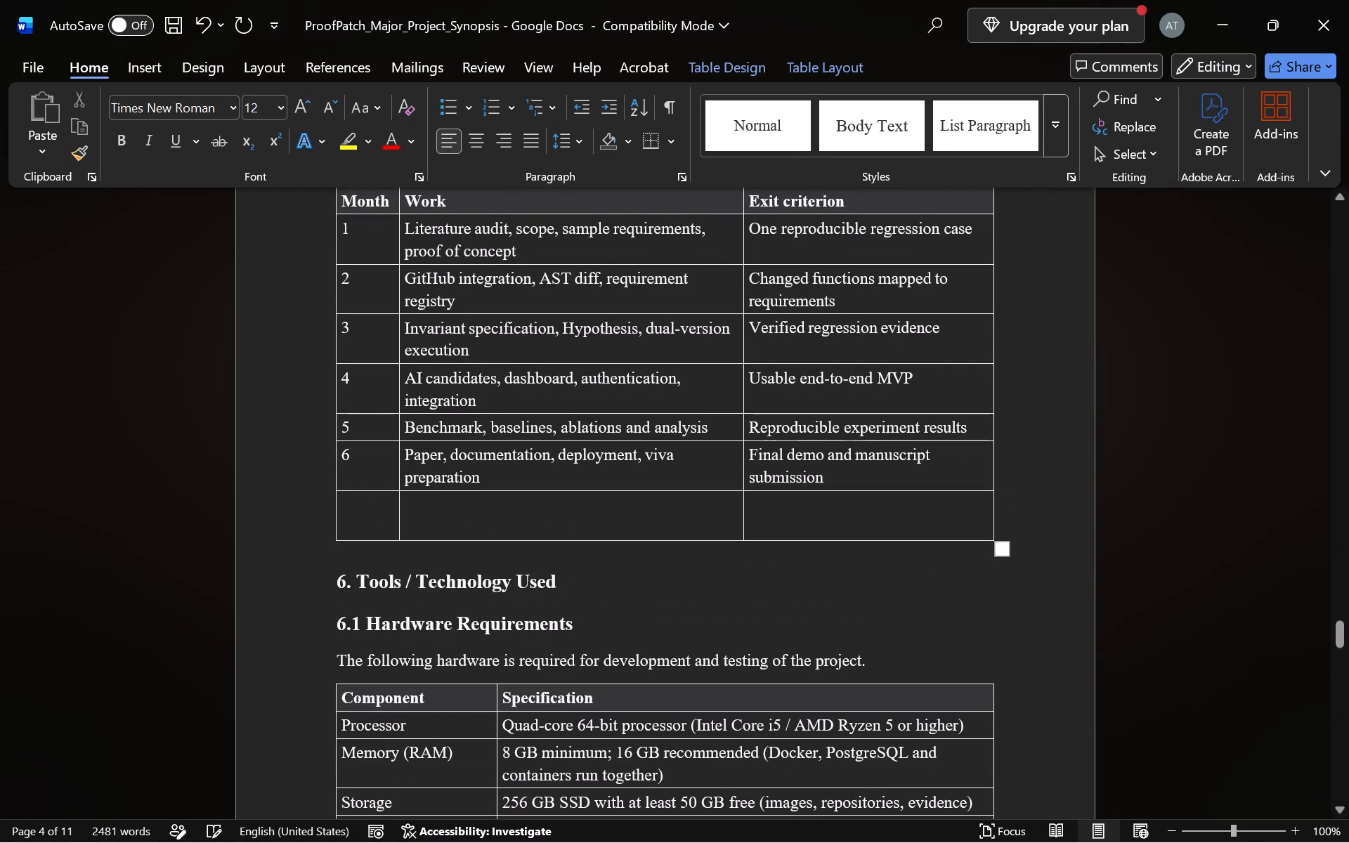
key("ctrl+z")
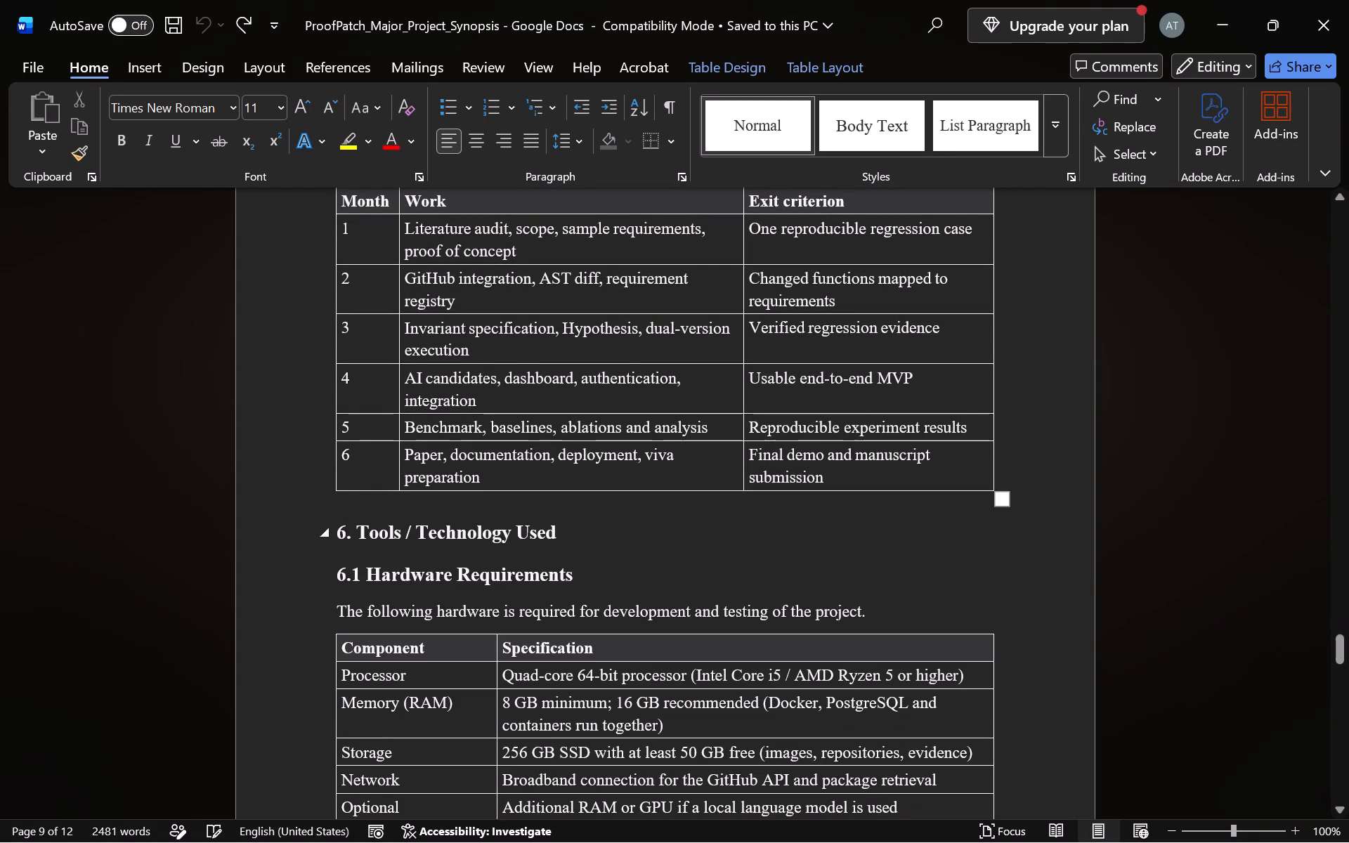
Insert a run of blank lines between the work plan table and the "6. Tools / Technology Used" heading to push it down the document.
left_click(339, 529)
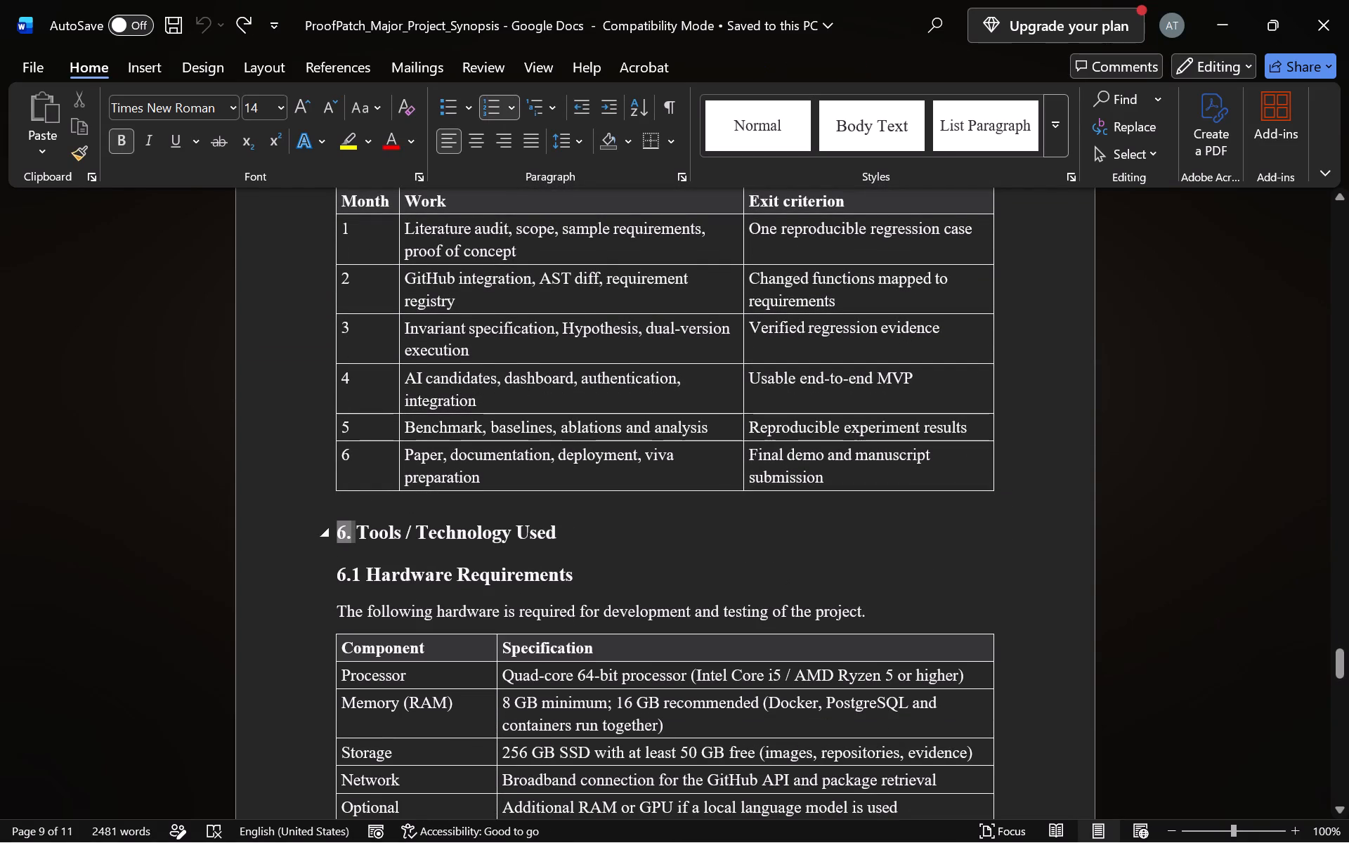
left_click(339, 529)
left_click(346, 512)
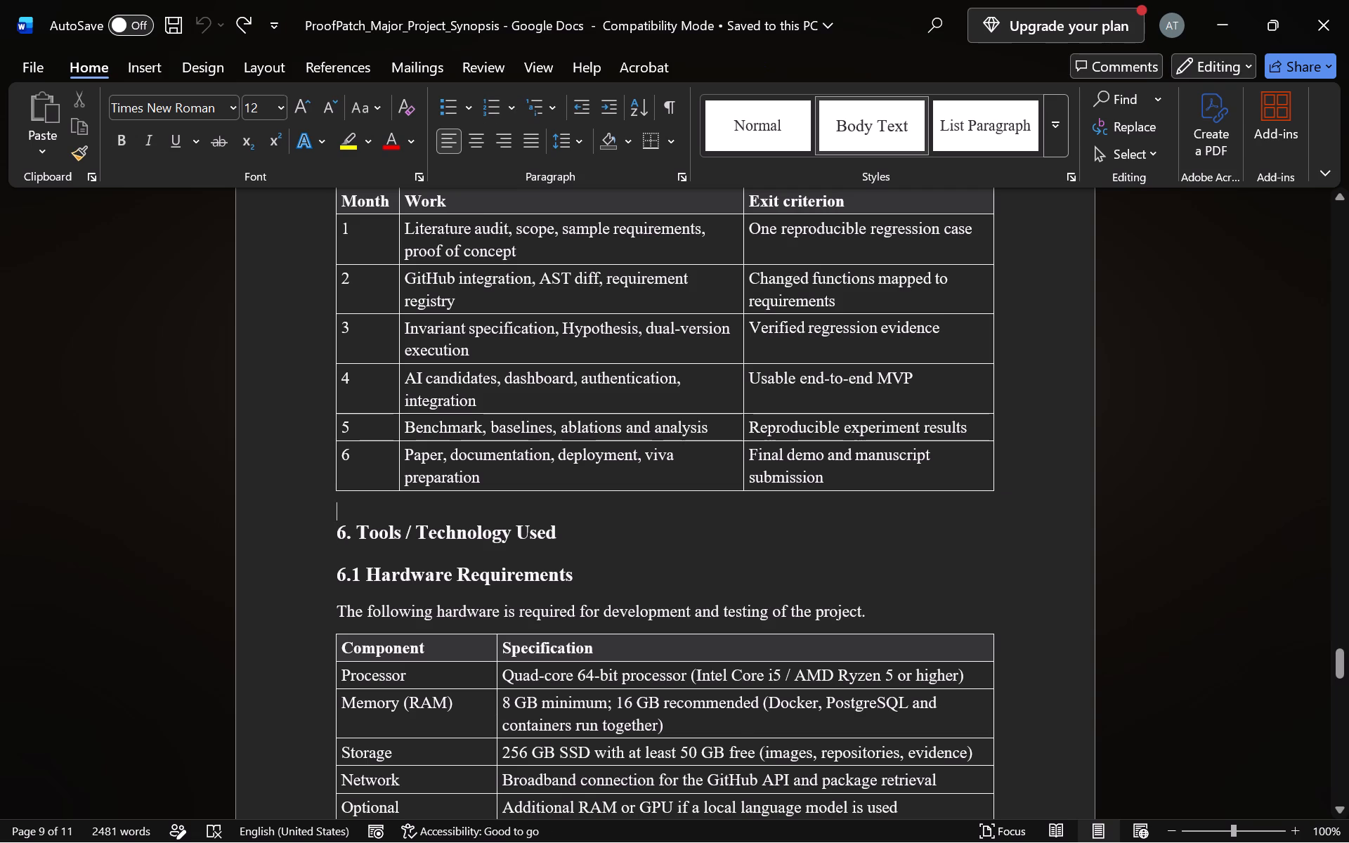
key("Return")
key("Return")
key("Return")
key("Return")
key("Return")
key("Return")
key("Return")
key("Return")
key("Return")
key("Return")
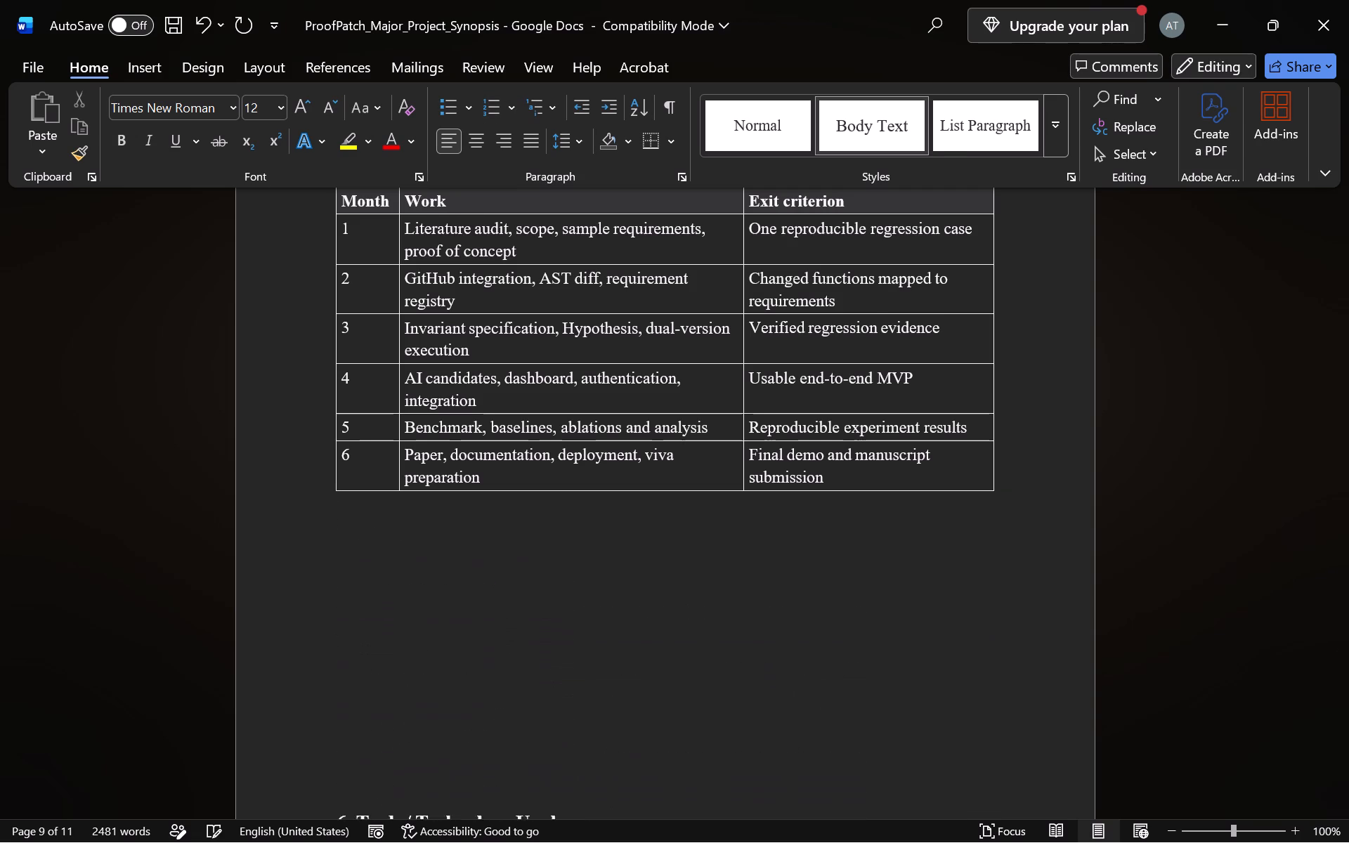
key("Return")
key("Return")
key("Return")
key("Return")
scroll(346, 512, "down", 1)
key("Return")
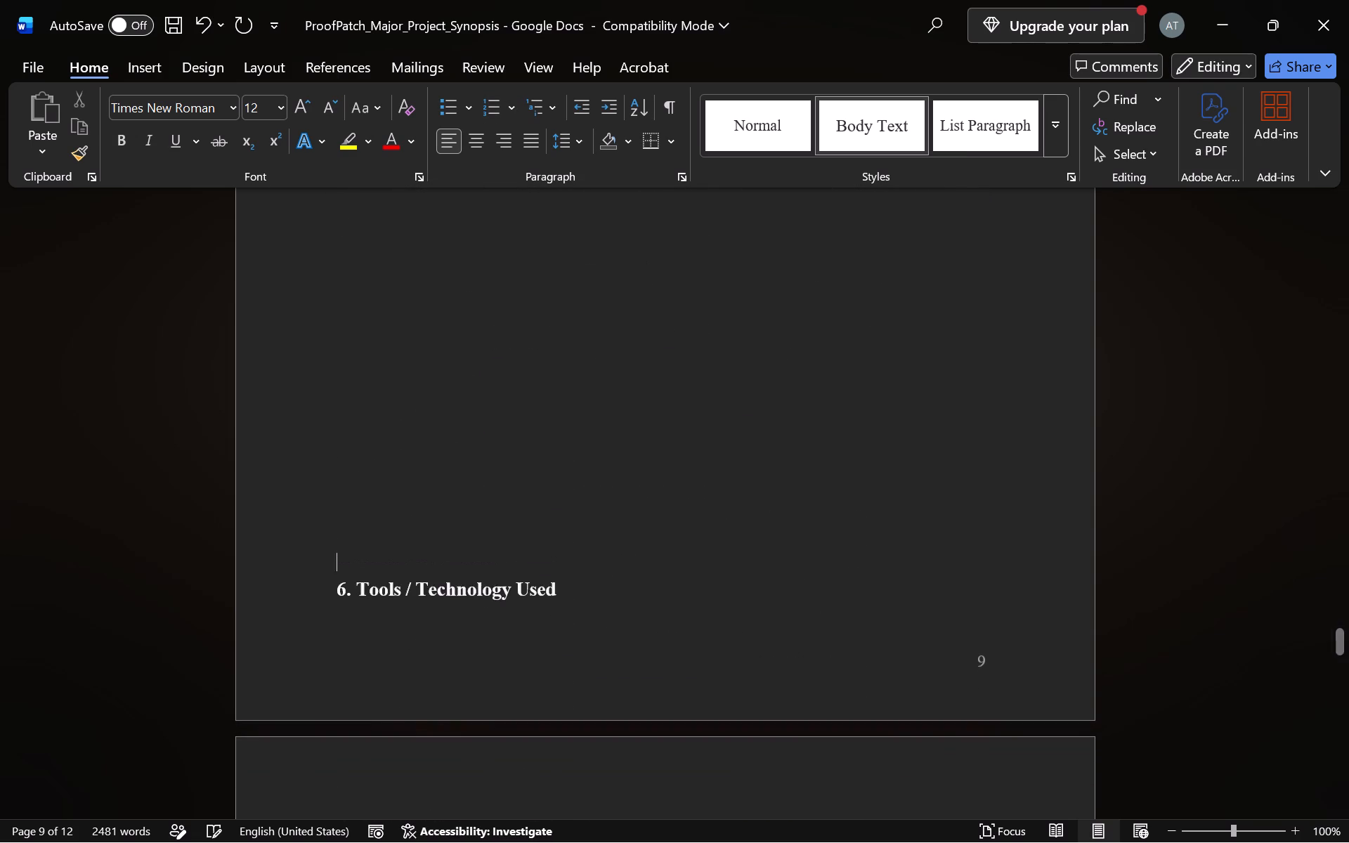
key("Return")
scroll(346, 512, "up", 1)
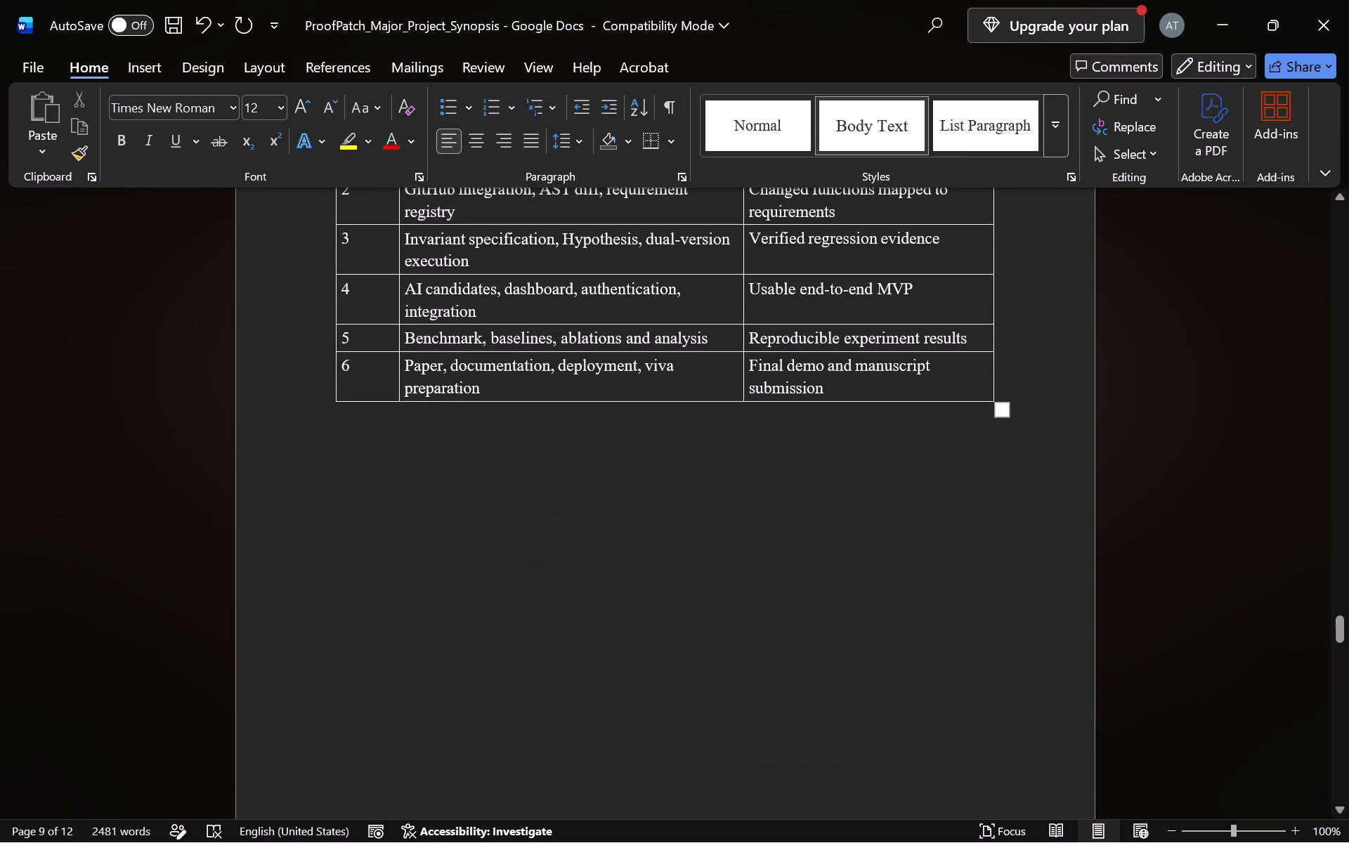
Add one more blank line directly below the work plan table and insert a page break there.
left_click(345, 421)
key("Return")
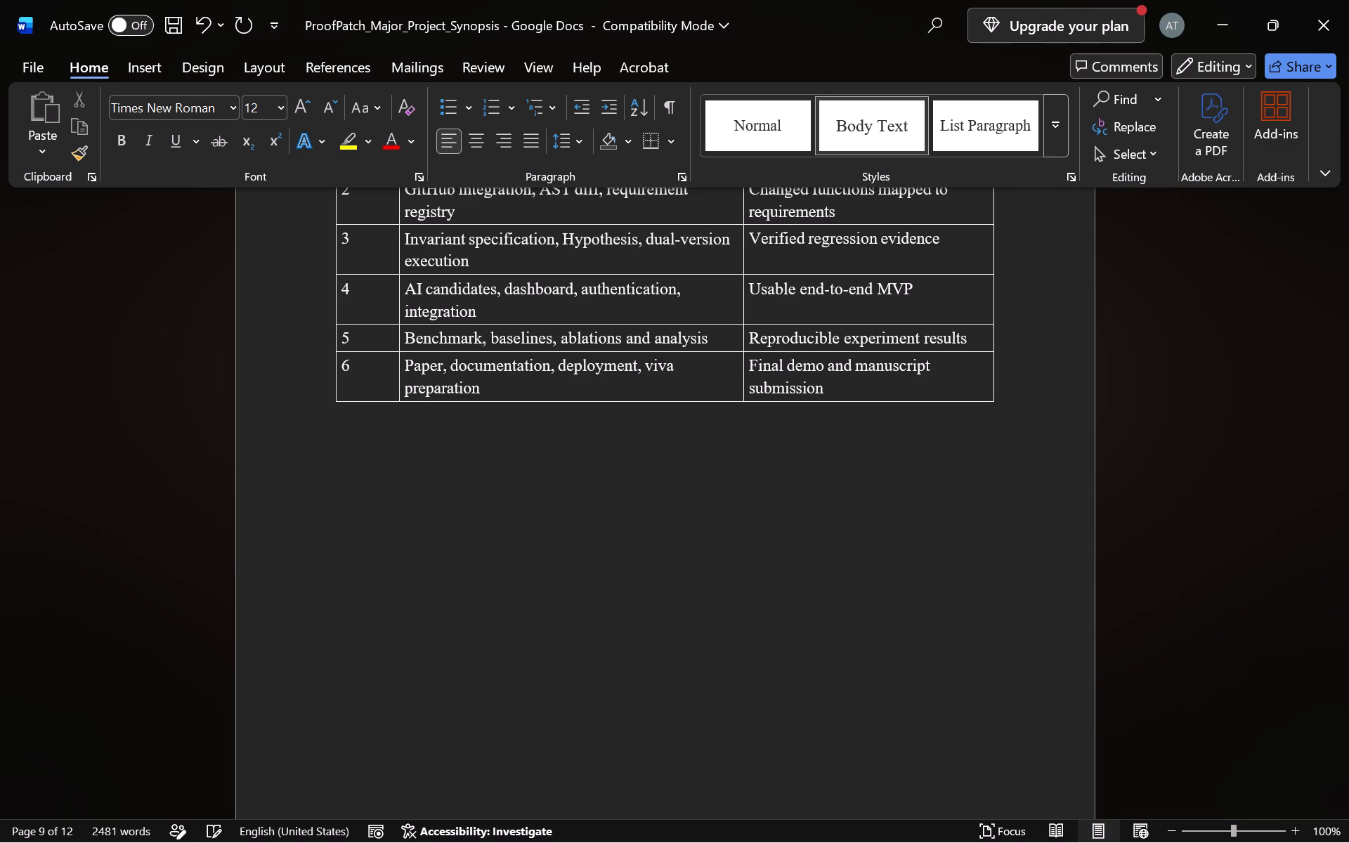
key("ctrl+Return")
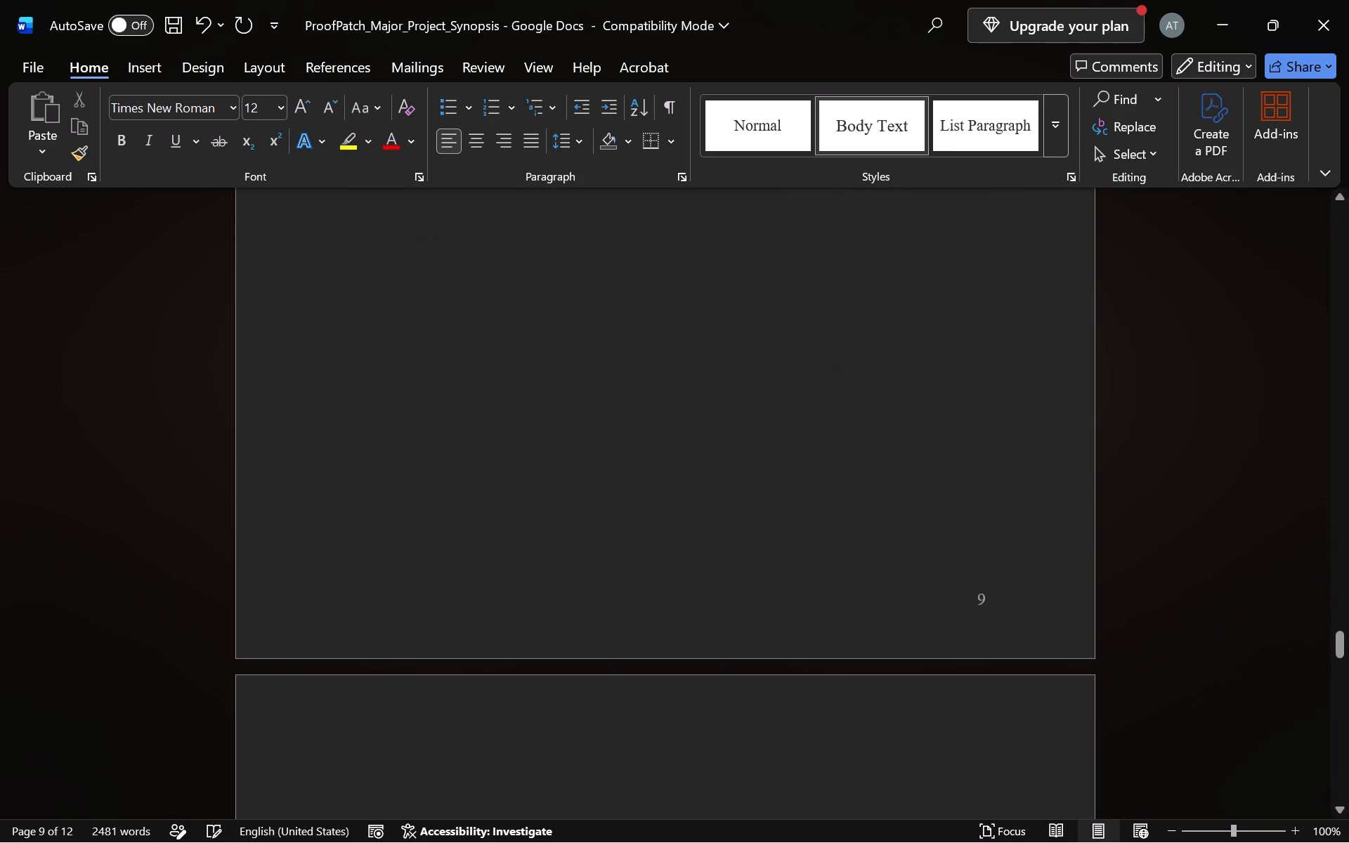
Enter the numbered heading "6. Data Flow Diagram" at the top of the new page after the work plan.
scroll(345, 421, "up", 1)
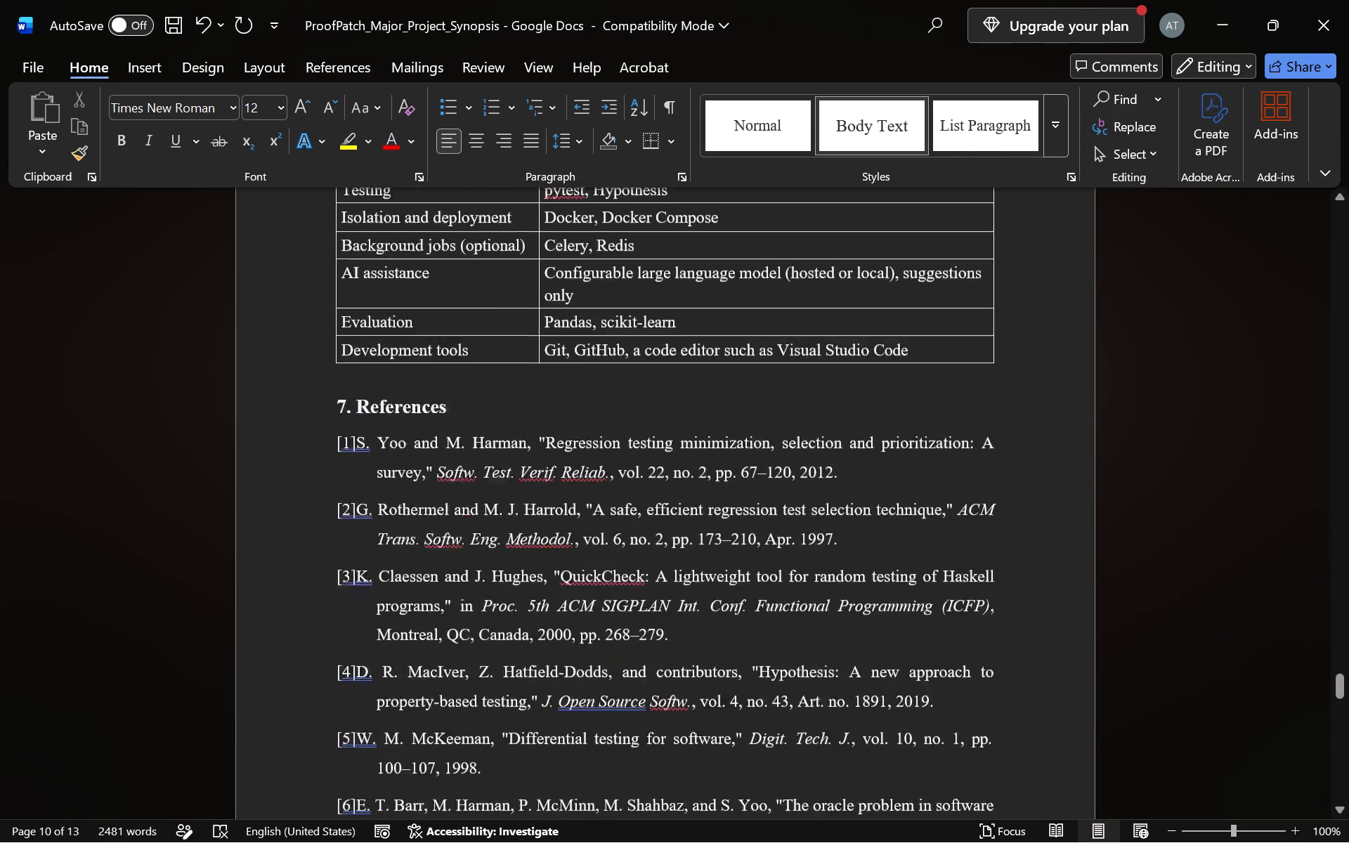
scroll(345, 421, "up", 5)
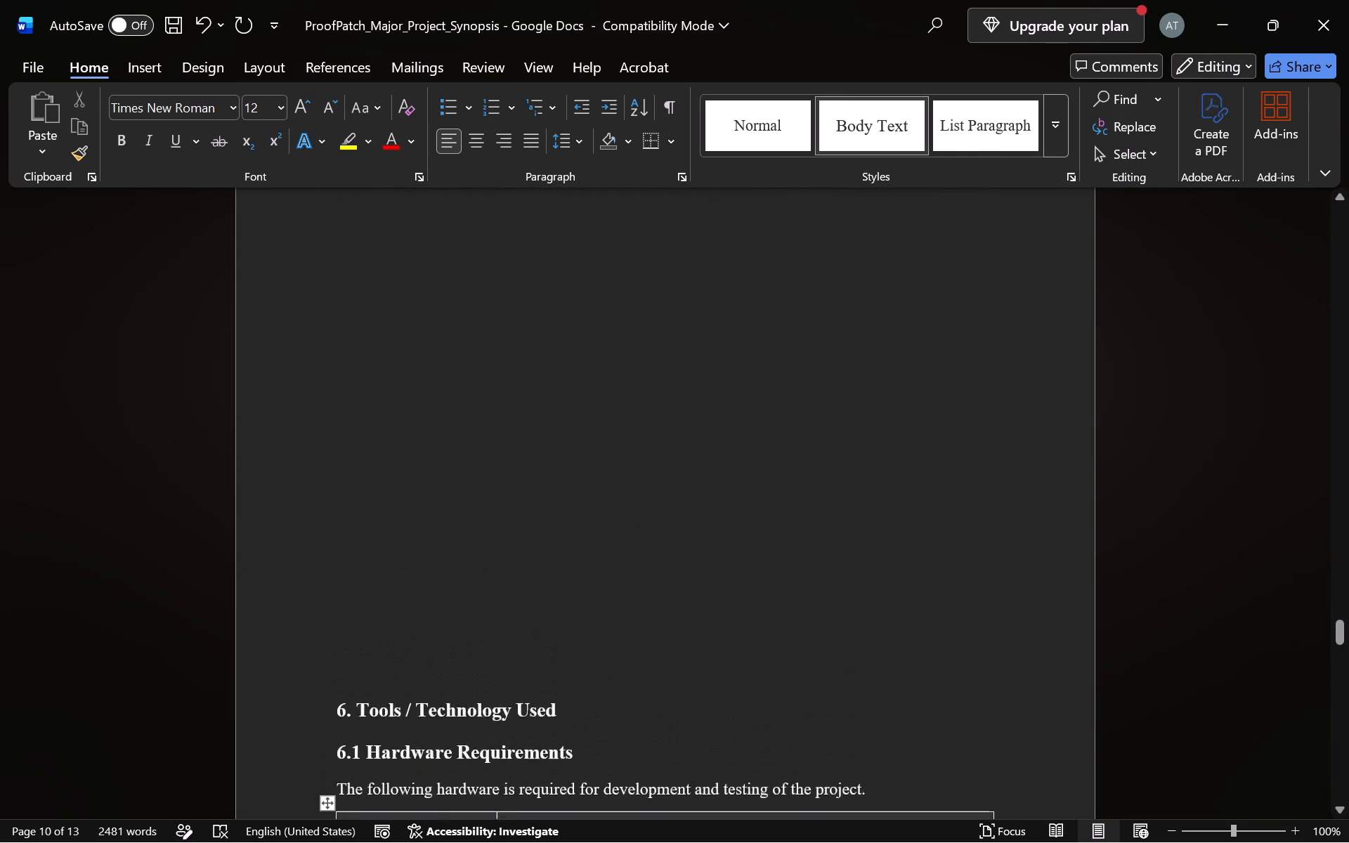
scroll(345, 421, "up", 1)
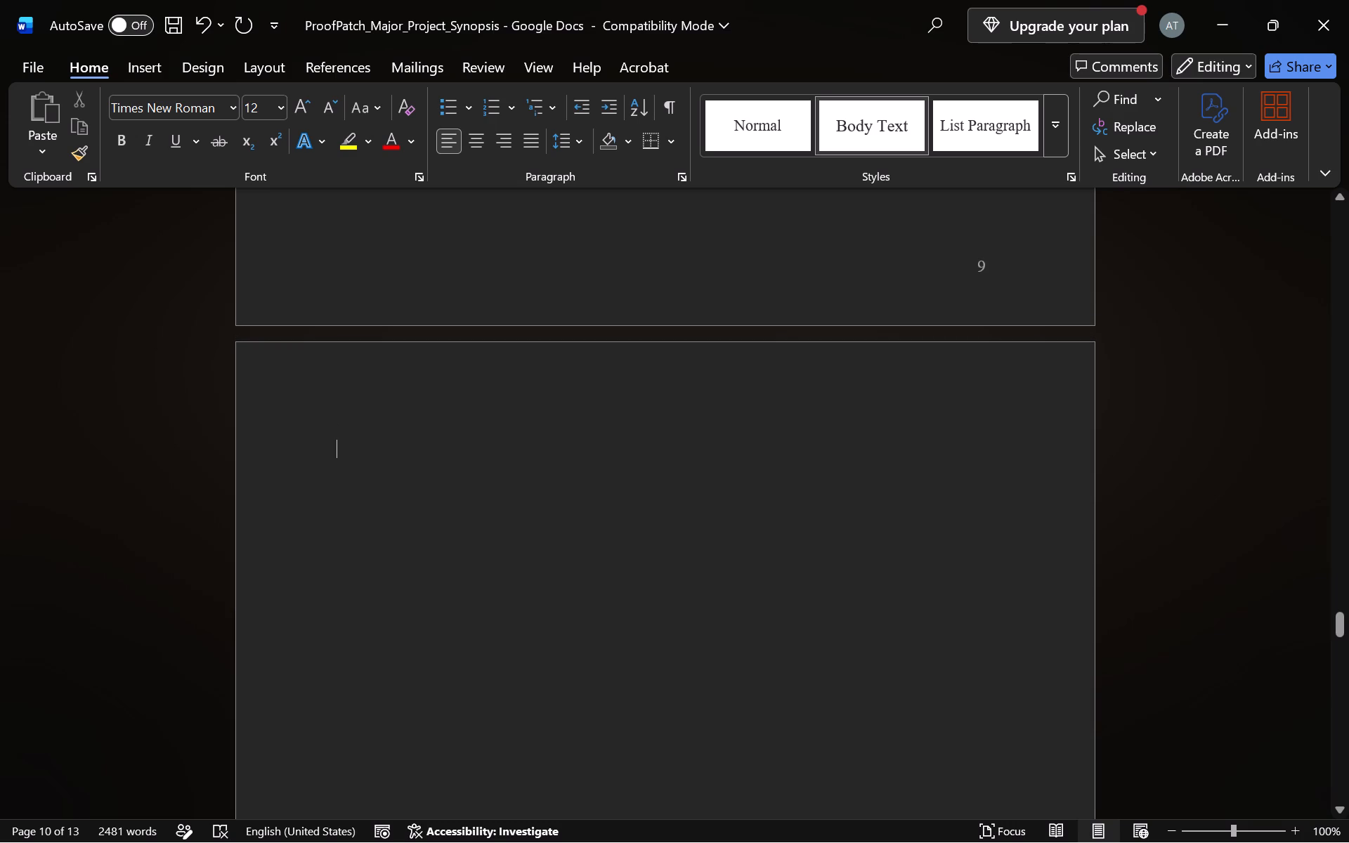
type("6.")
key("space")
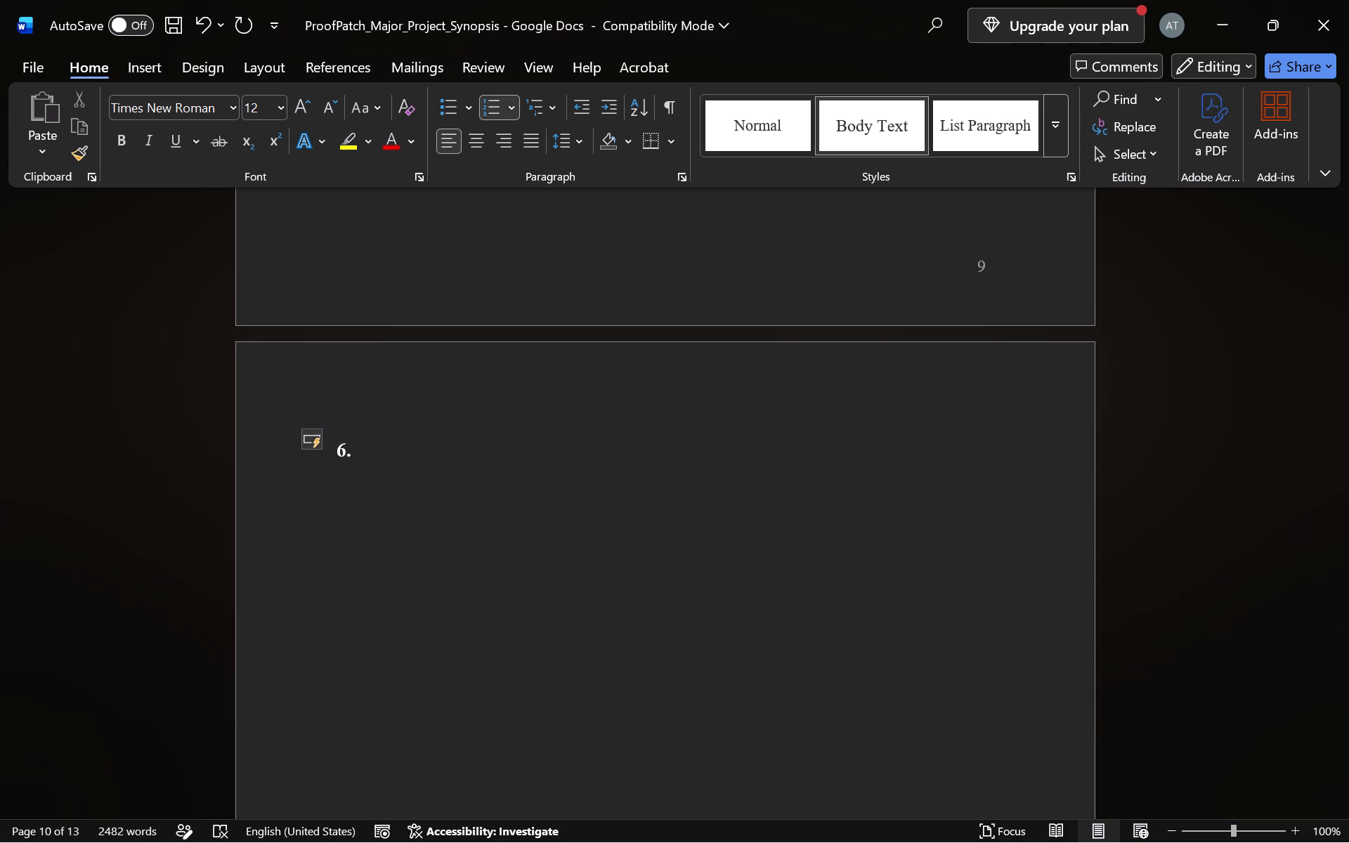
type("Data Flow")
key("space")
type("Diagram")
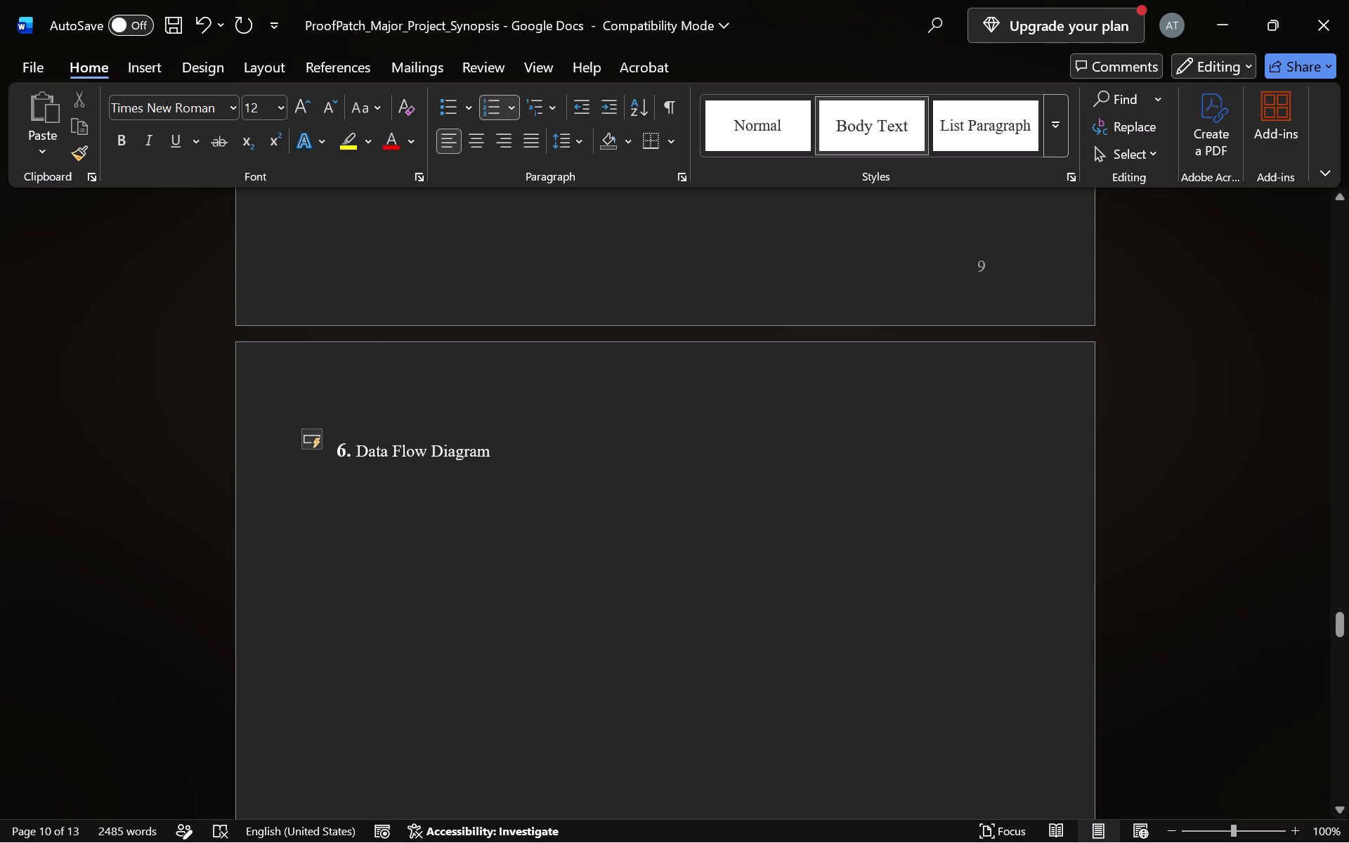
Replace the wording of the new section 6 heading with "Flow of data".
key("ctrl+BackSpace")
key("ctrl+BackSpace")
key("ctrl+BackSpace")
type("flow of data")
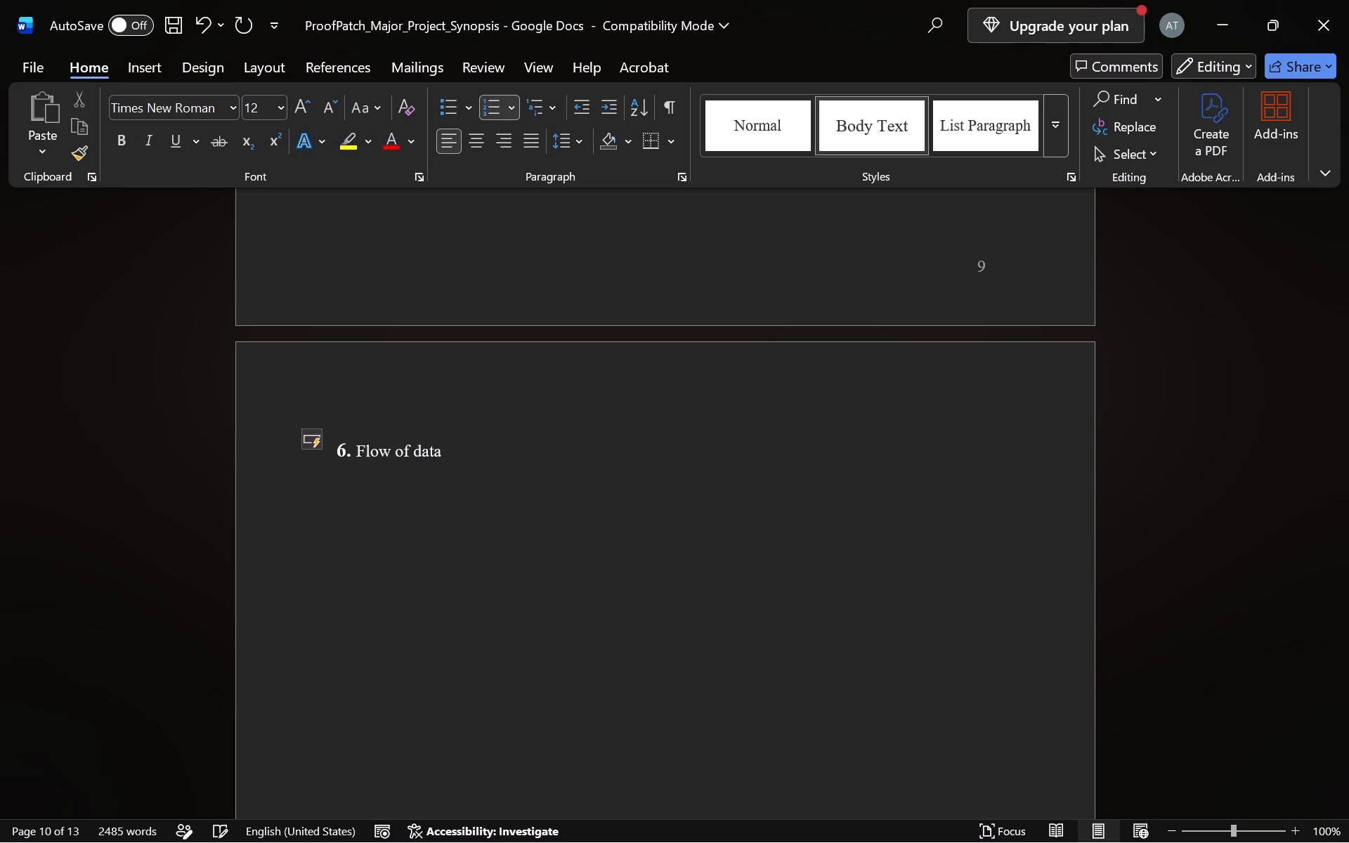
key("space")
Make the "Flow of data" heading text bold and underlined.
left_click_drag(448, 450, 395, 450)
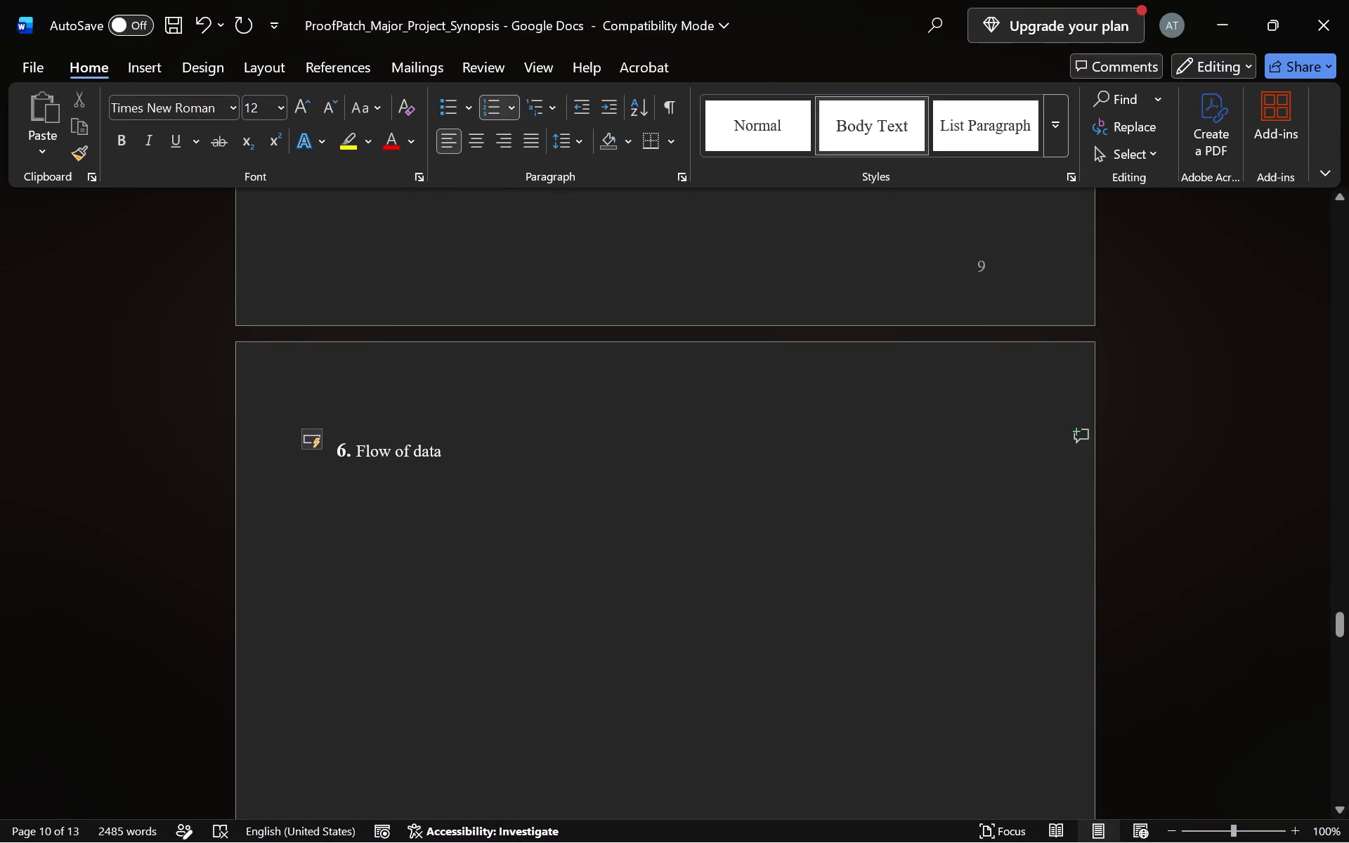
left_click_drag(395, 450, 353, 448)
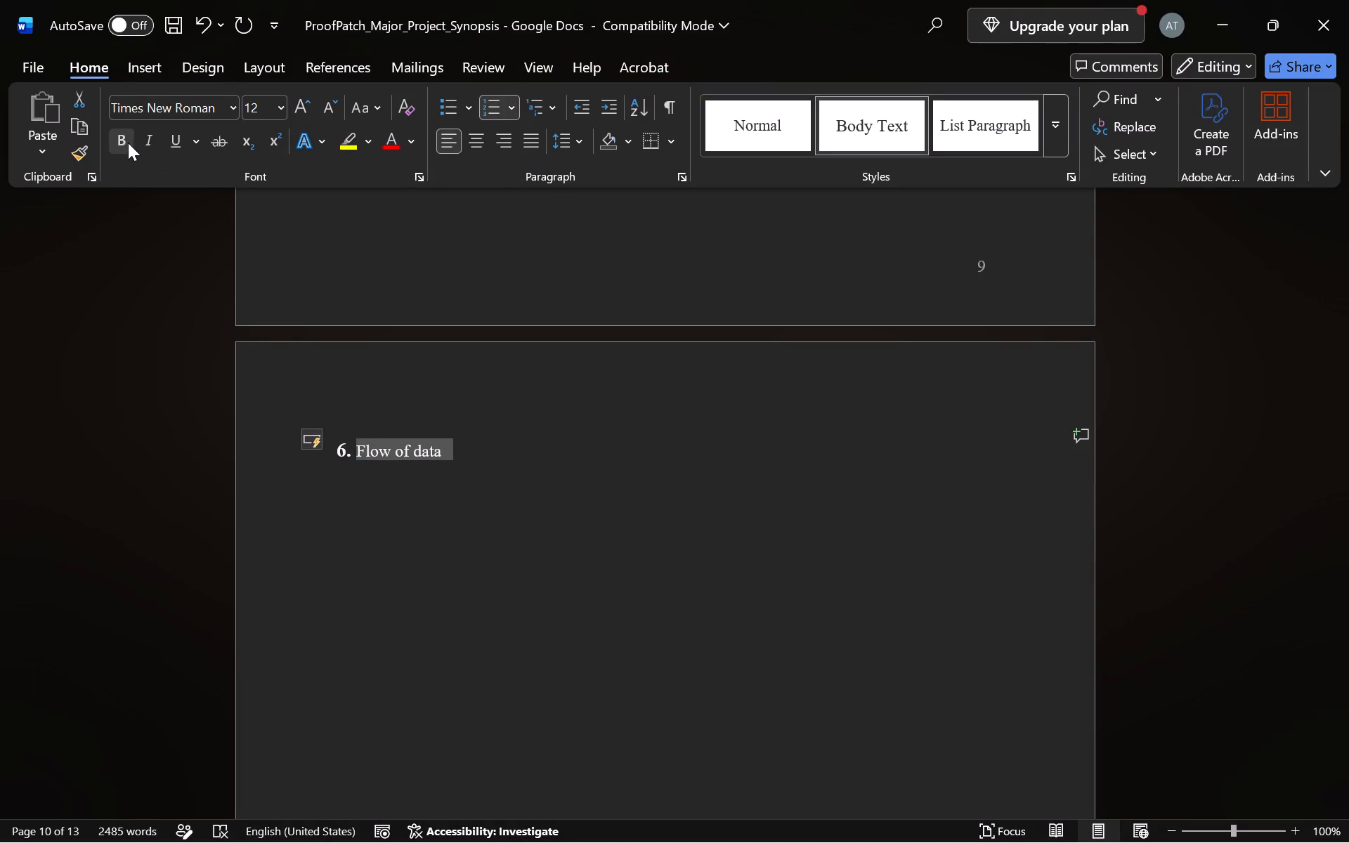
left_click(129, 143)
left_click(177, 144)
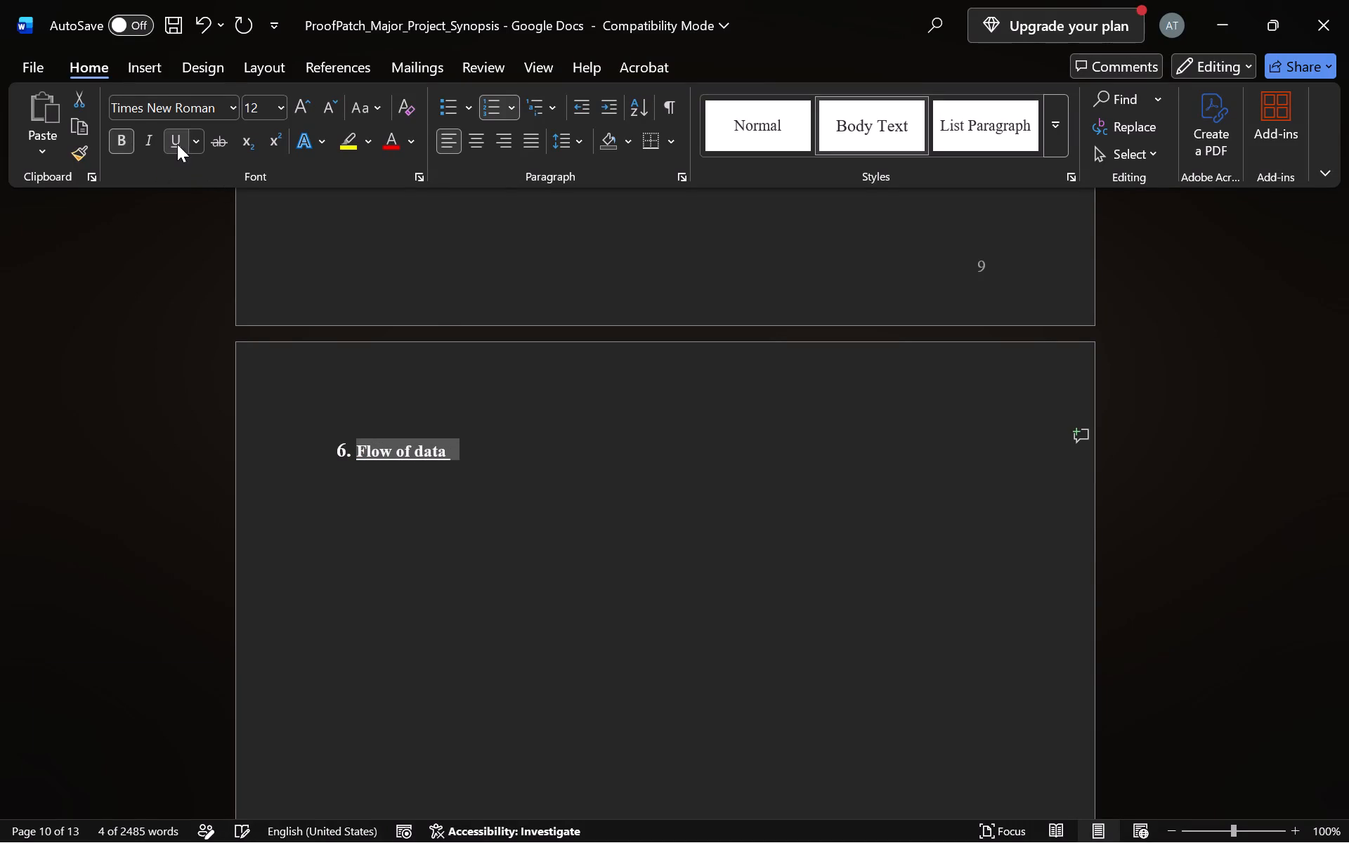
Add an unnumbered blank line directly below the "Flow of data" heading.
left_click(498, 445)
key("Return")
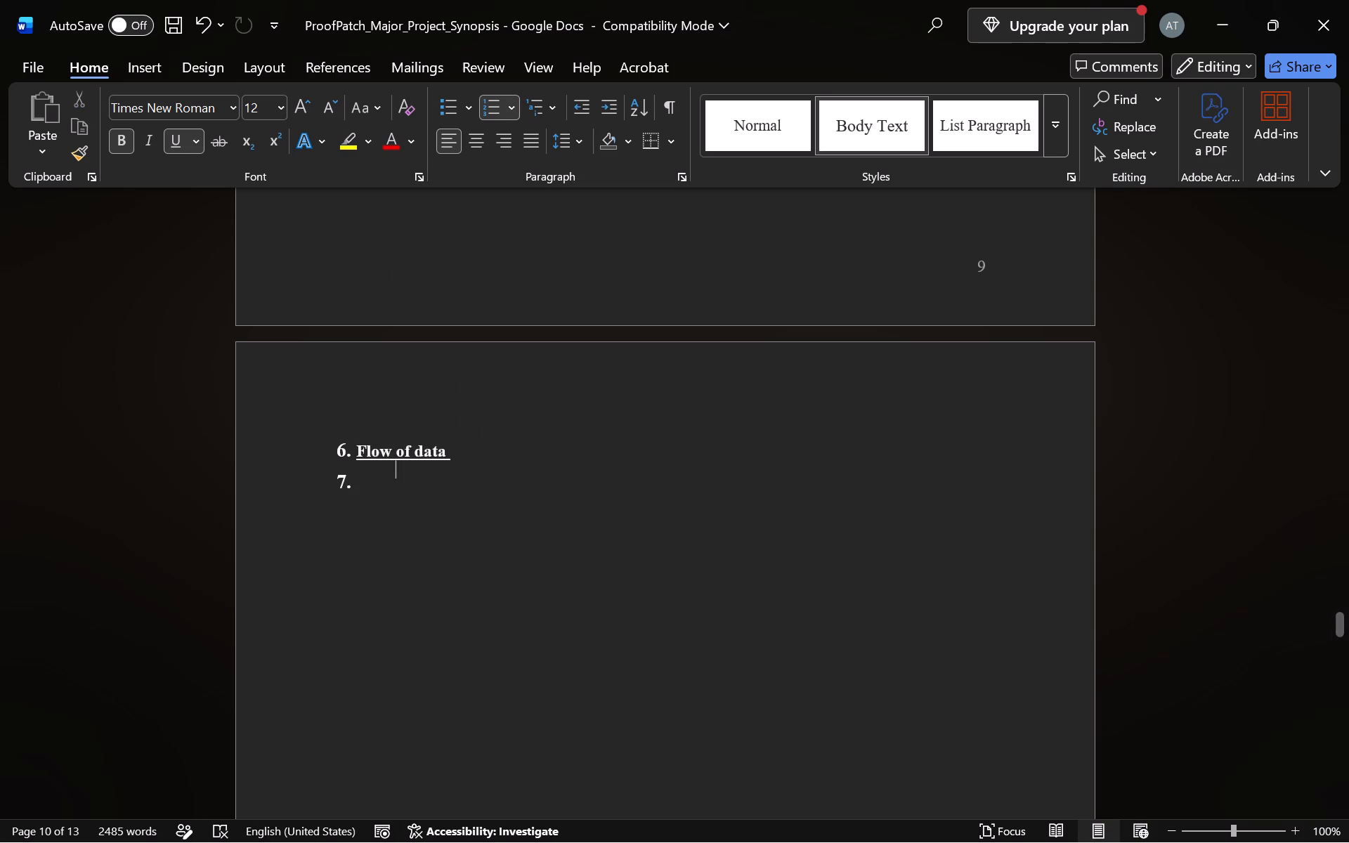
key("BackSpace")
left_click(384, 830)
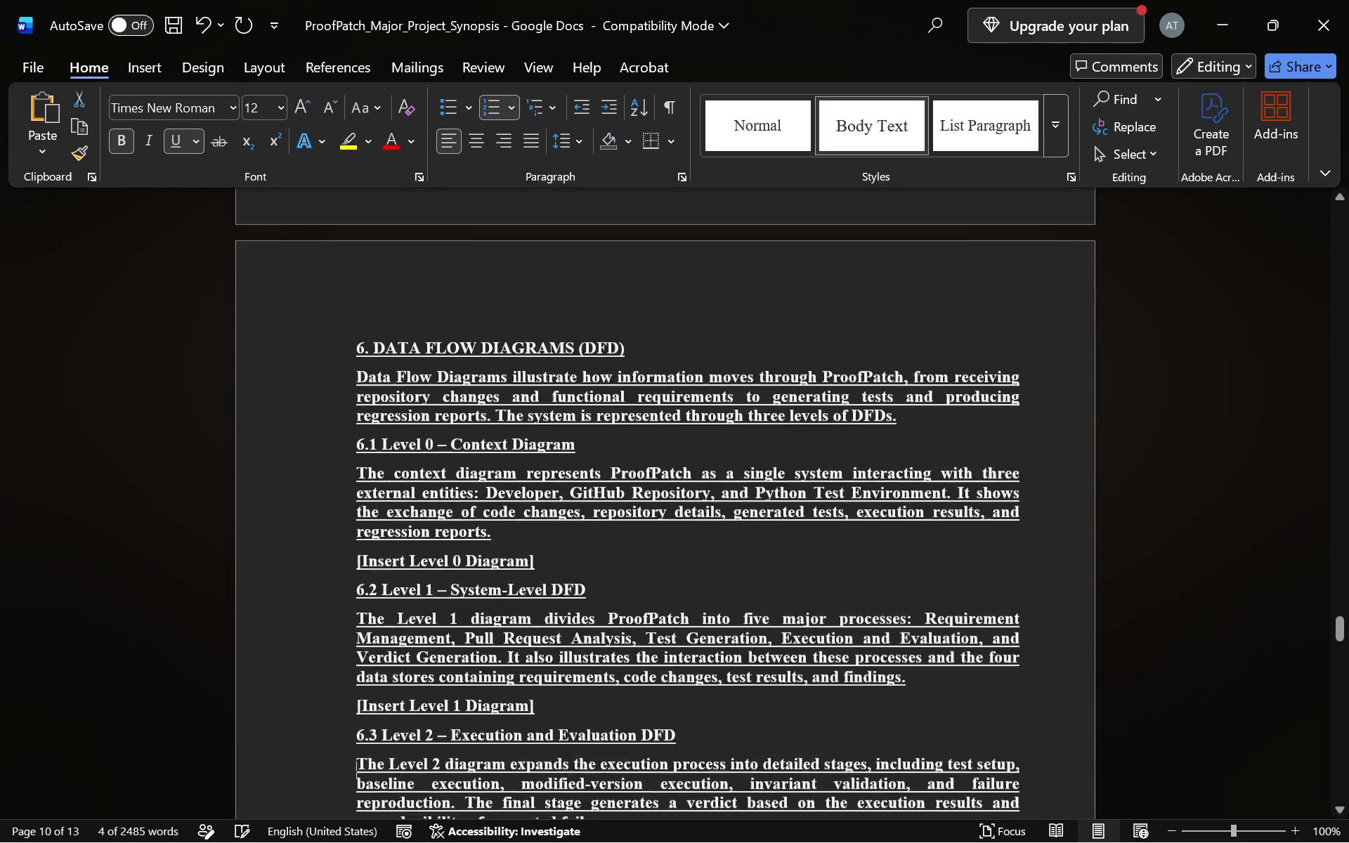
Remove the underline and bold from all pasted text below the "6. DATA FLOW DIAGRAMS (DFD)" heading.
scroll(504, 431, "down", 4)
scroll(504, 431, "up", 1)
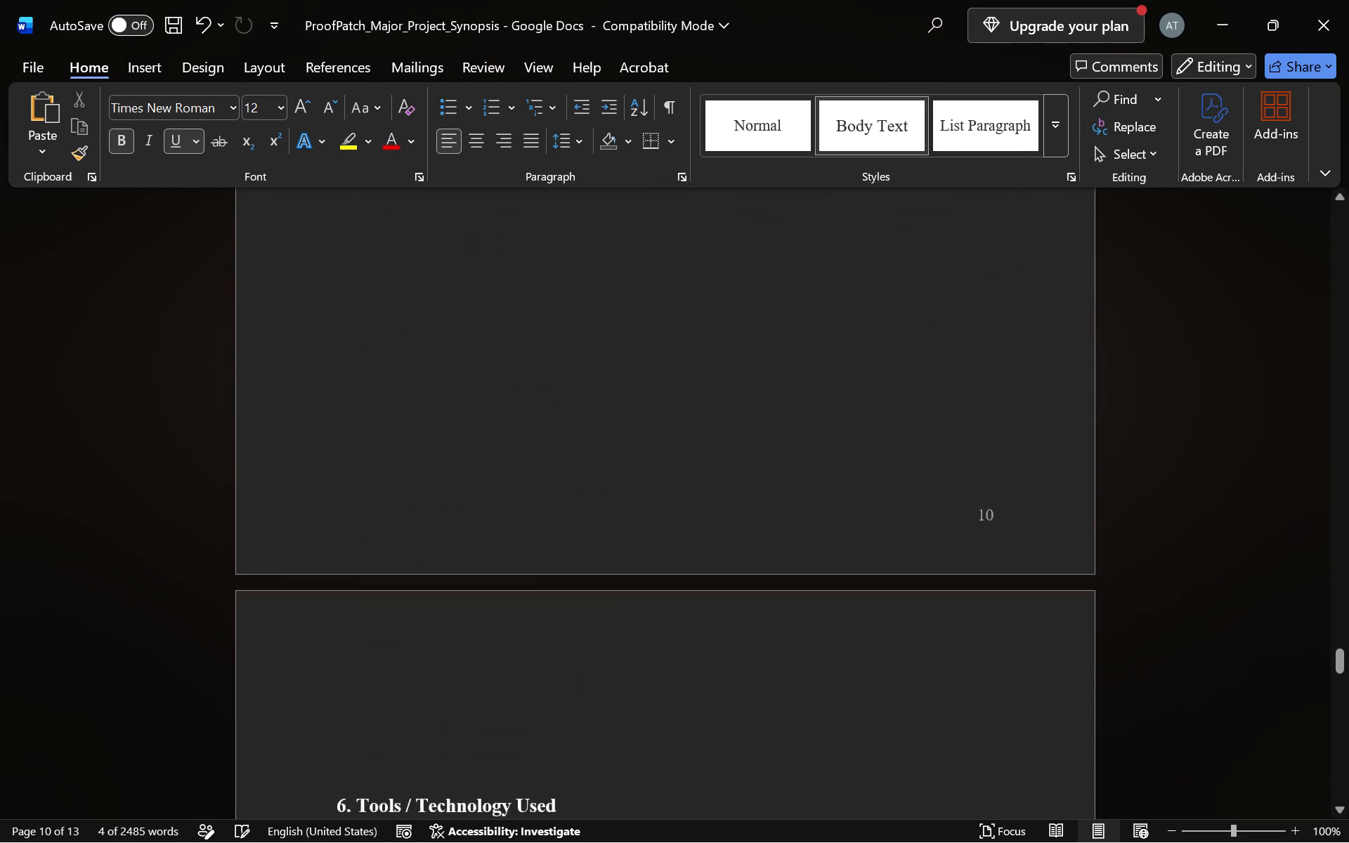
scroll(504, 431, "up", 2)
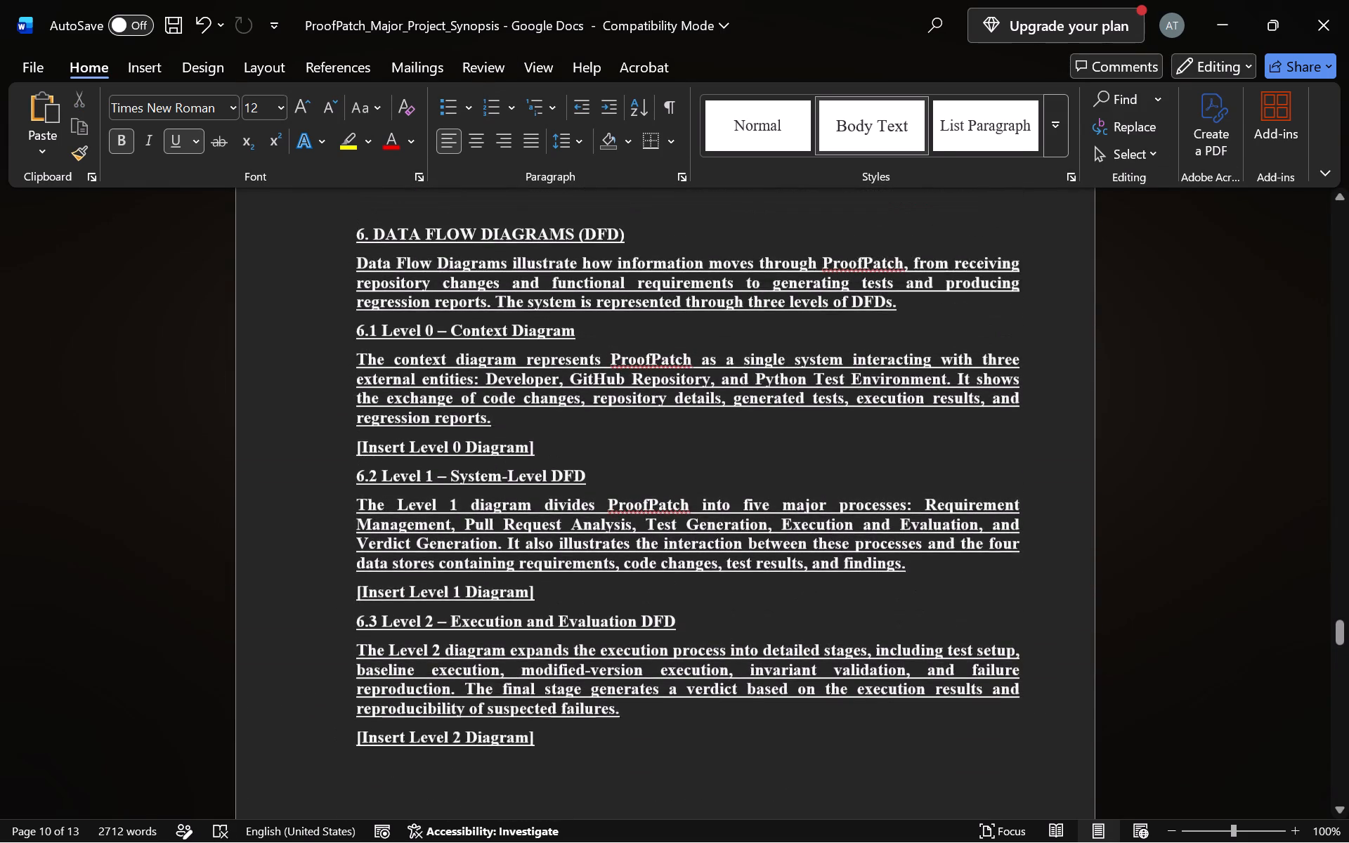
scroll(504, 431, "up", 1)
left_click_drag(656, 794, 302, 321)
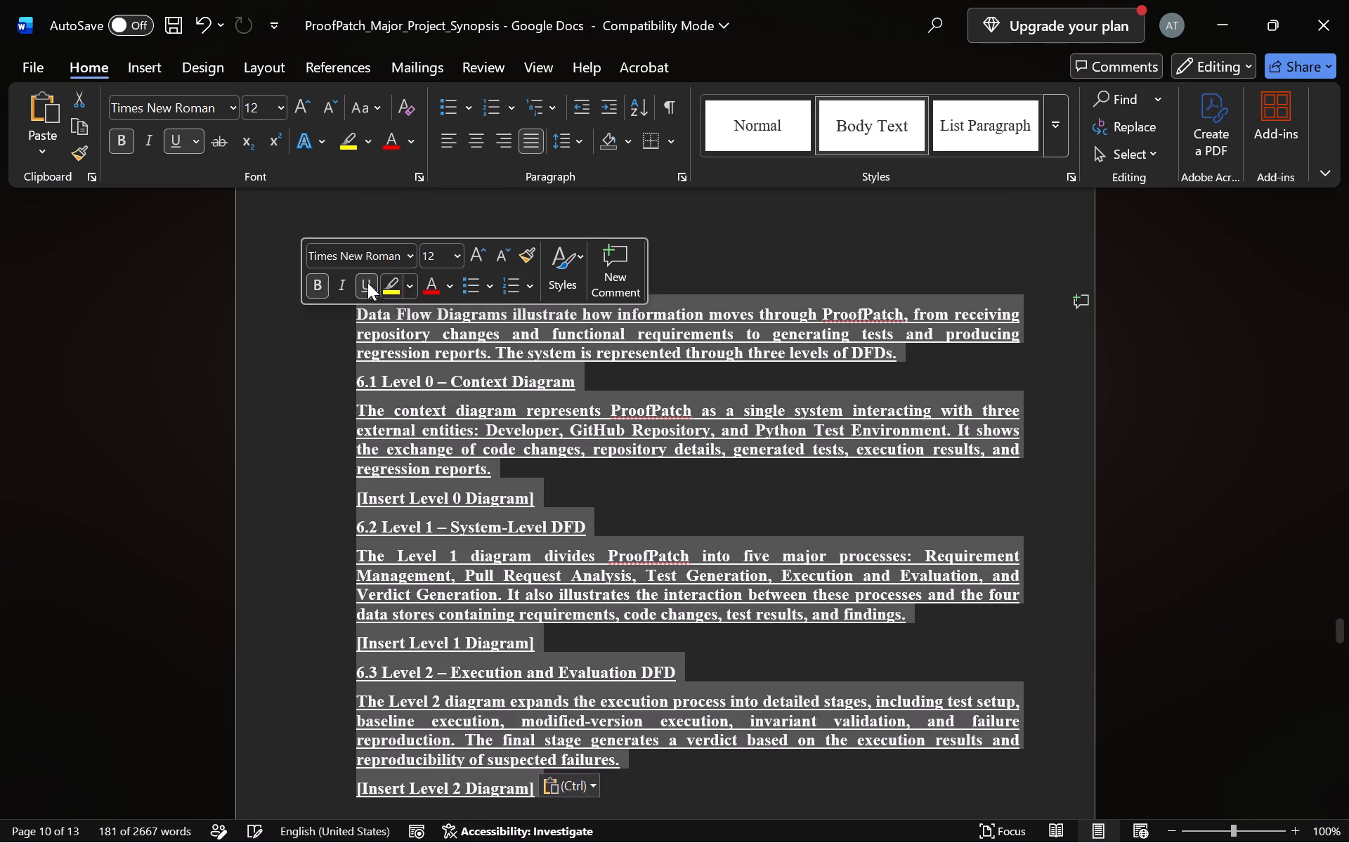
left_click(362, 283)
left_click(318, 287)
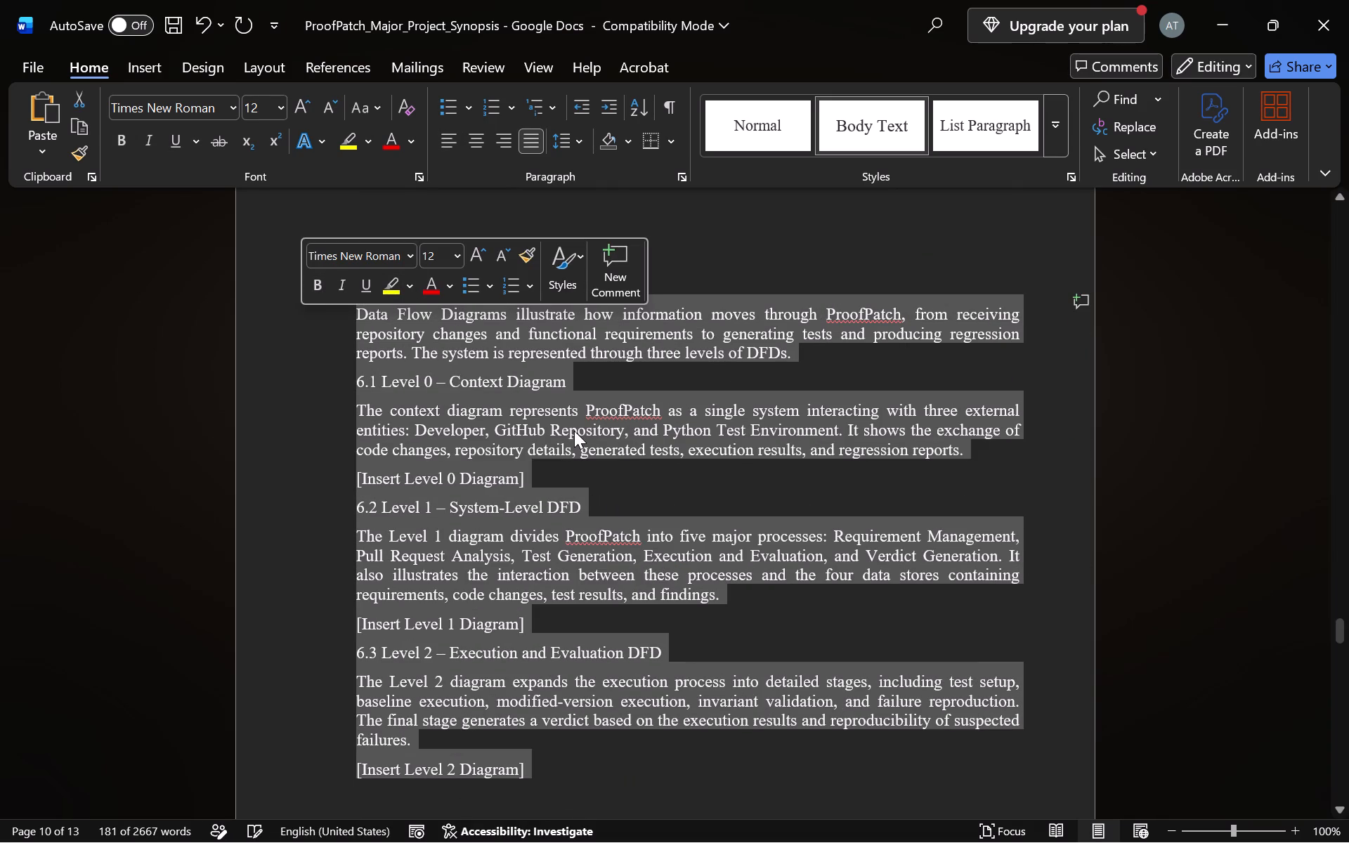
left_click(762, 271)
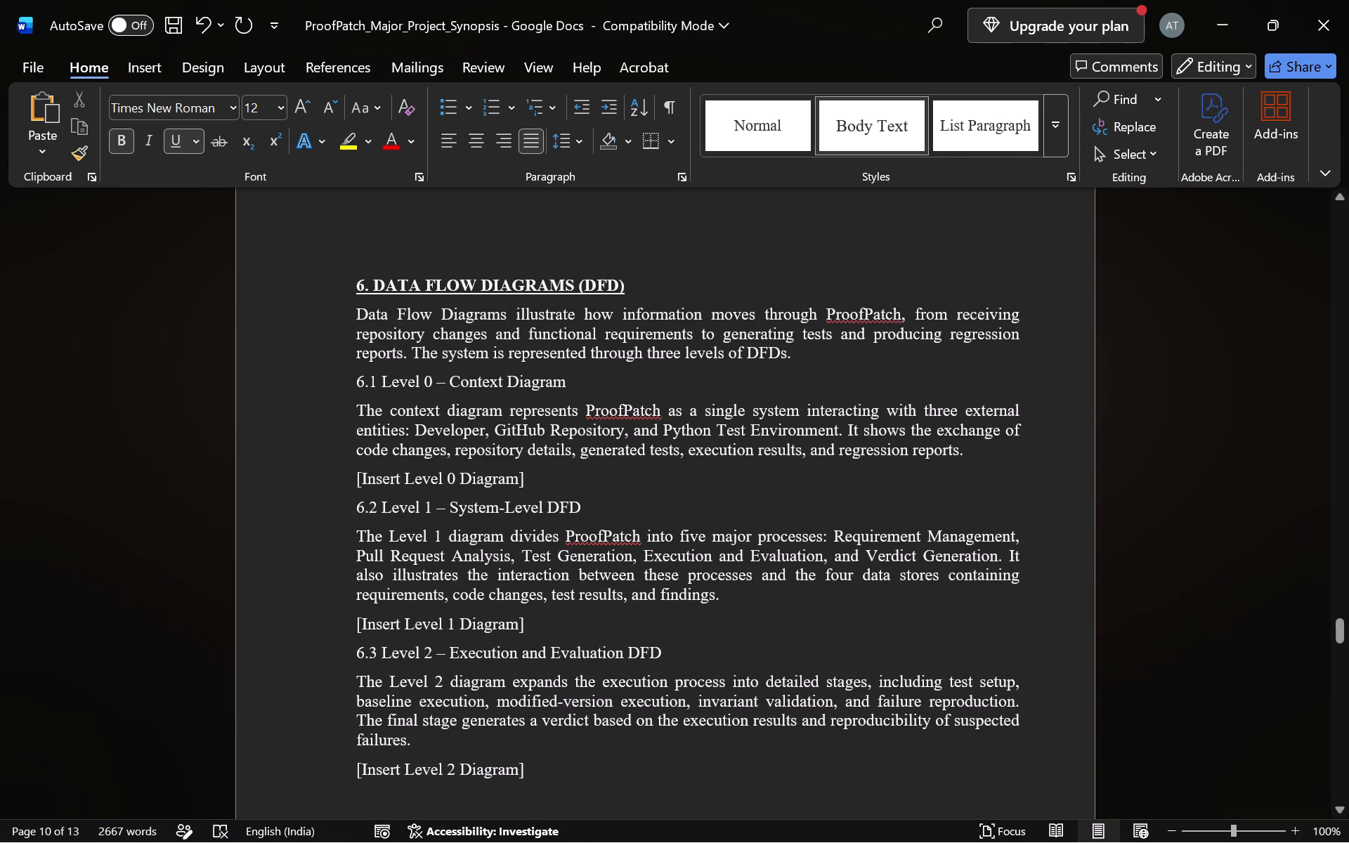
Set the font size of the "6. DATA FLOW DIAGRAMS (DFD)" heading to 14.
left_click_drag(644, 285, 346, 281)
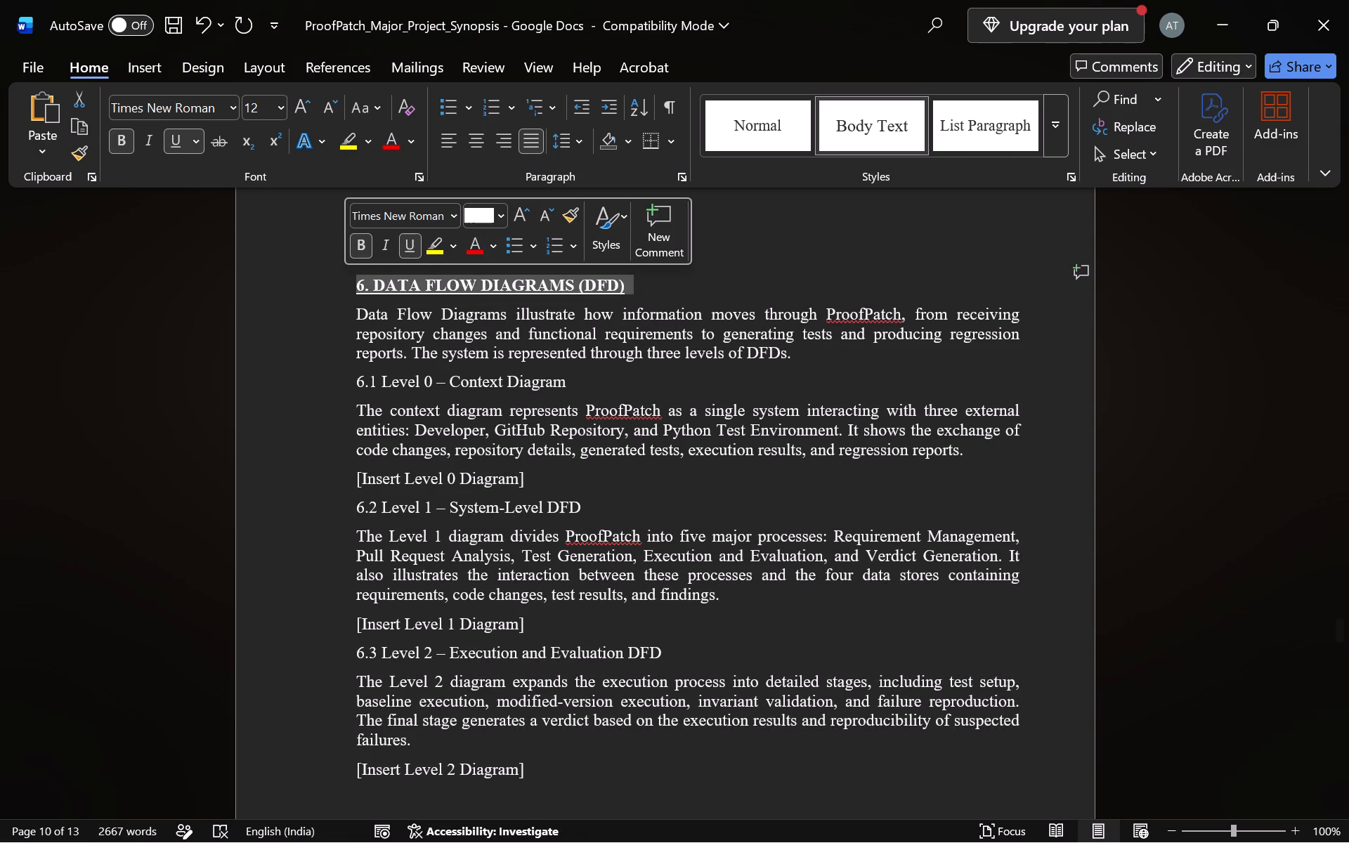
left_click(469, 218)
type("14")
key("Return")
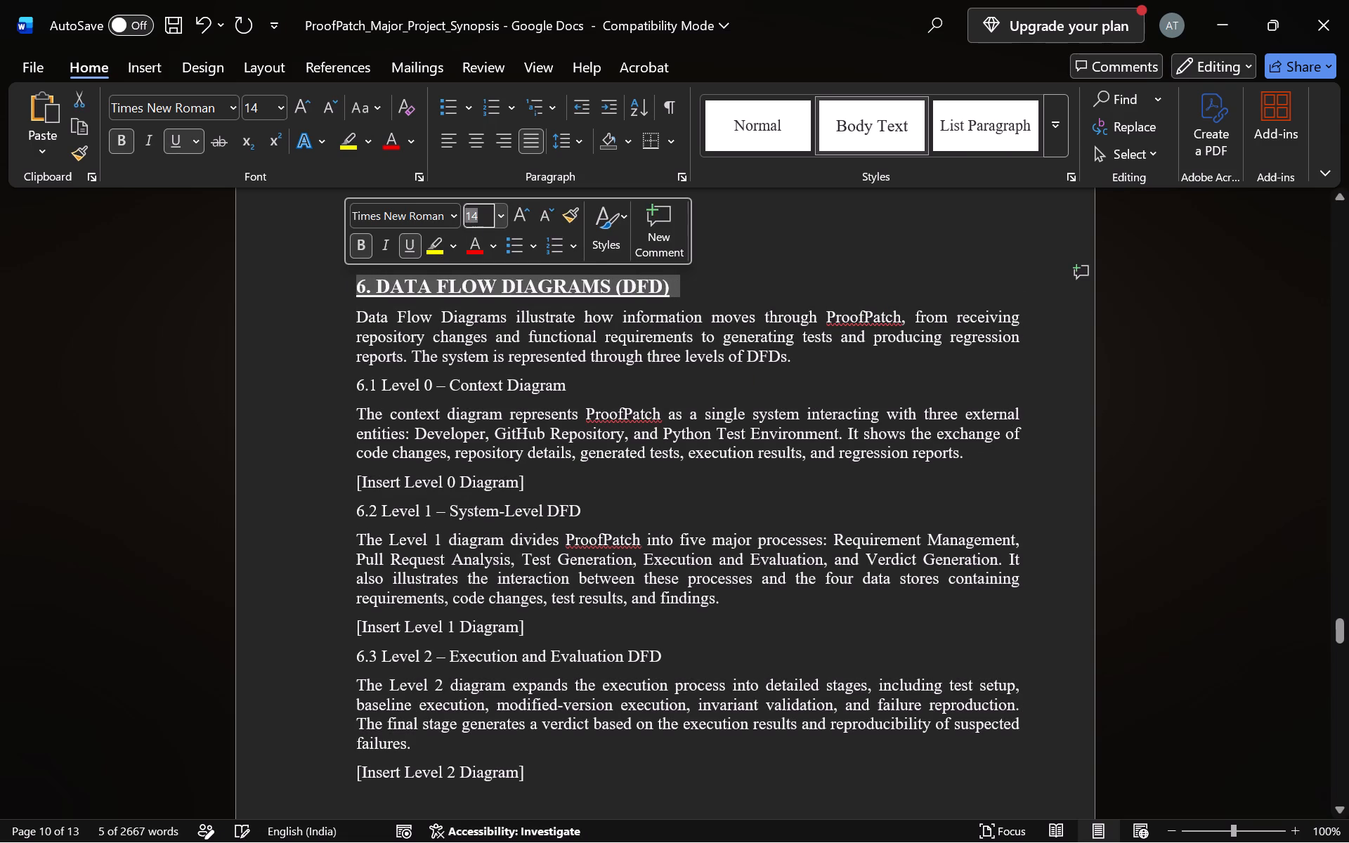
Make the 6.1 Context Diagram, 6.2 System-Level DFD and 6.3 Execution and Evaluation DFD subheadings bold.
left_click(608, 385)
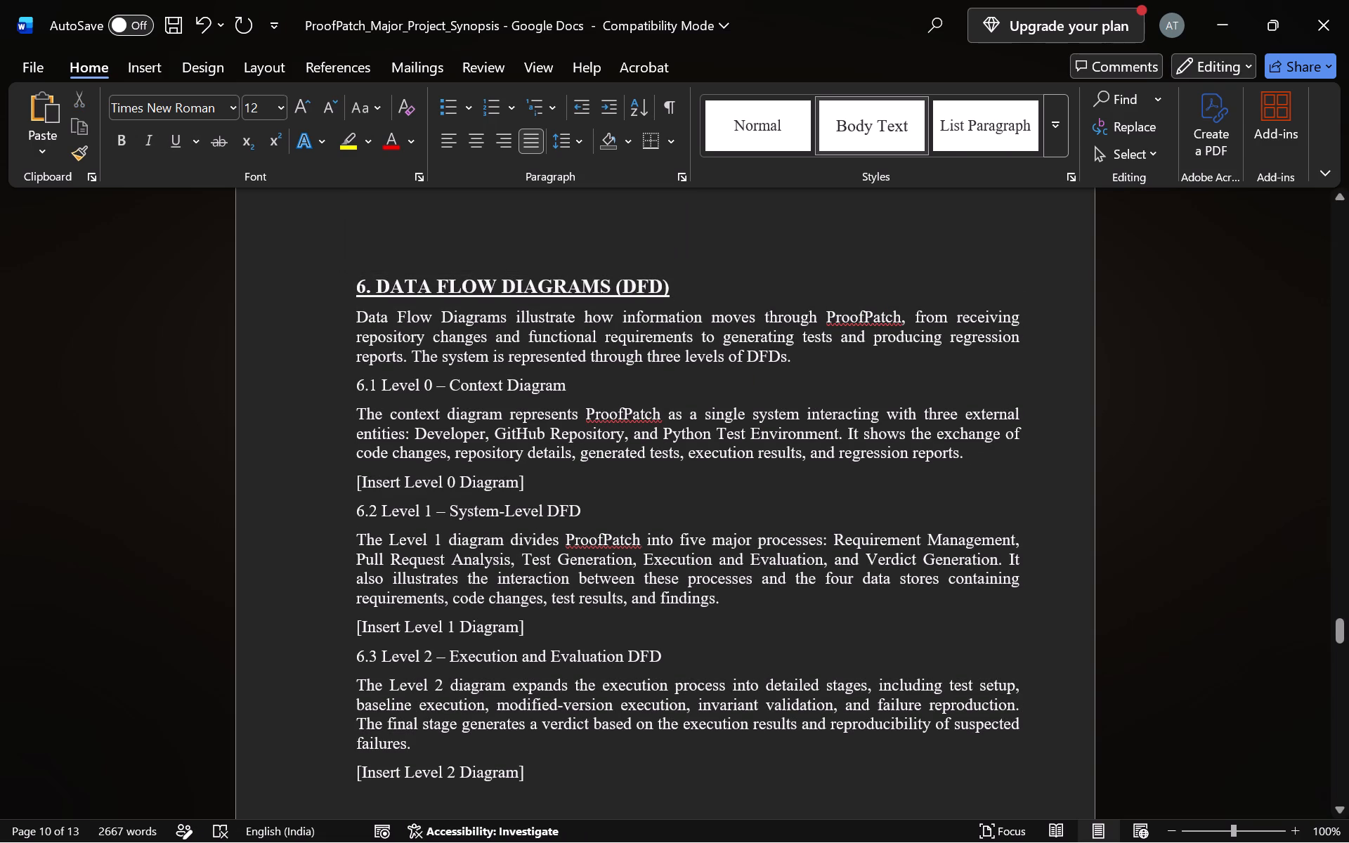
left_click_drag(581, 383, 345, 377)
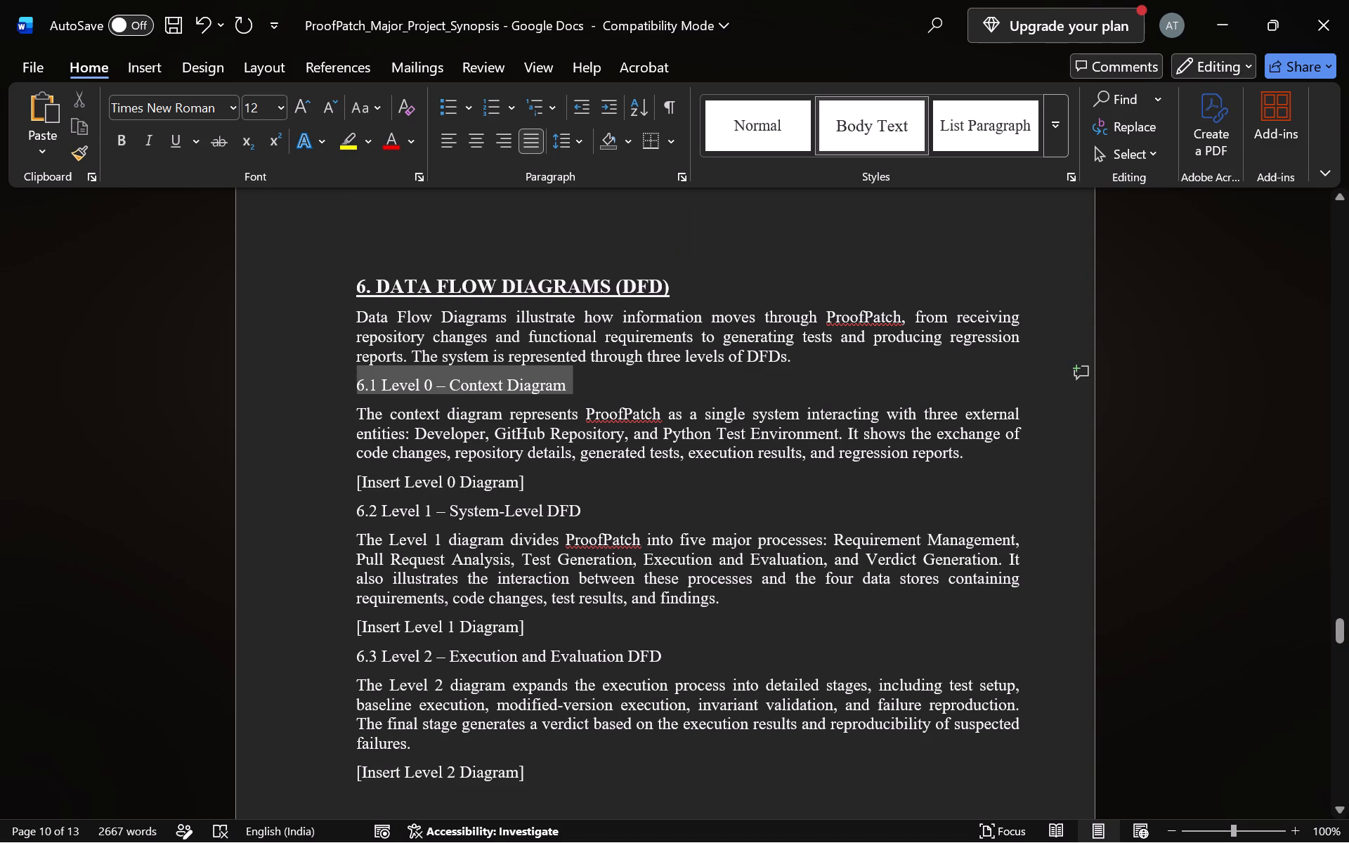
left_click_drag(345, 377, 345, 380)
left_click(356, 338)
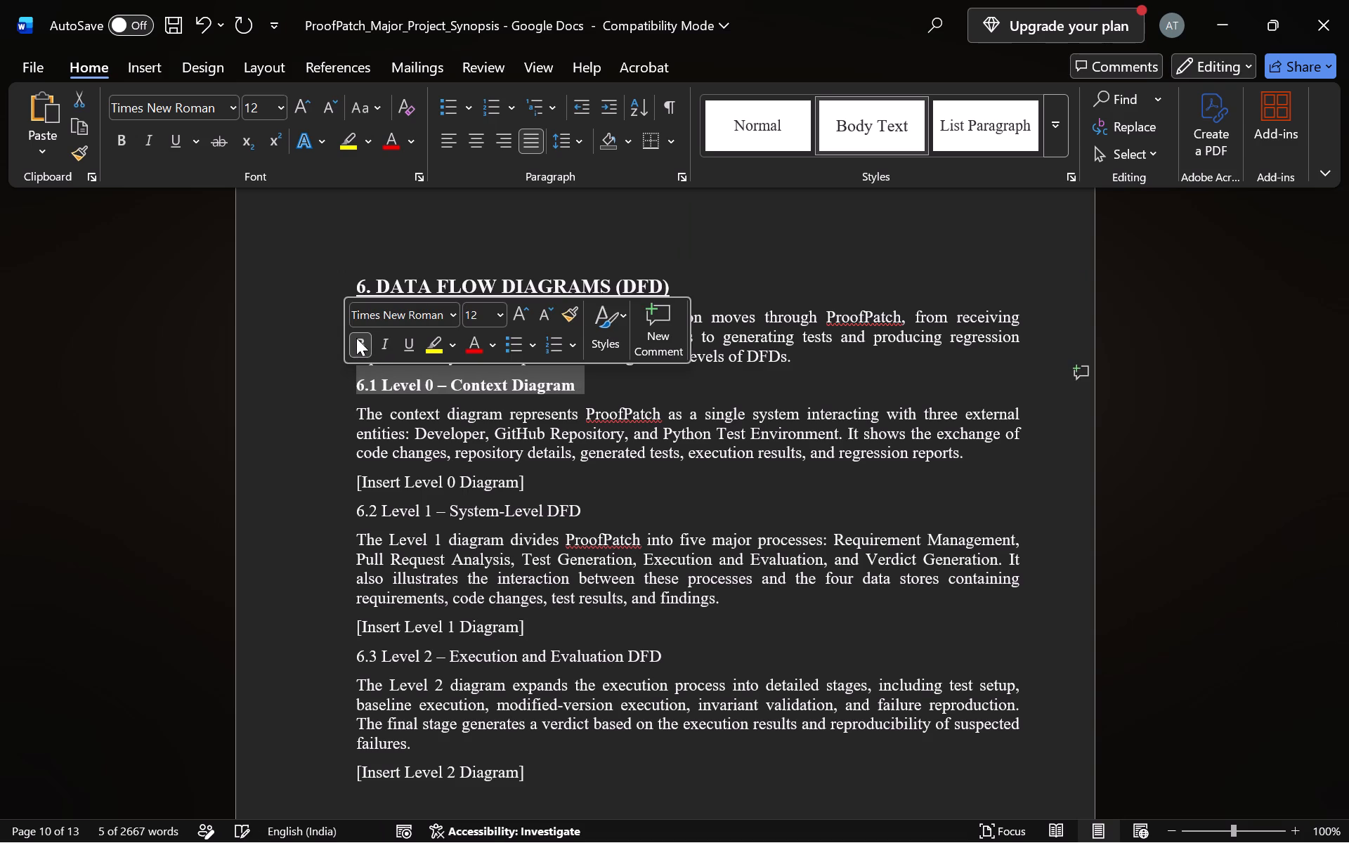
left_click(543, 481)
left_click_drag(543, 481, 354, 476)
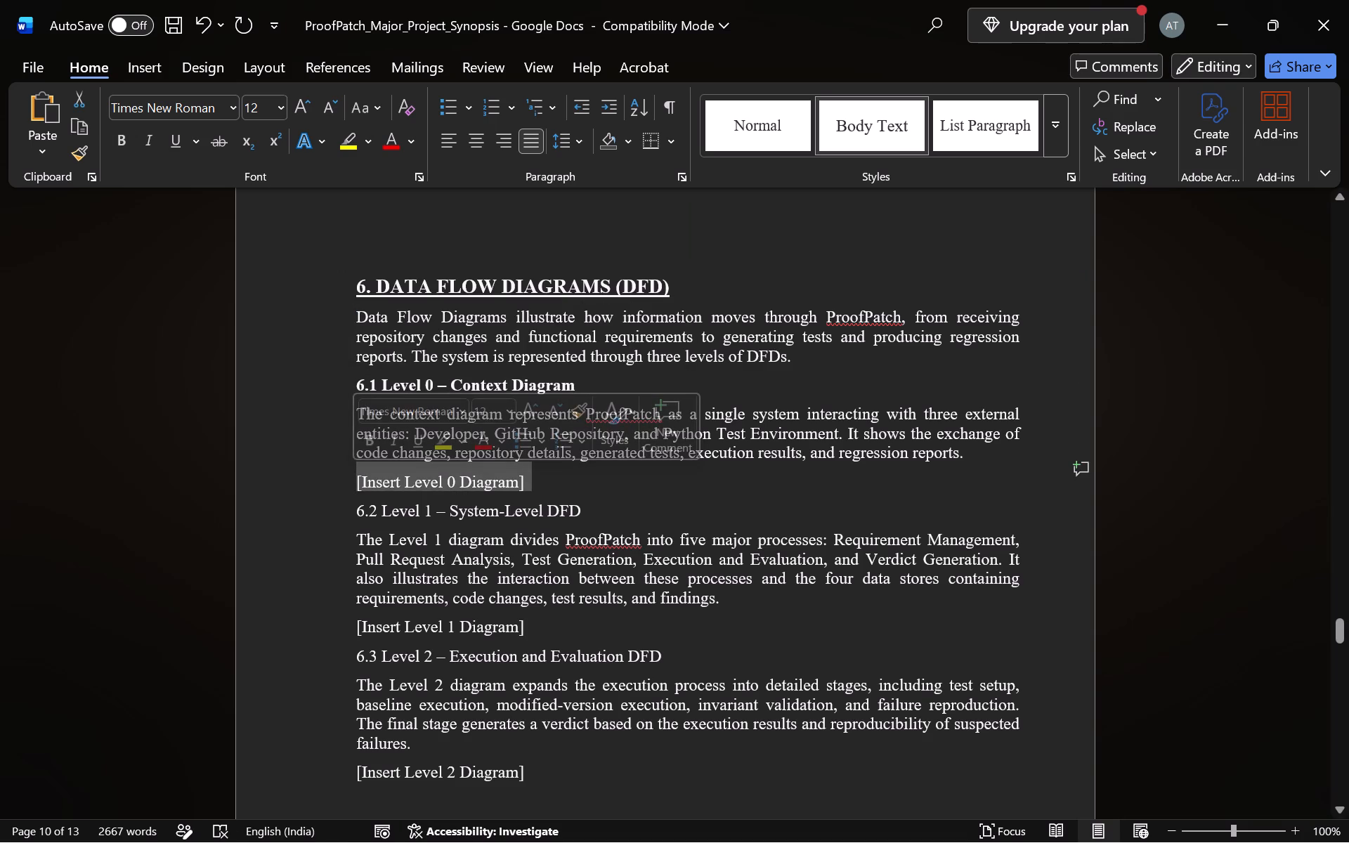
left_click(587, 512)
left_click_drag(587, 512, 315, 510)
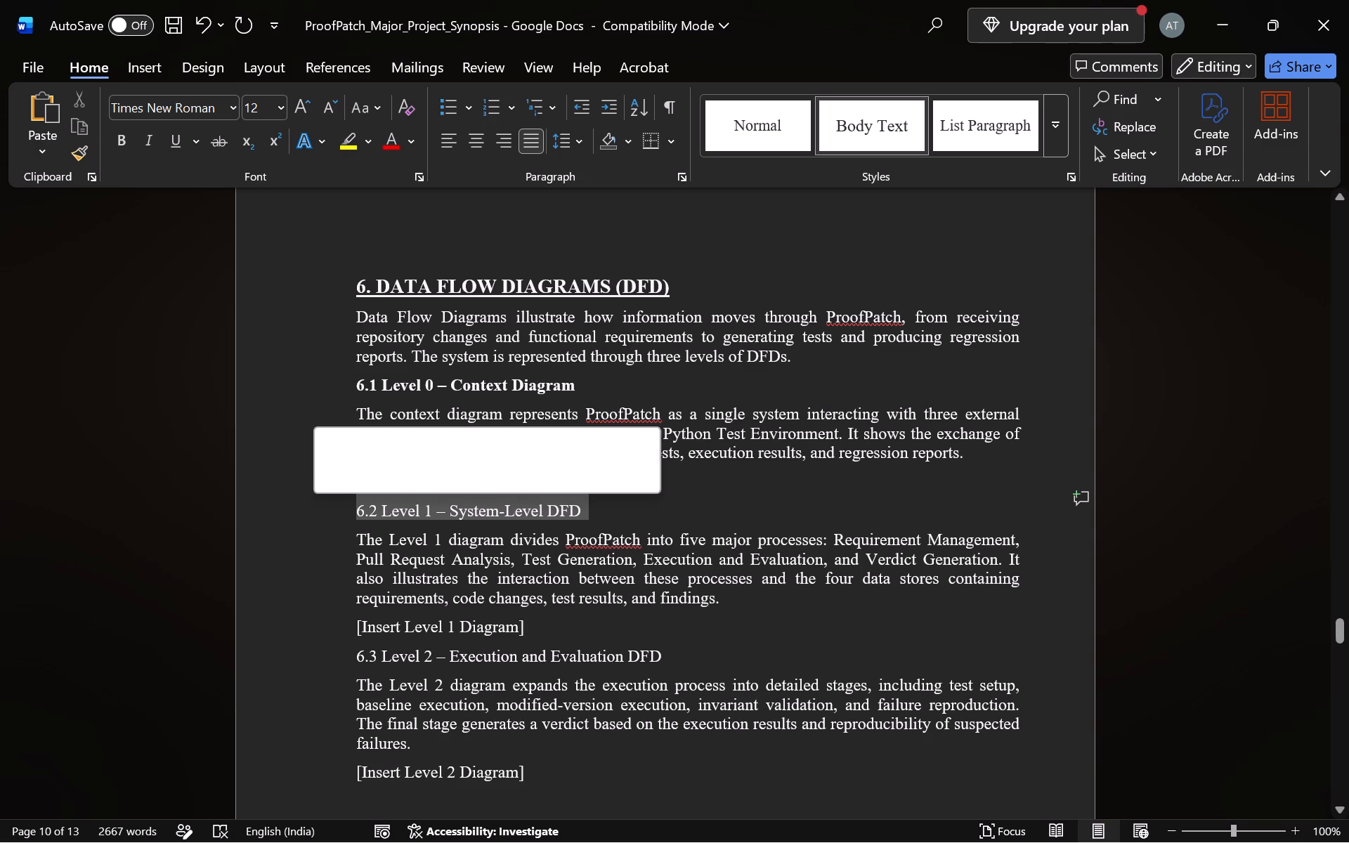
left_click(335, 473)
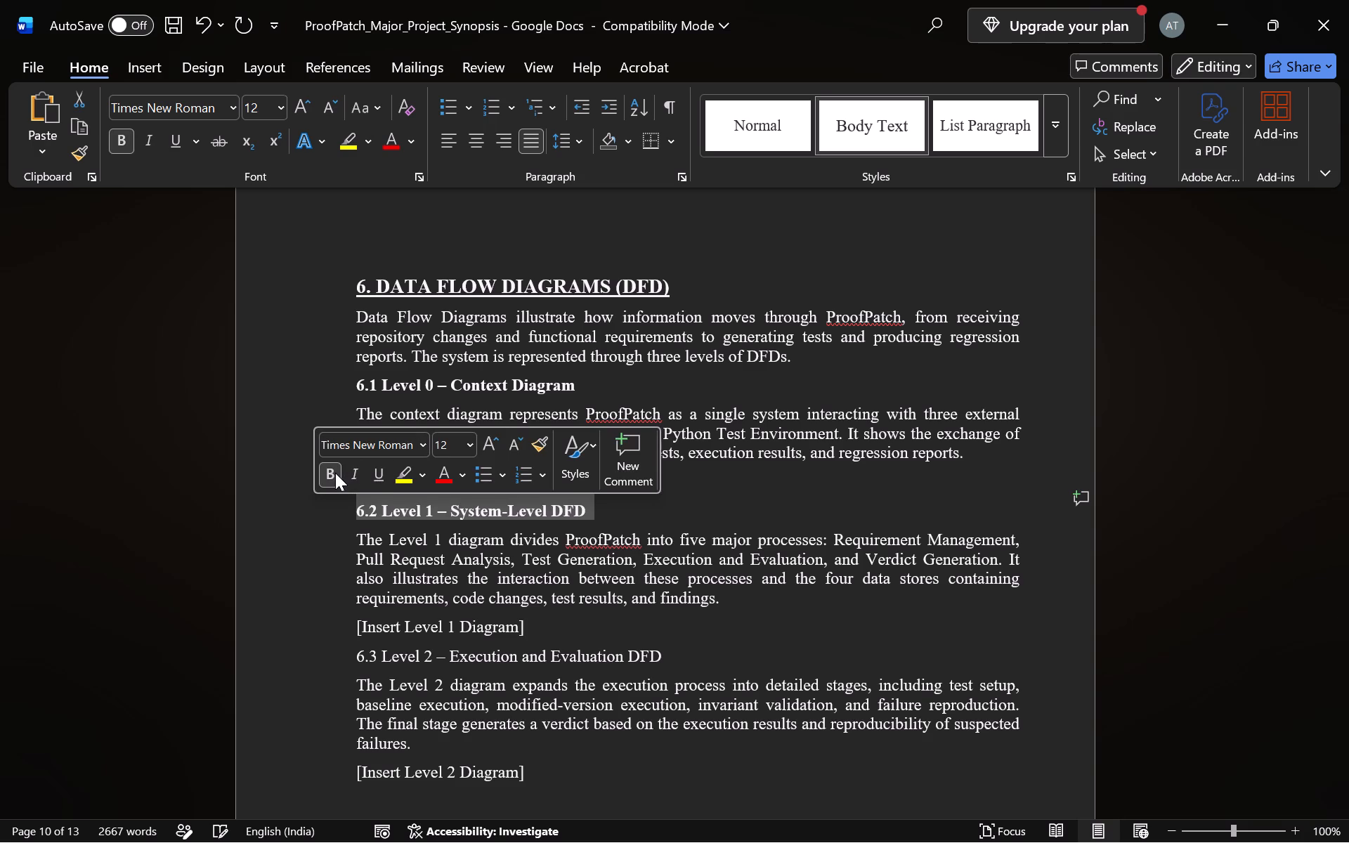
left_click(676, 654)
left_click_drag(676, 654, 552, 654)
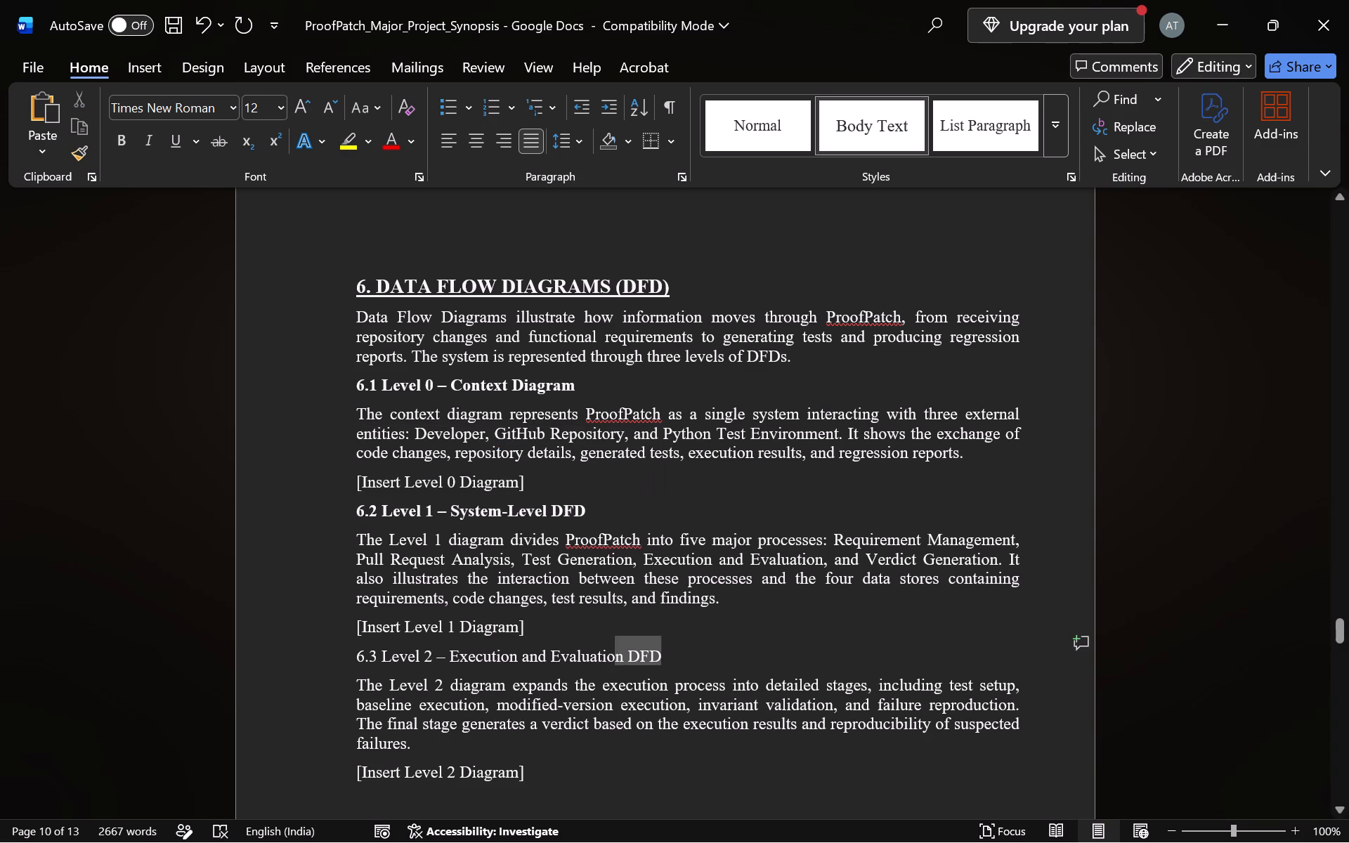
left_click_drag(552, 654, 320, 660)
left_click(340, 627)
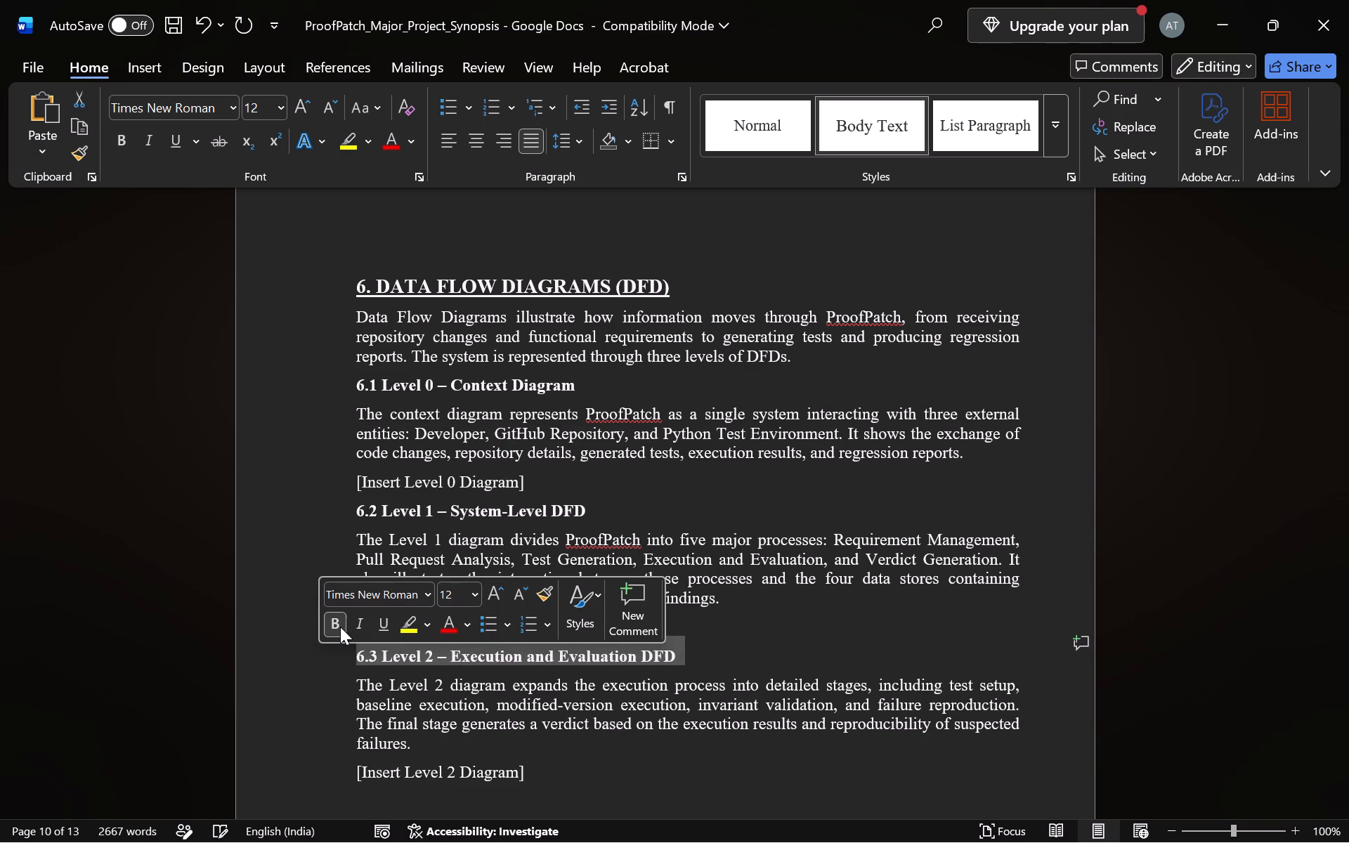
Delete the "[Insert Level 0 Diagram]" placeholder text under section 6.1, keeping its line empty.
left_click(545, 483)
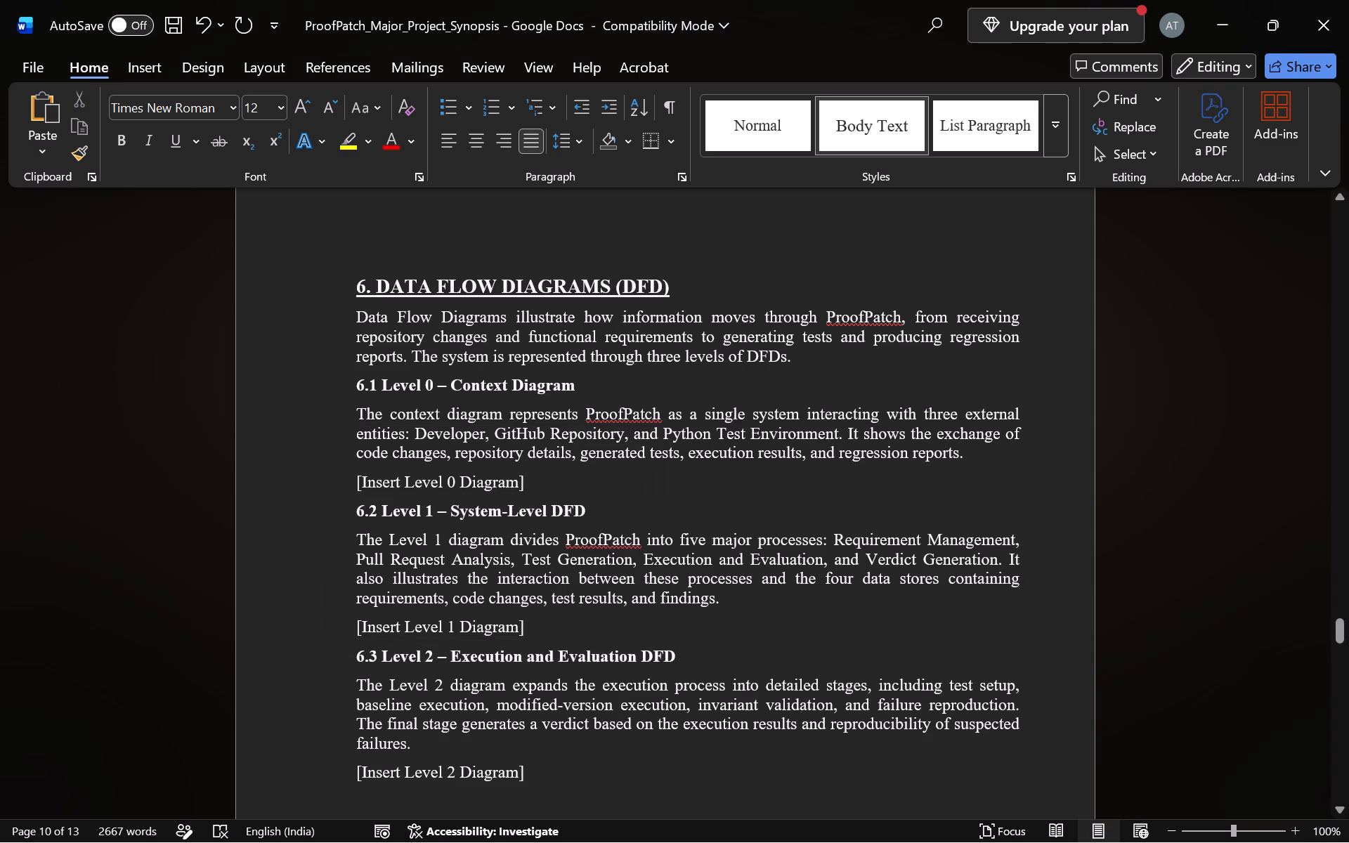
key("ctrl+BackSpace")
key("ctrl+BackSpace")
key("ctrl+BackSpace")
key("ctrl+BackSpace")
key("ctrl+BackSpace")
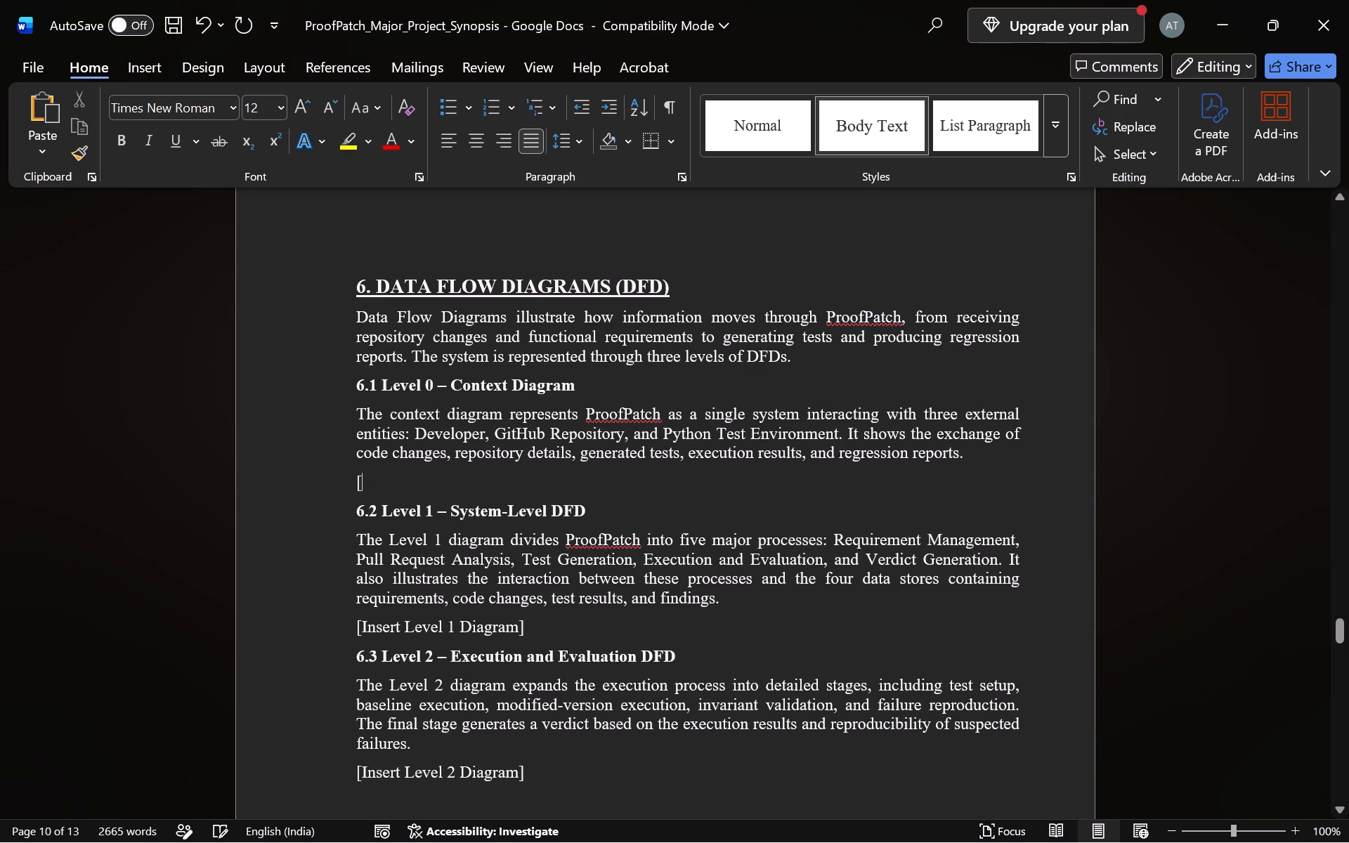
key("ctrl+BackSpace")
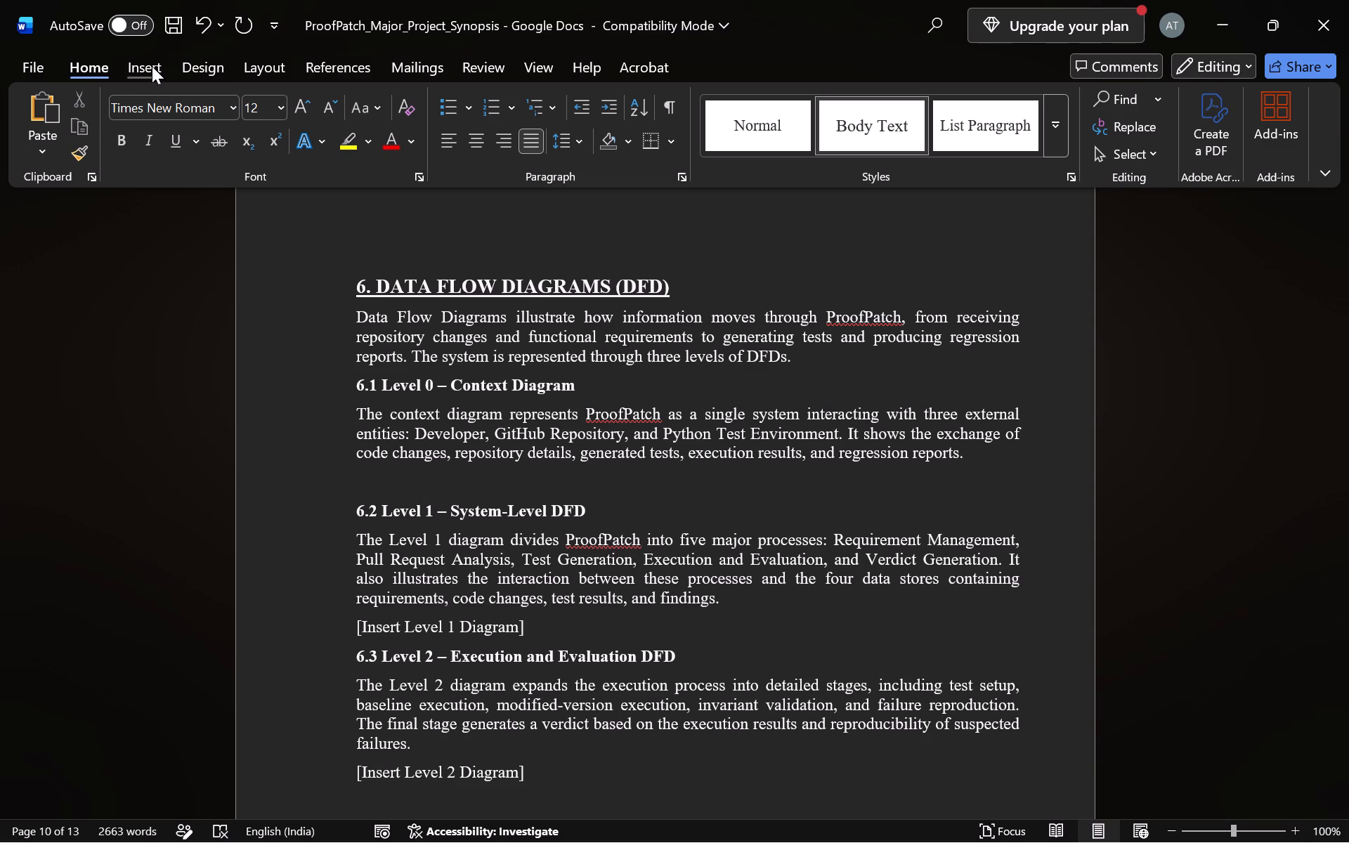
Insert the picture l0 from the ZZZZBULBASAAUR folder on this device on the empty line under 6.1.
left_click(152, 66)
left_click(221, 122)
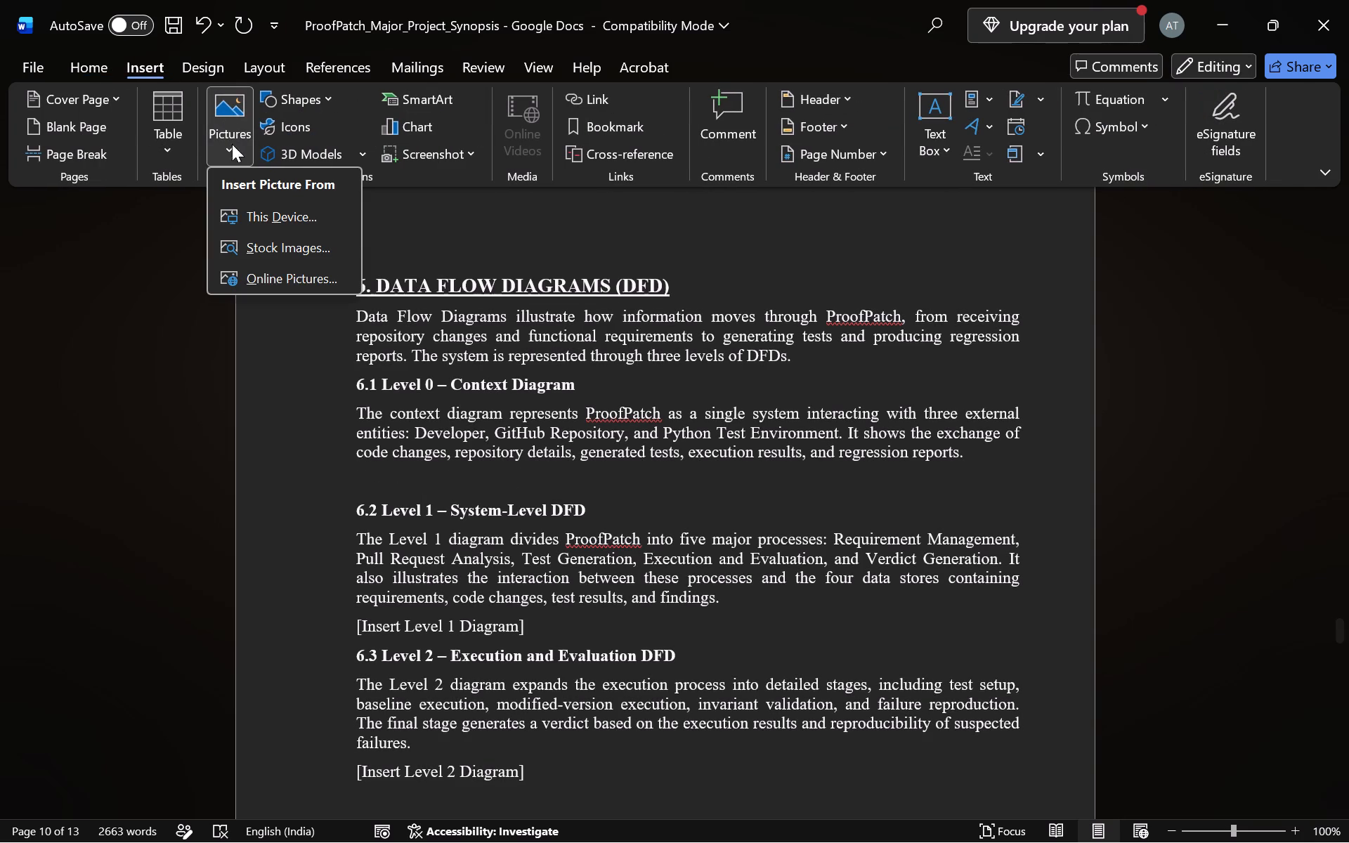
left_click(239, 209)
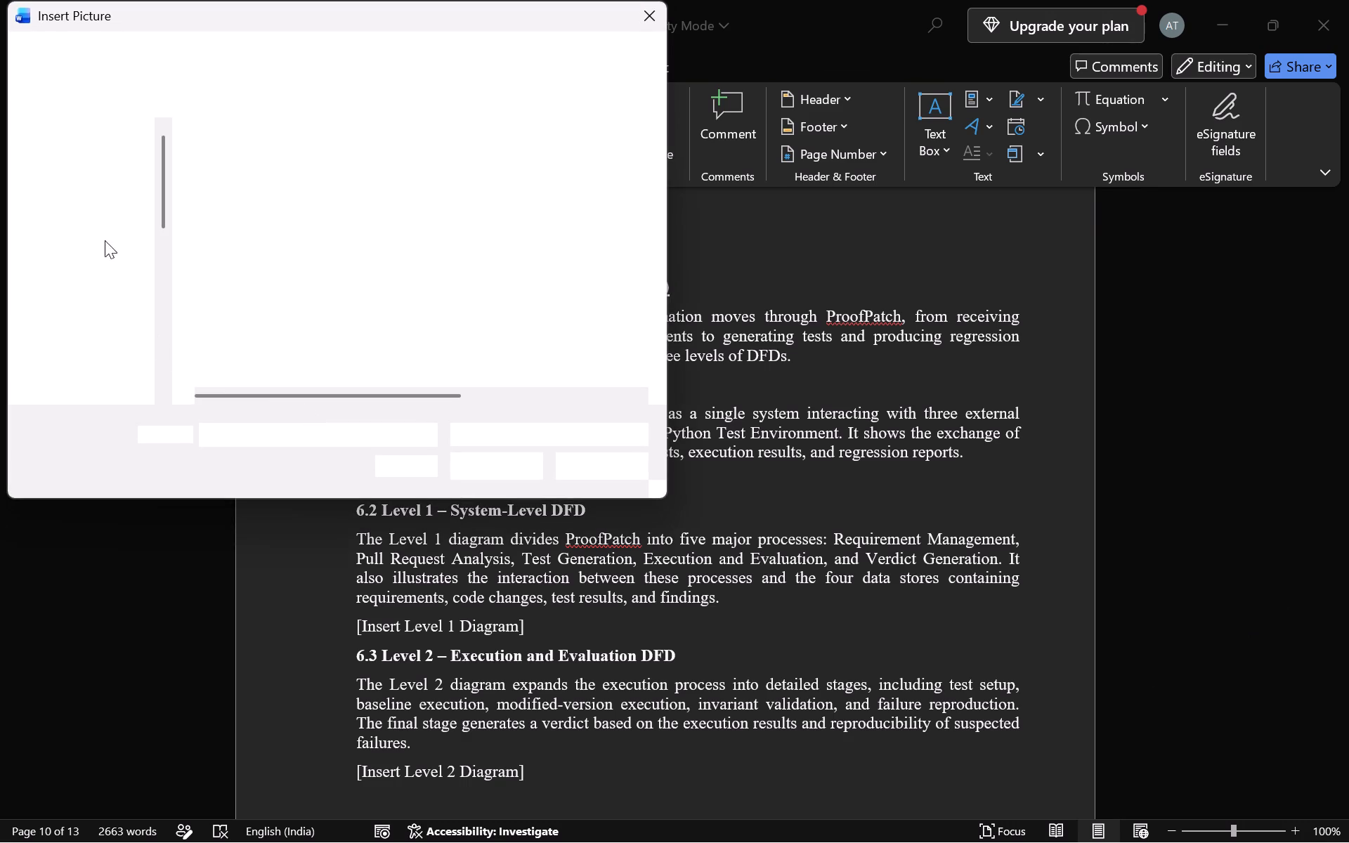
scroll(88, 340, "down", 1)
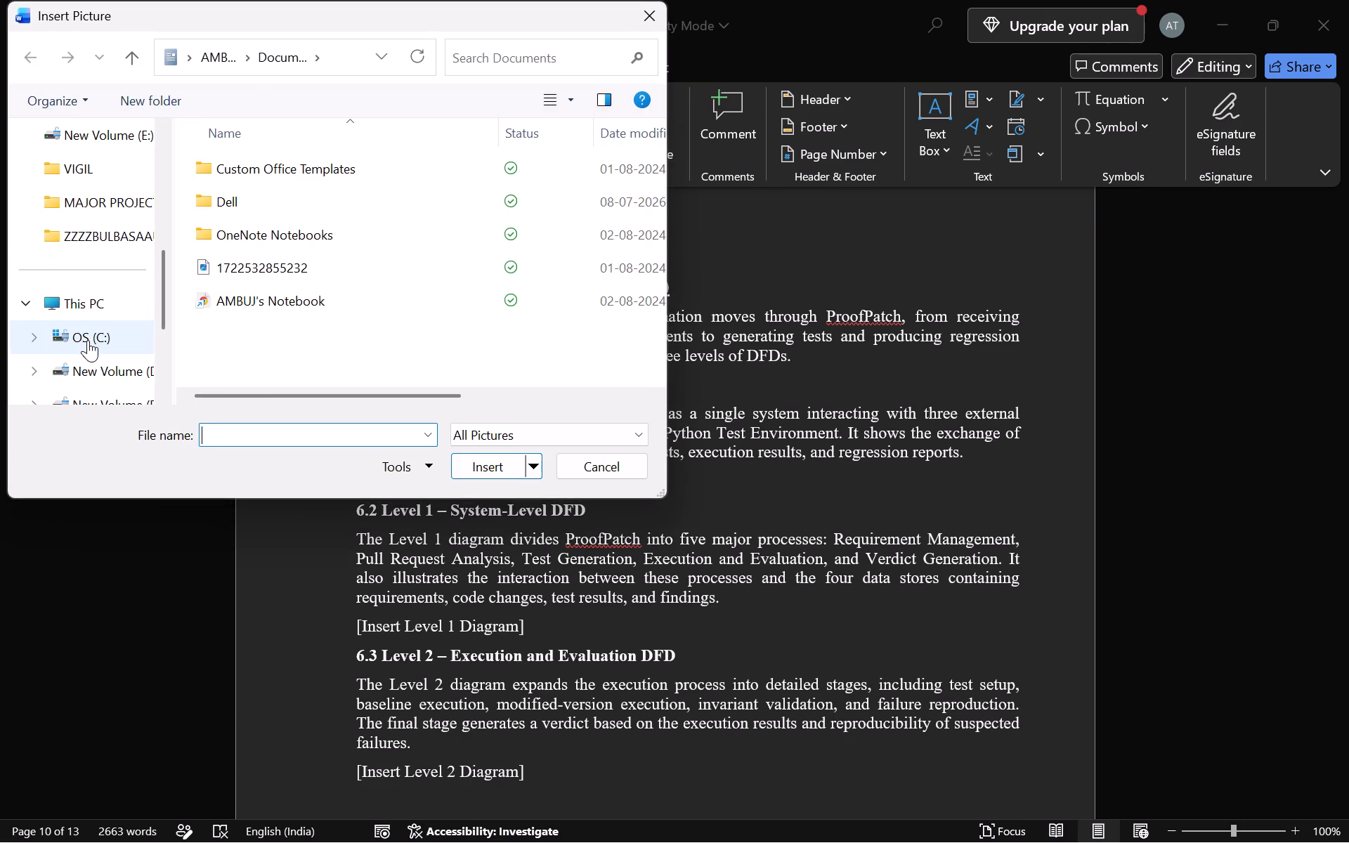
left_click(95, 231)
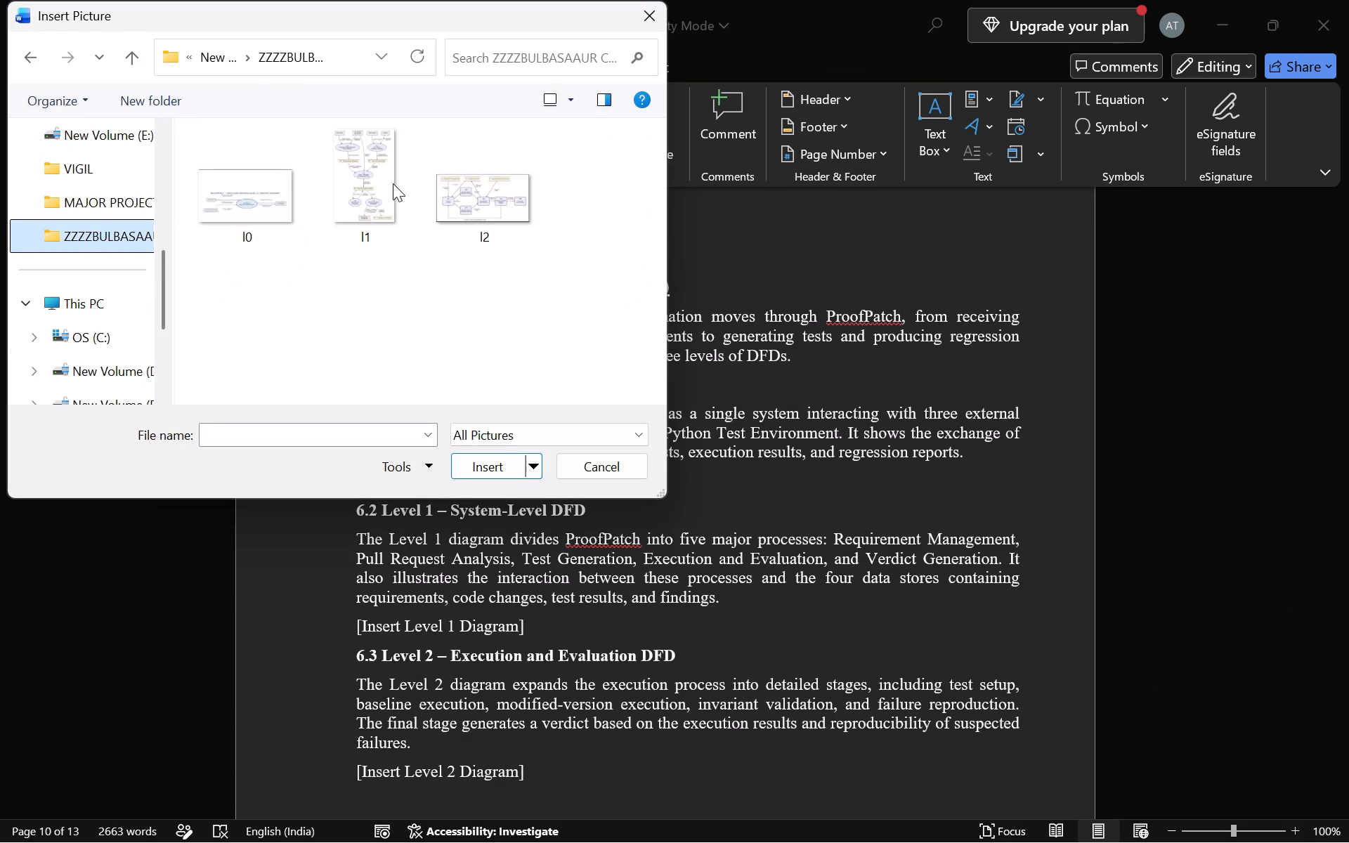
left_click(266, 200)
key("Return")
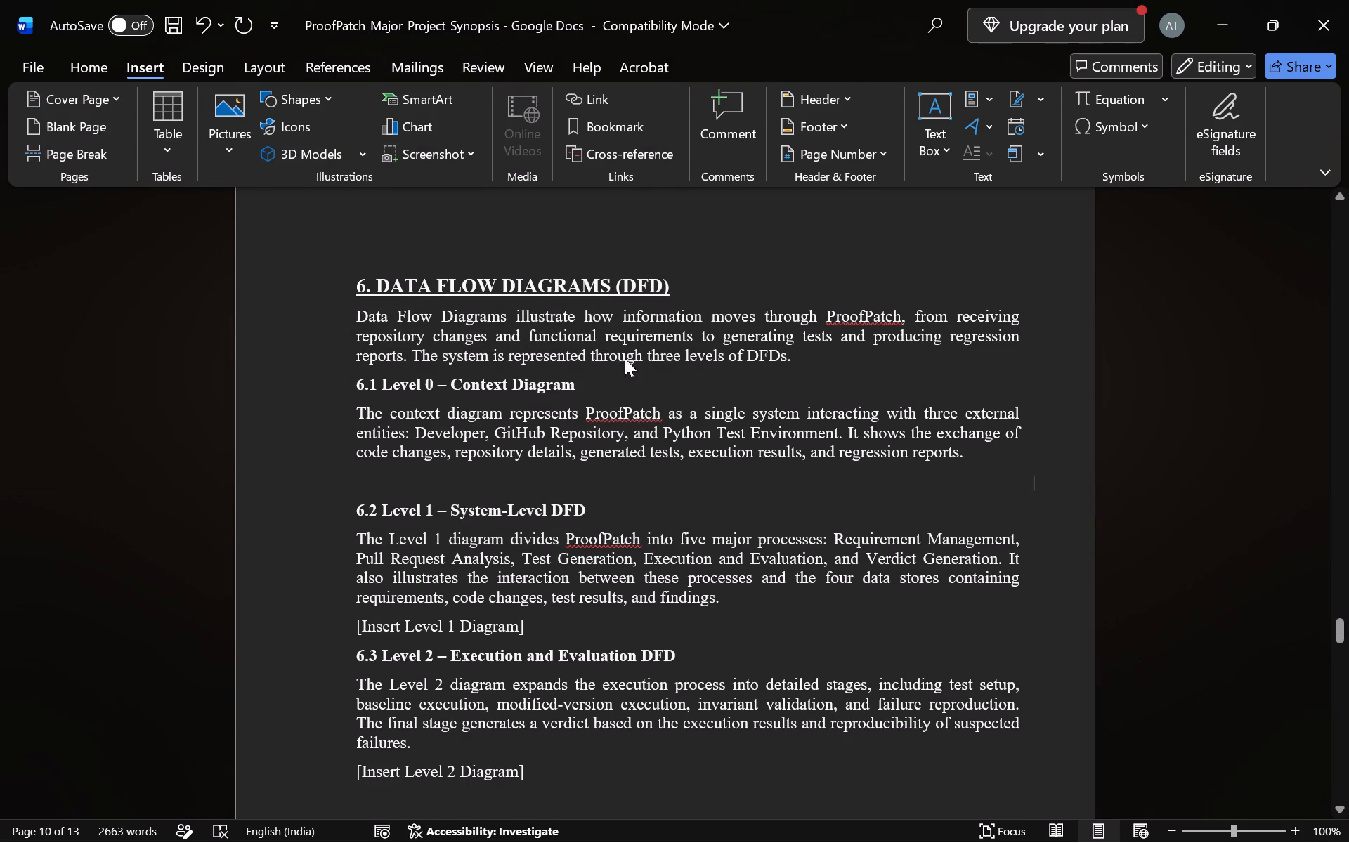
Reduce the height of the inserted Level 0 context diagram while keeping its full width.
scroll(625, 581, "left", 1)
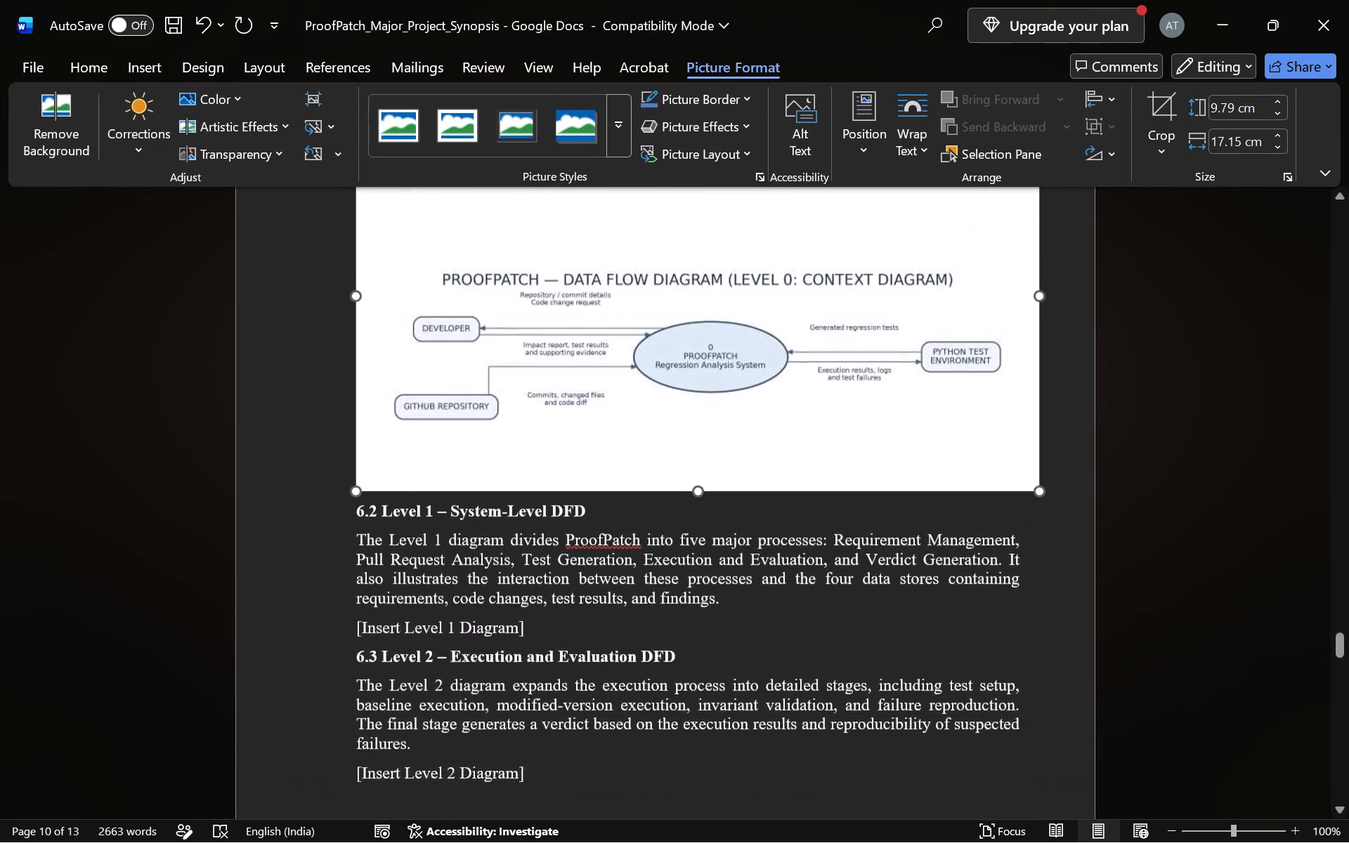
scroll(625, 581, "left", 1)
scroll(625, 581, "up", 1)
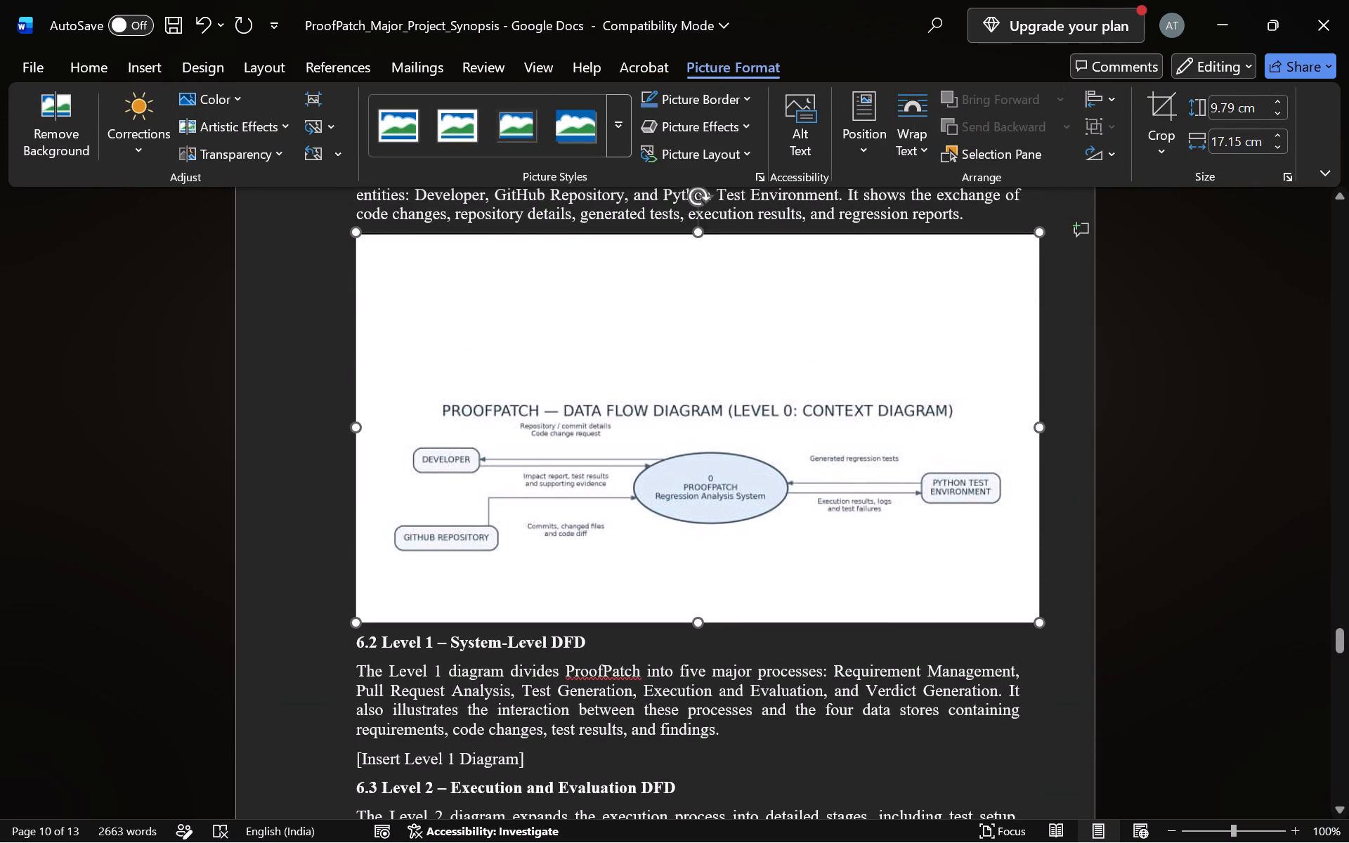
left_click_drag(694, 237, 691, 305)
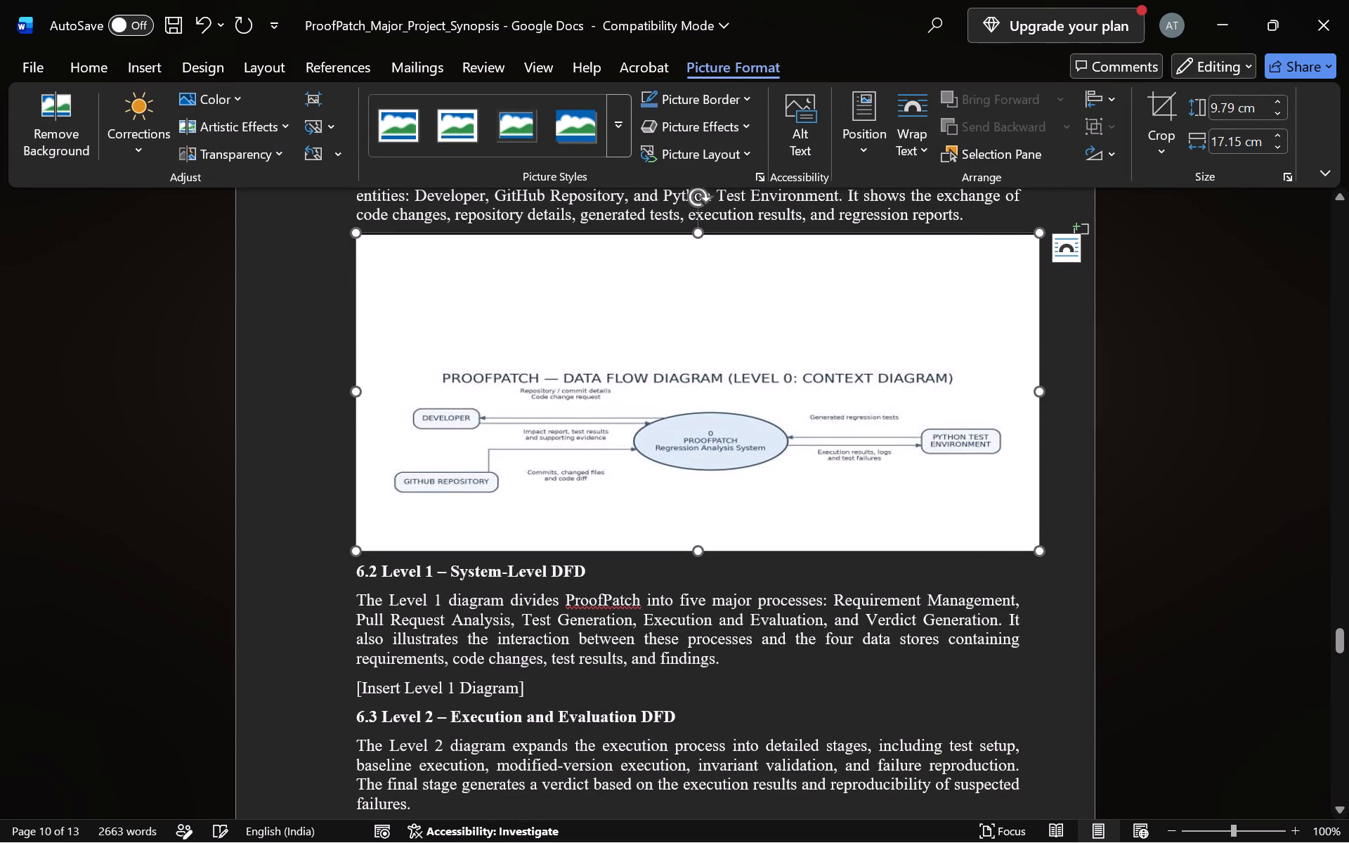
Add a blank line between the Level 0 diagram and the 6.2 subheading.
left_click(1057, 540)
key("Return")
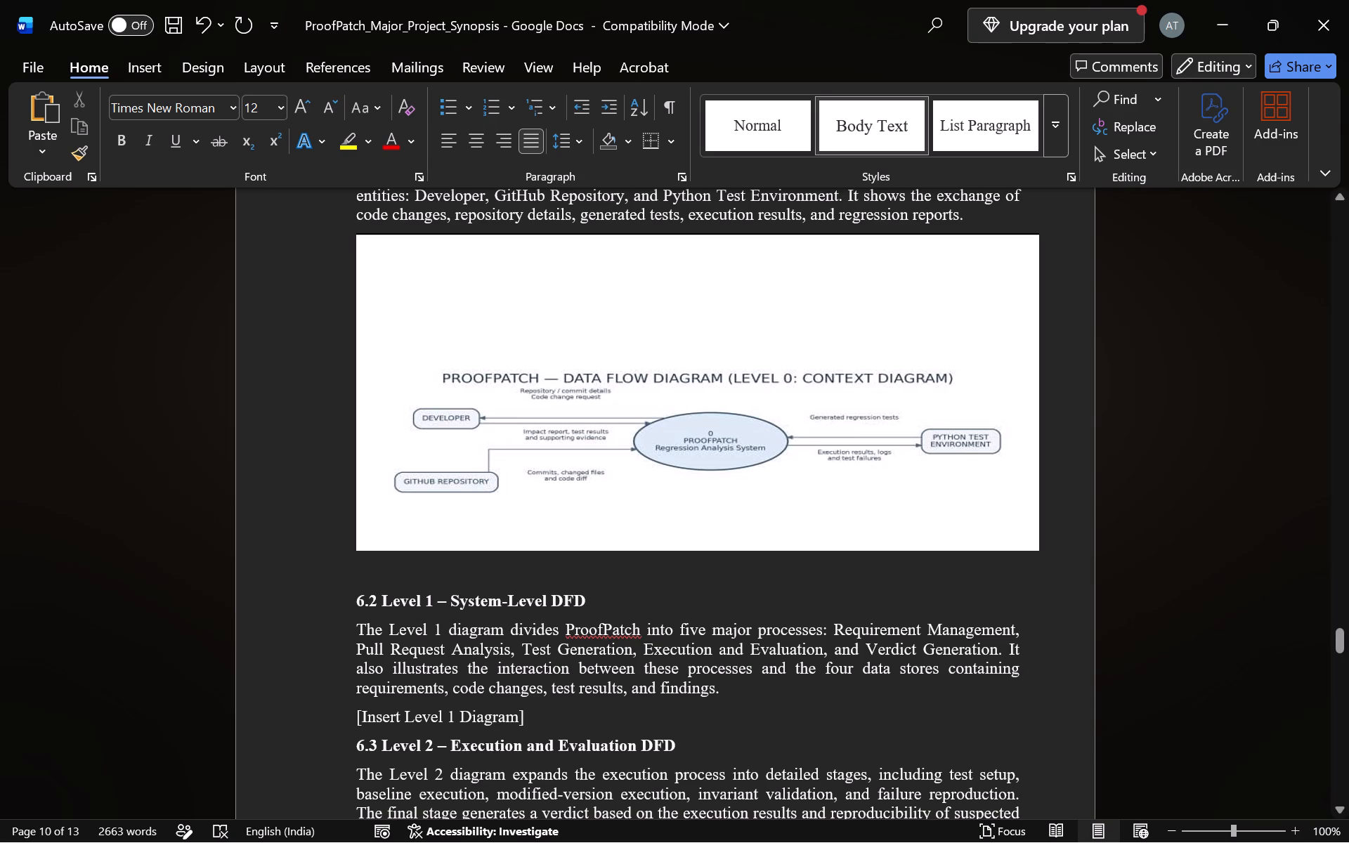
Delete the "[Insert Level 1 Diagram]" placeholder under section 6.2, leaving empty lines below its description paragraph.
left_click(592, 704)
left_click(770, 687)
key("Return")
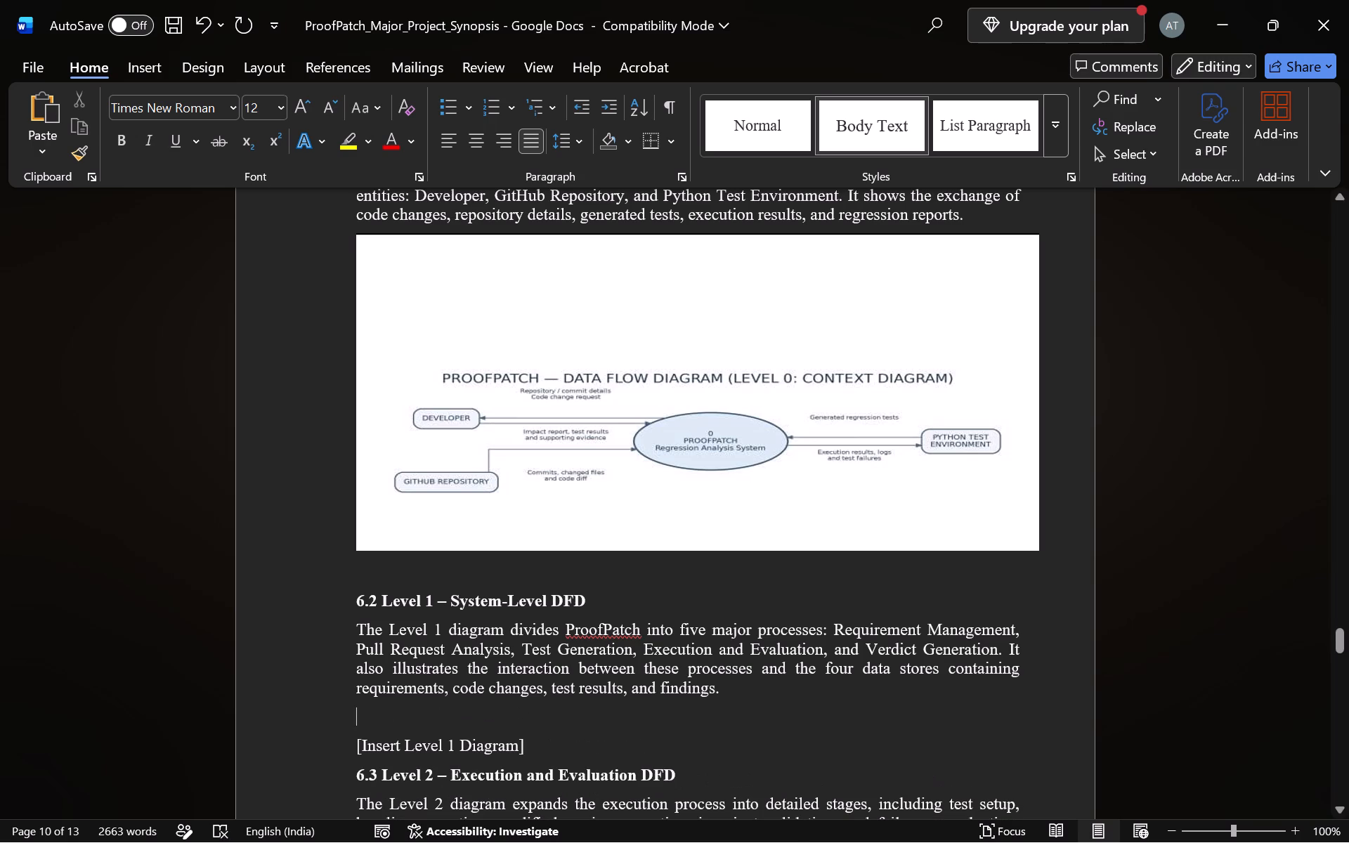
left_click_drag(537, 753, 320, 749)
key("BackSpace")
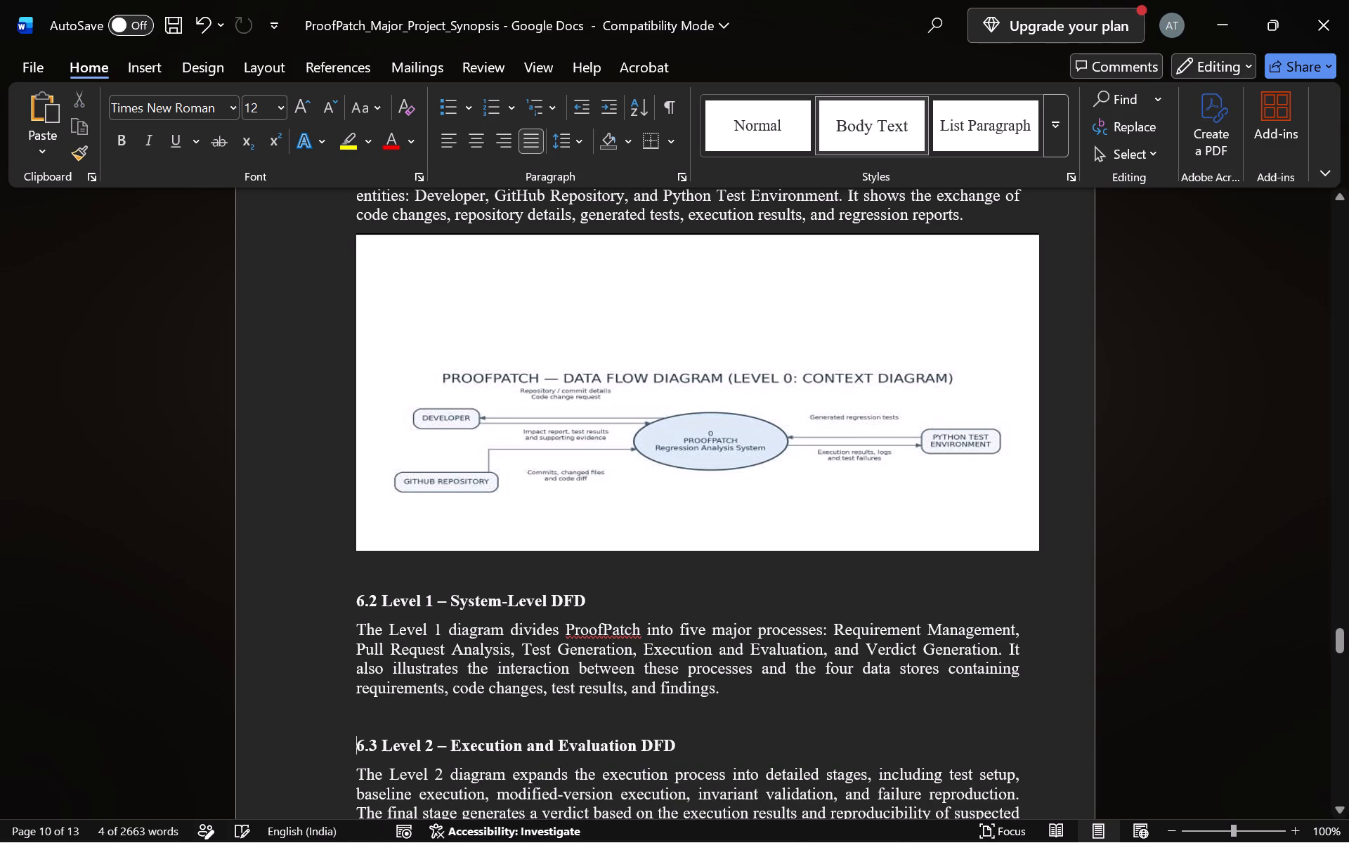
left_click(764, 695)
key("Return")
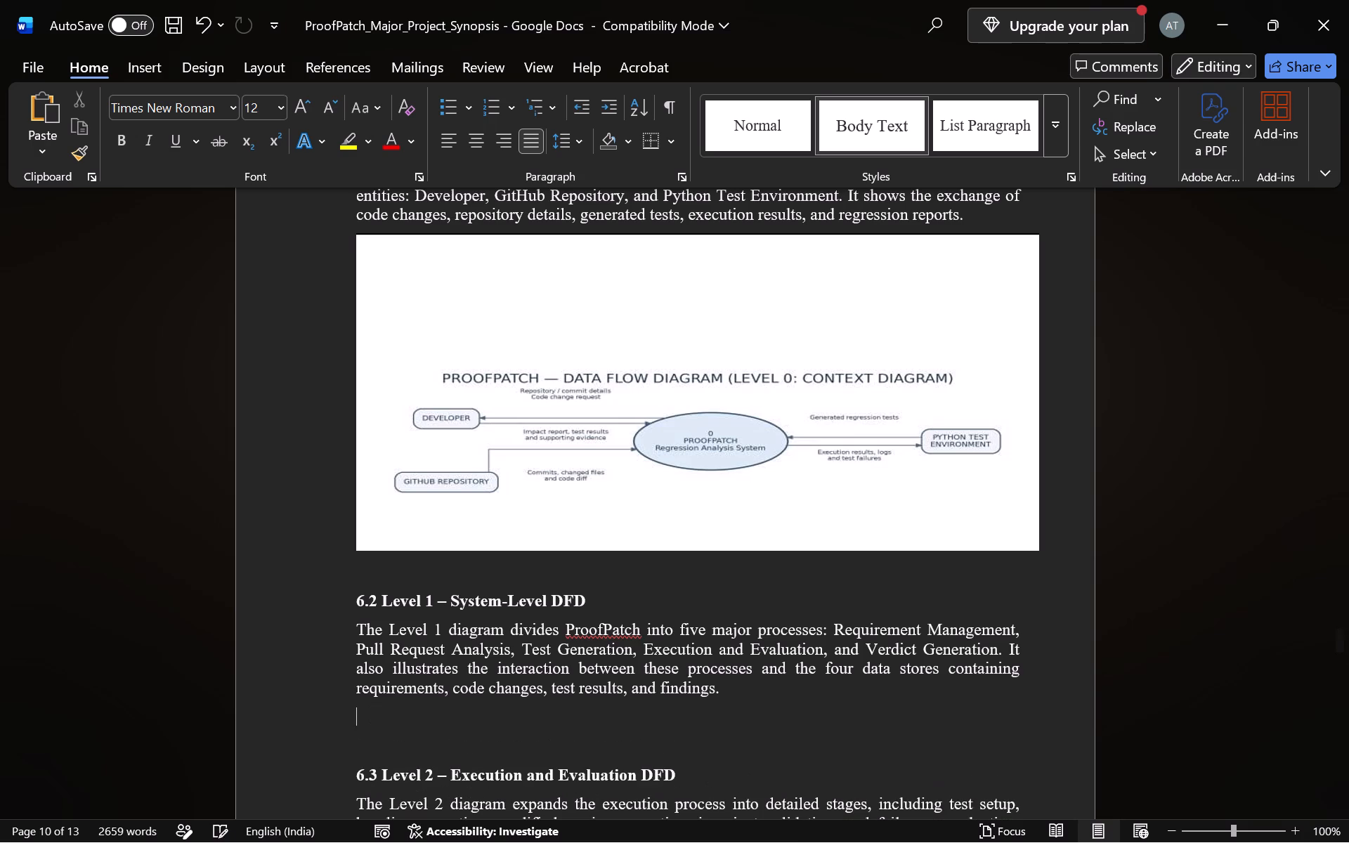
Insert the picture l1 from this device on the empty line below the 6.2 description.
left_click(141, 65)
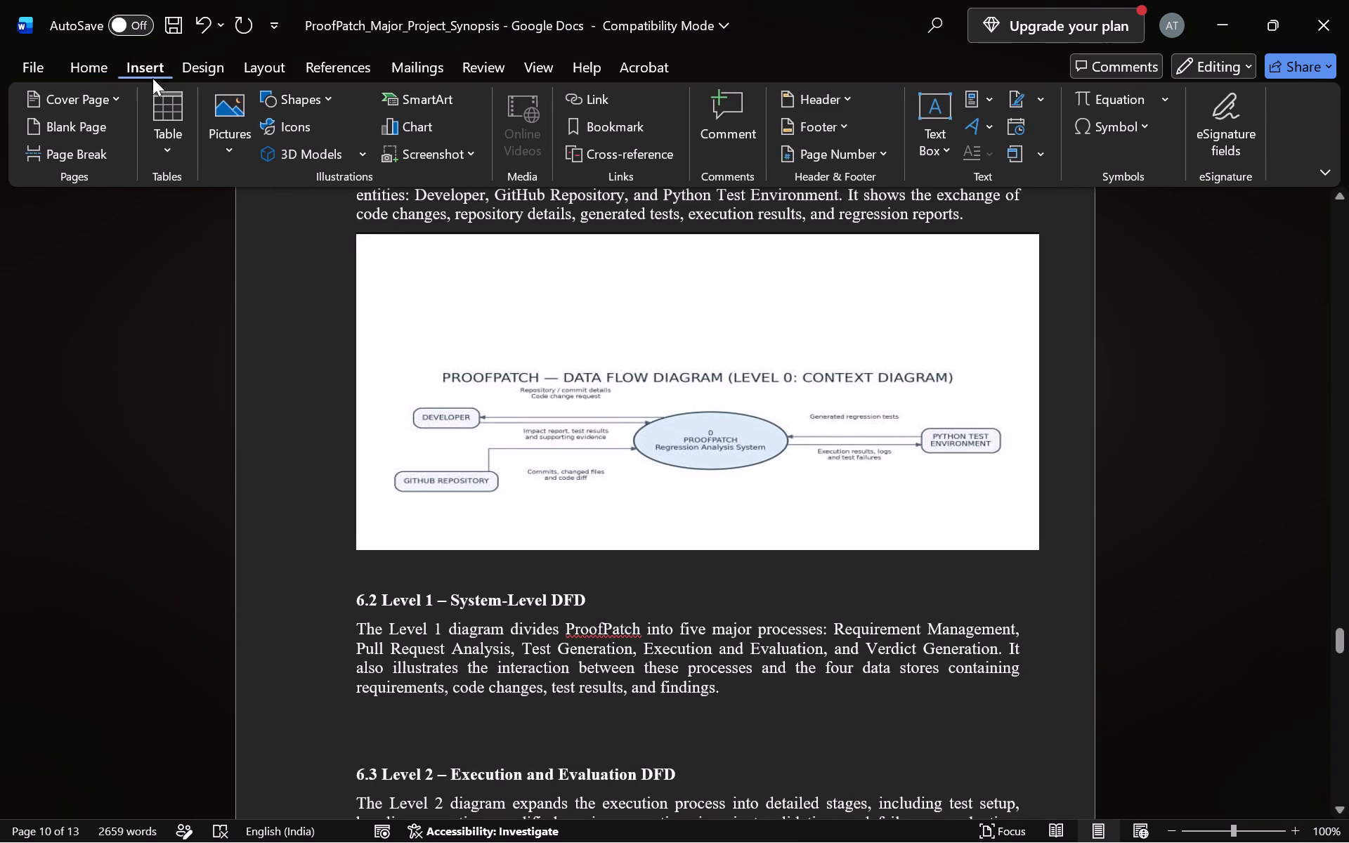
left_click(250, 112)
left_click(260, 221)
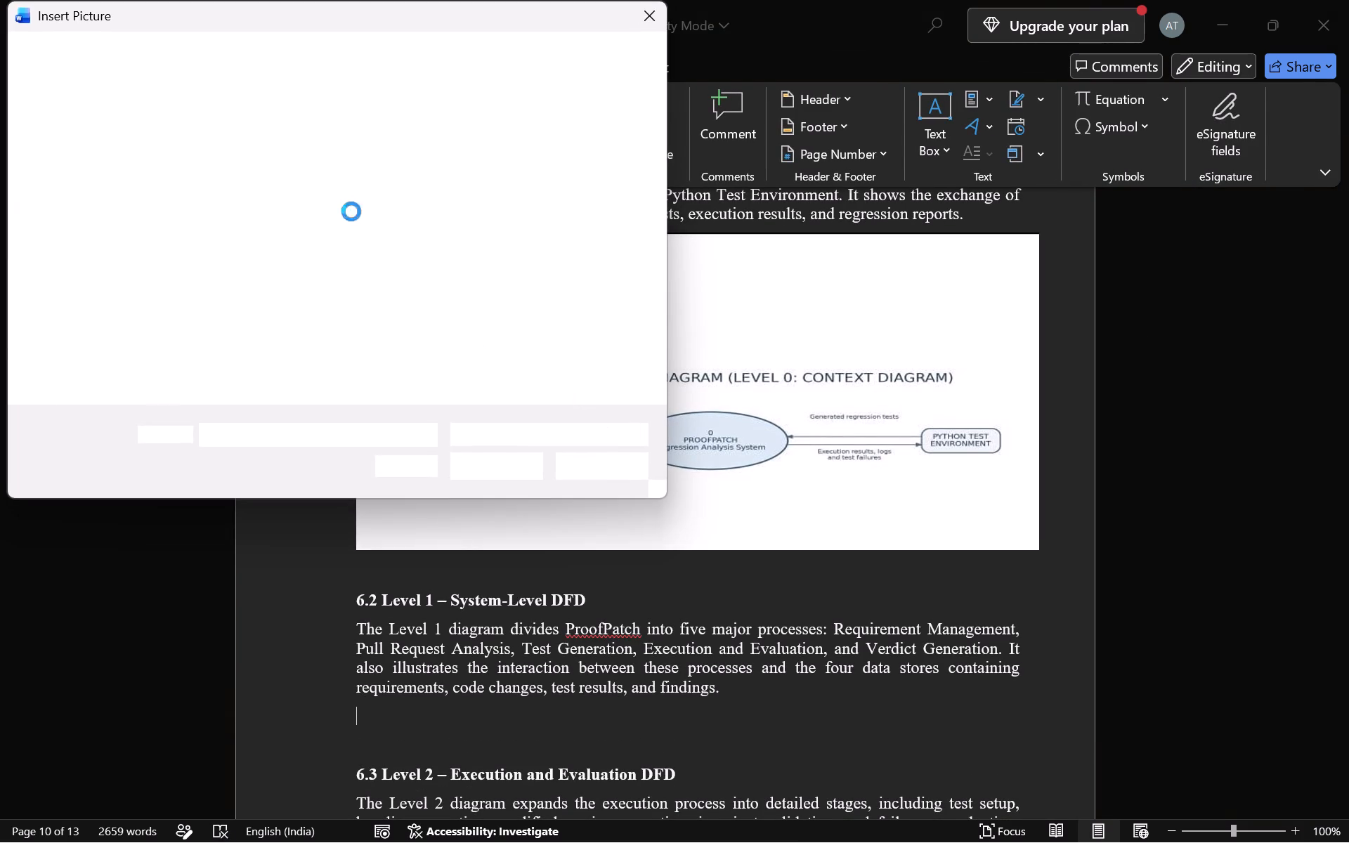
left_click(379, 199)
key("Return")
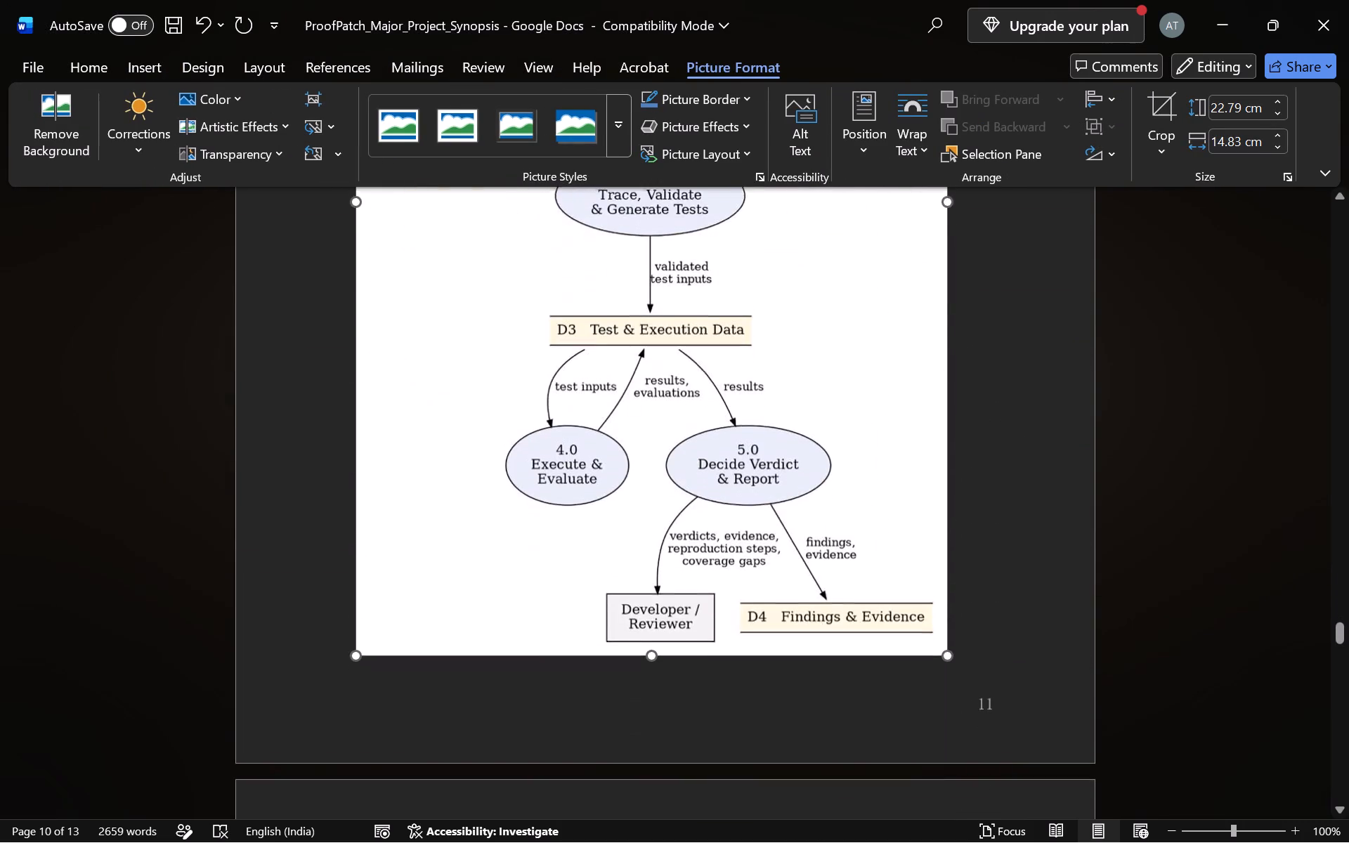
Add twelve blank lines above the 6.2 Level 1 subheading to move it onto the next page.
scroll(535, 608, "up", 1)
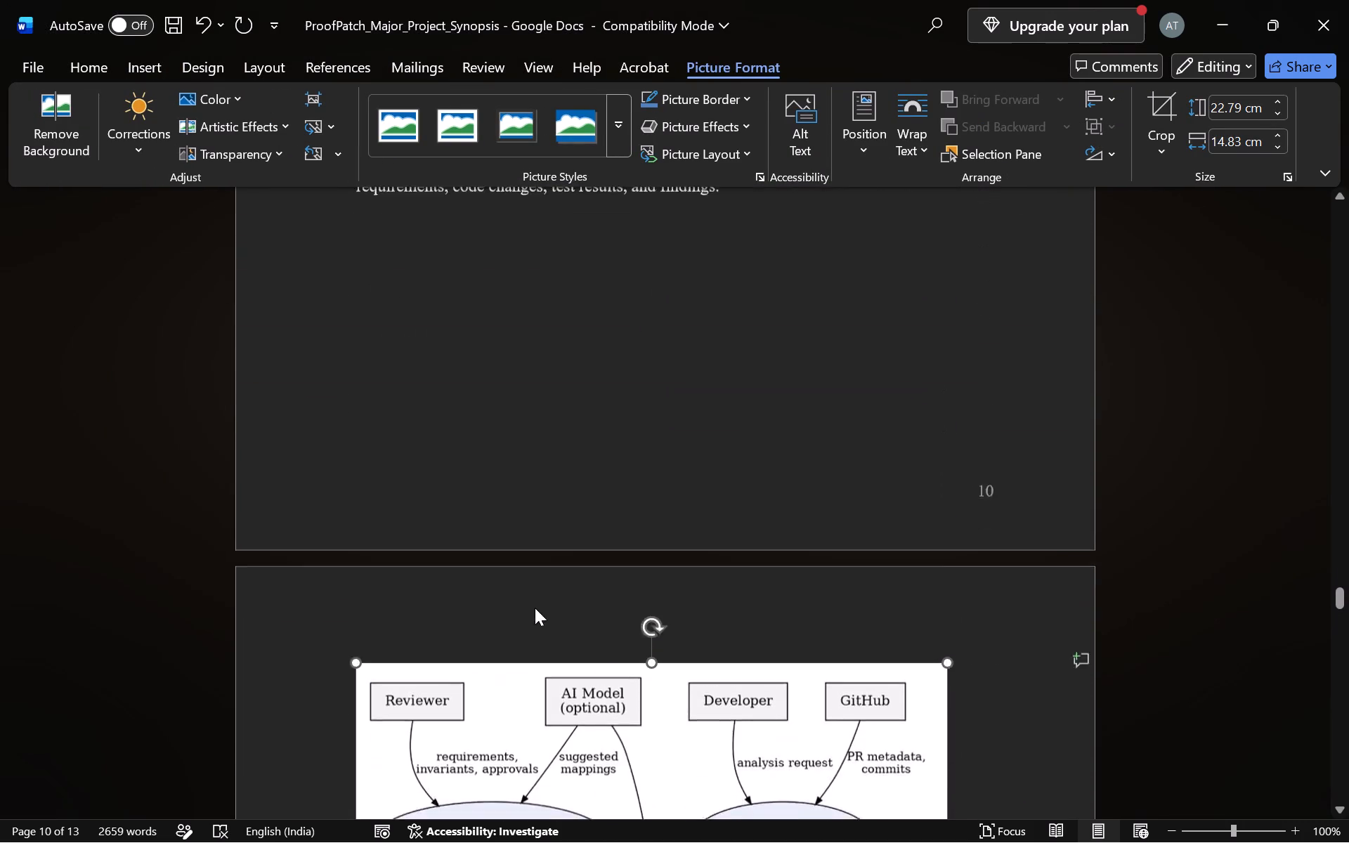
scroll(535, 608, "up", 1)
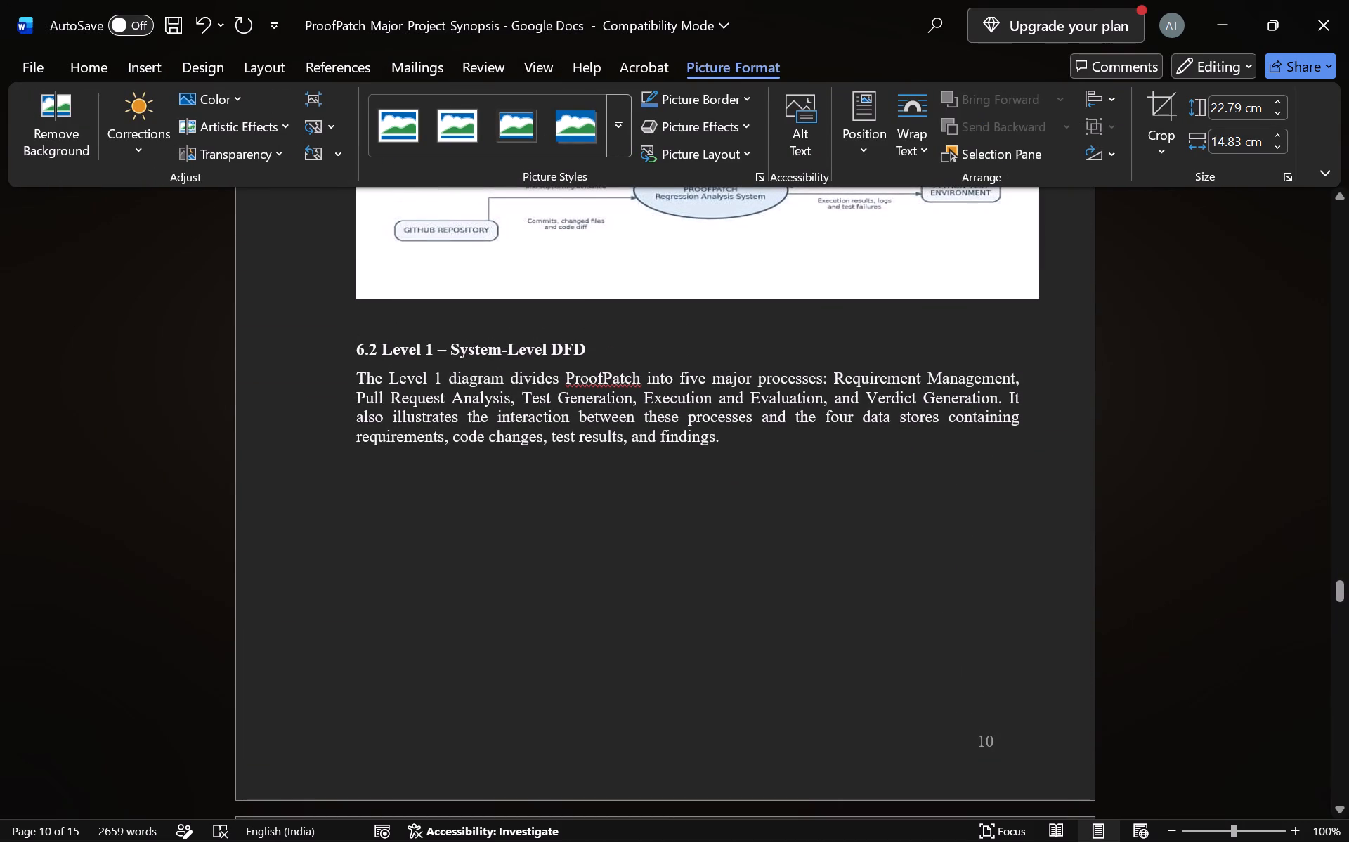
left_click(356, 328)
key("Return")
key("Return")
key("Return")
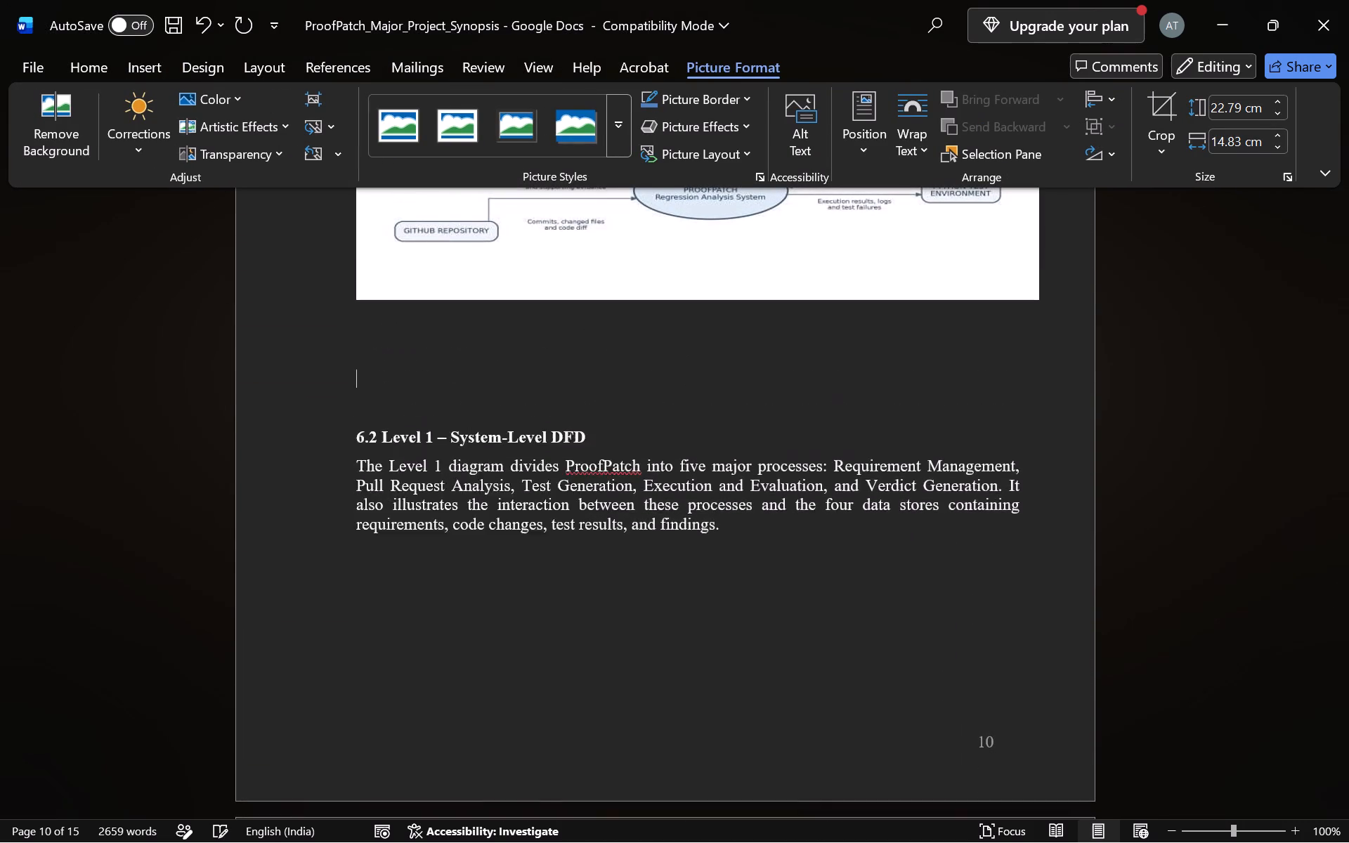
key("Return")
key("Return")
key("Return")
key("Return")
key("Return")
key("Return")
key("Return")
key("Return")
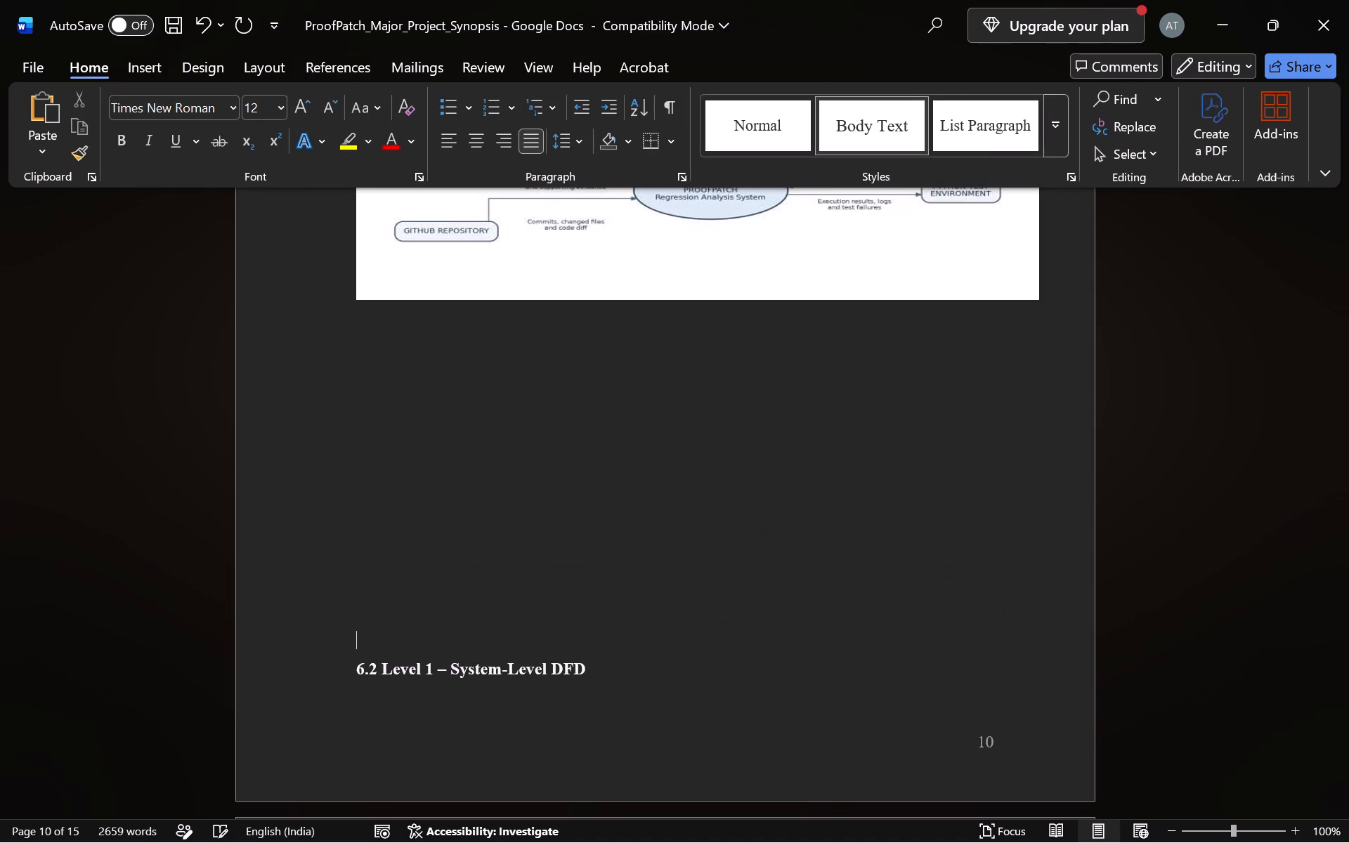
key("Return")
Shrink the Level 1 diagram proportionally to roughly three-quarters of its size so it fits under the 6.2 text.
scroll(356, 328, "down", 3)
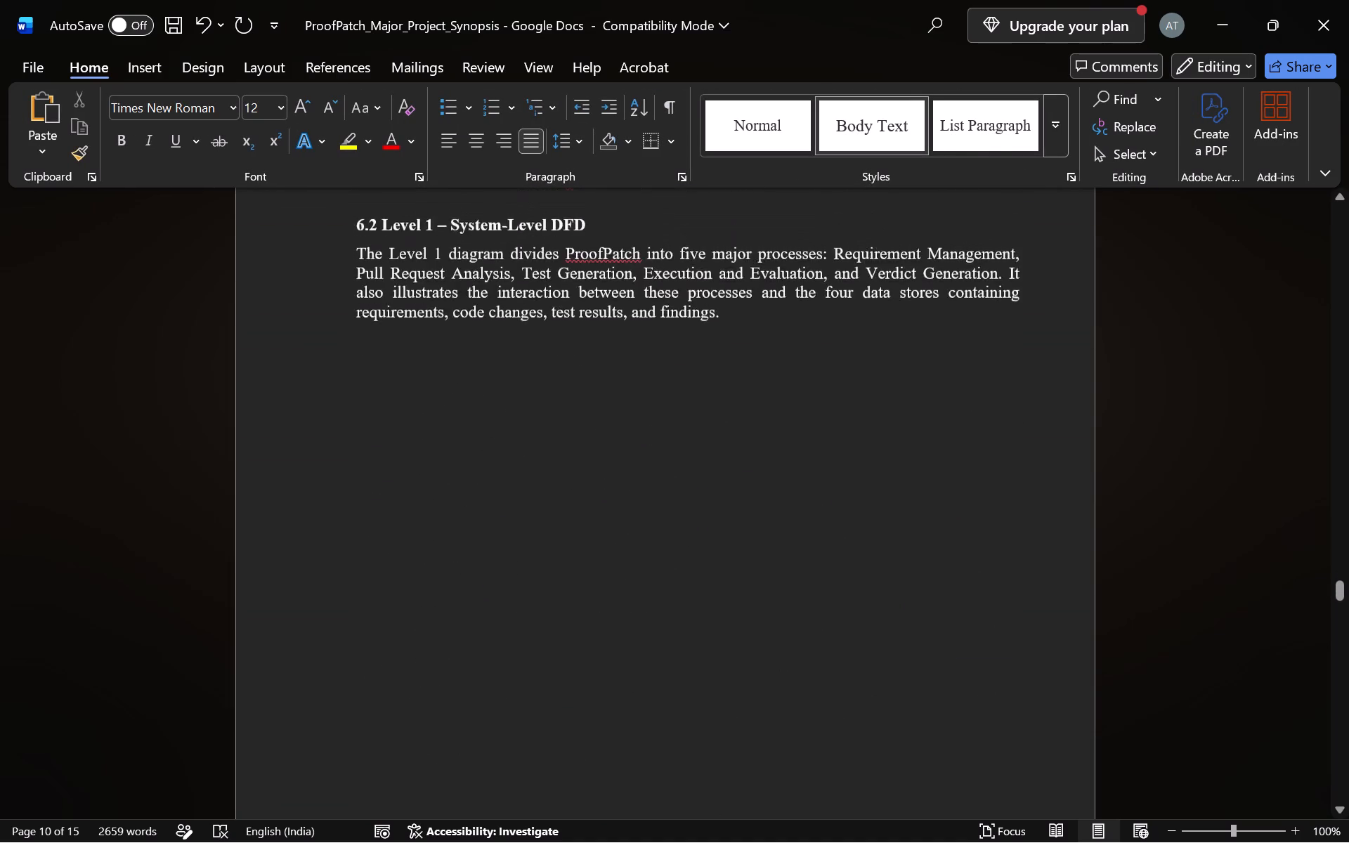
scroll(356, 328, "down", 4)
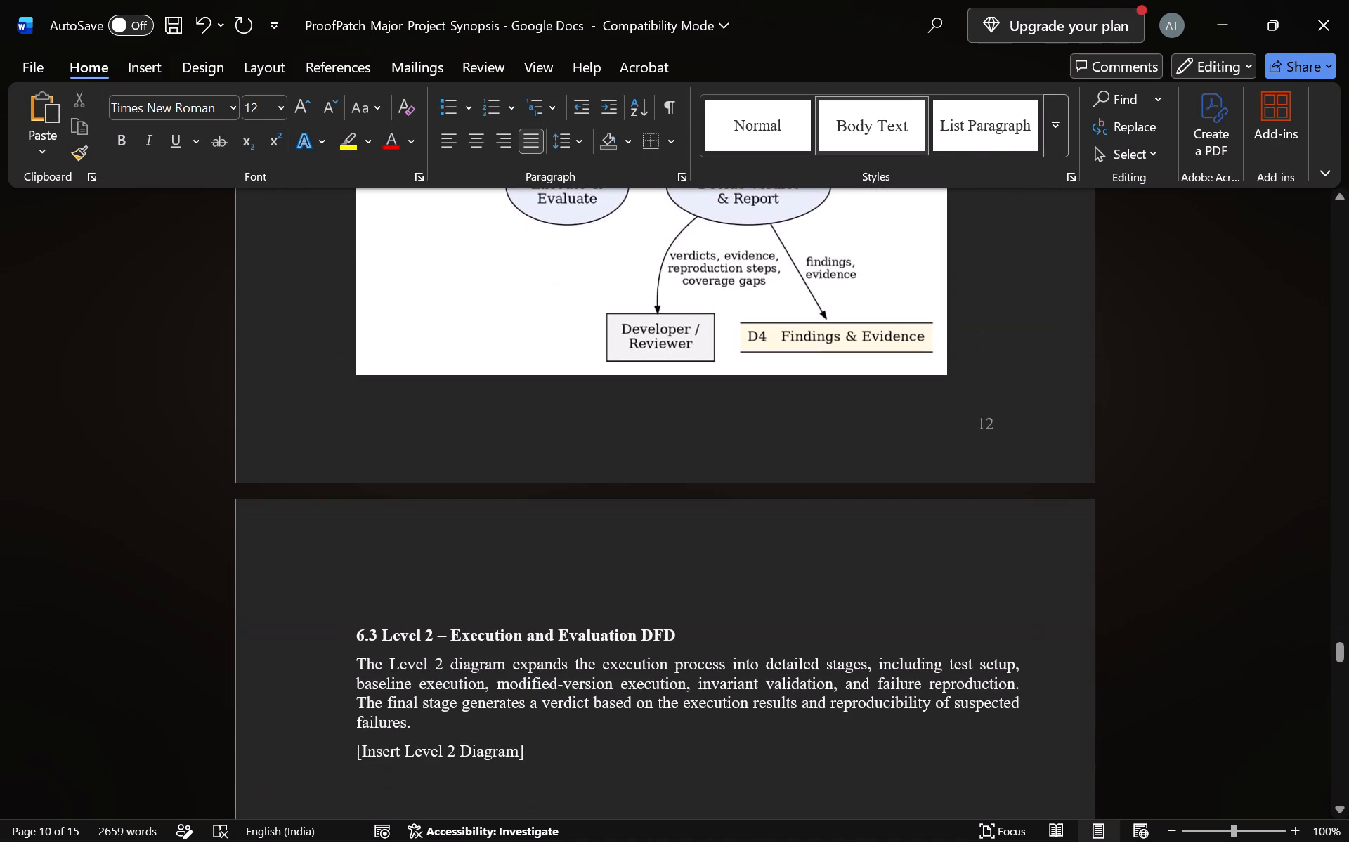
left_click(809, 316)
left_click_drag(950, 379, 808, 198)
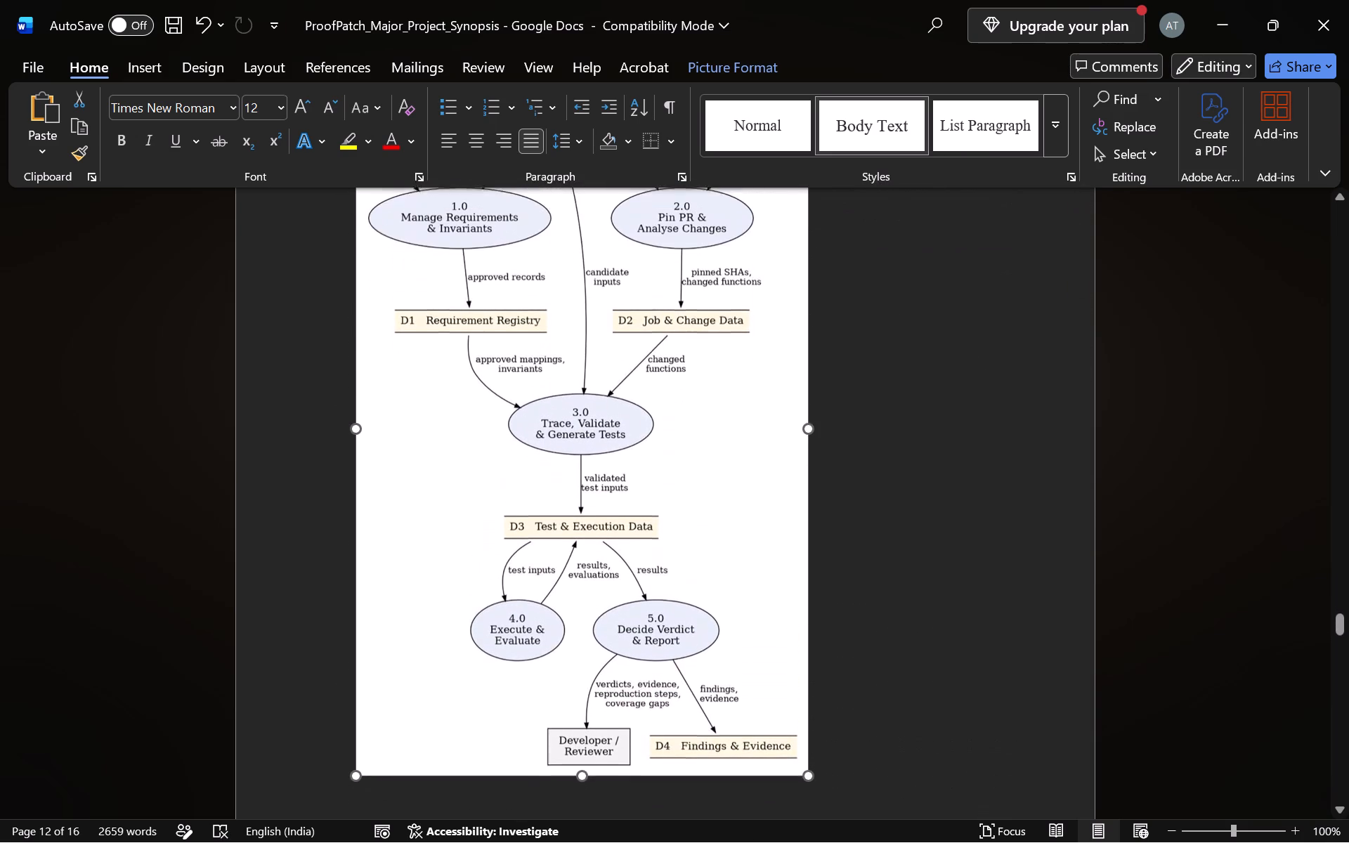
Centre the Level 1 diagram horizontally on the page.
left_click_drag(637, 372, 832, 377)
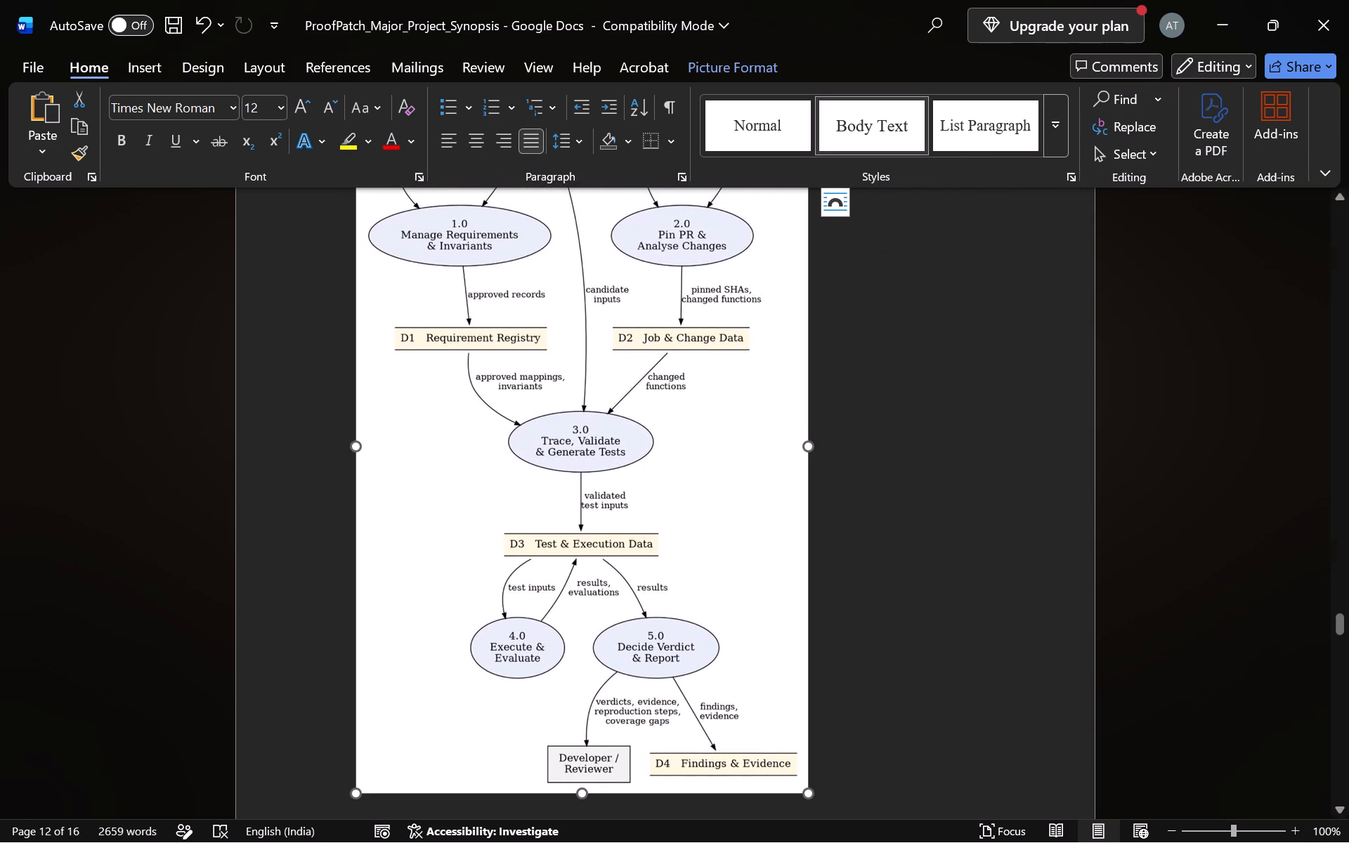
left_click(510, 440)
left_click(476, 138)
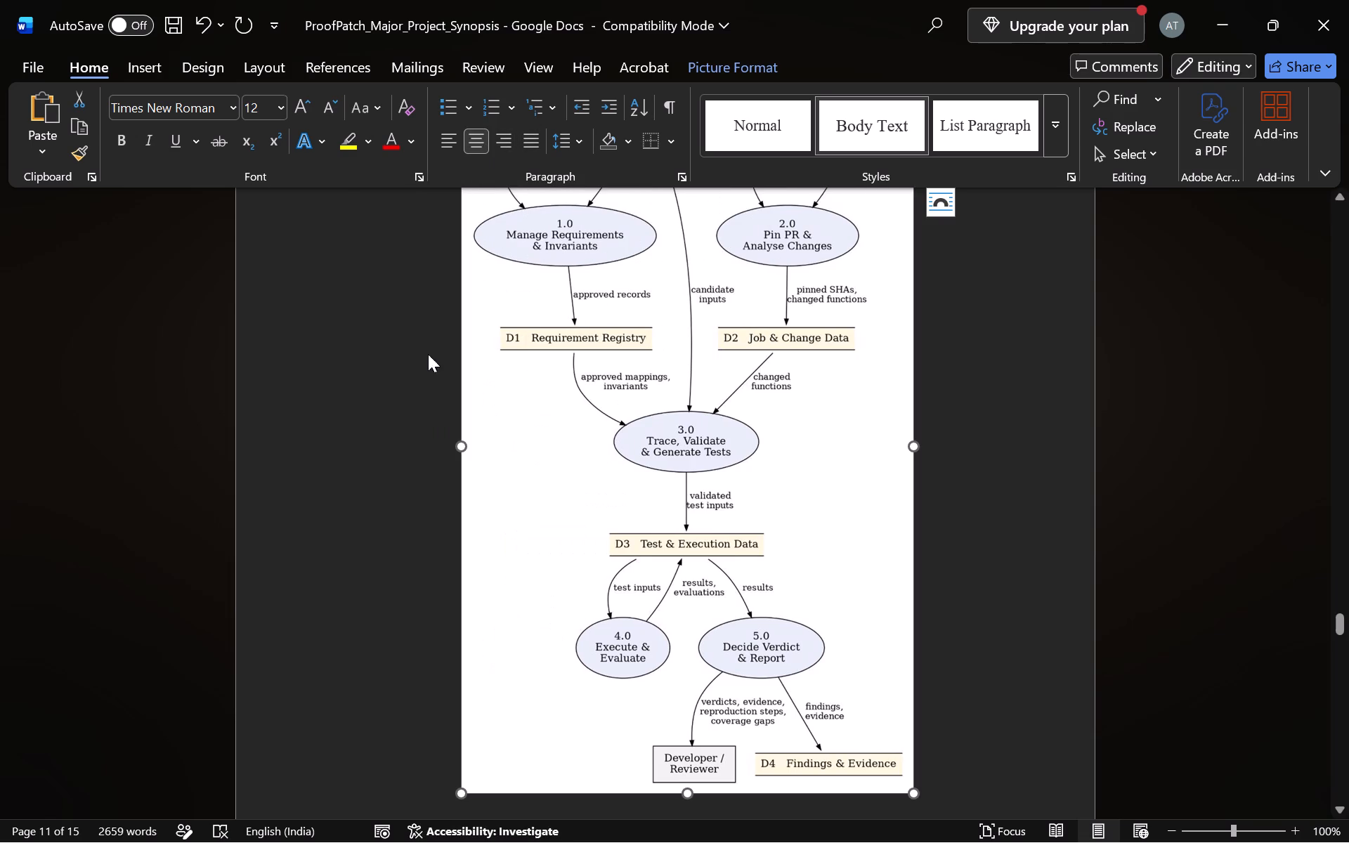
left_click(375, 440)
Add two blank lines above the 6.3 Level 2 subheading to move it onto the next page.
scroll(375, 440, "down", 1)
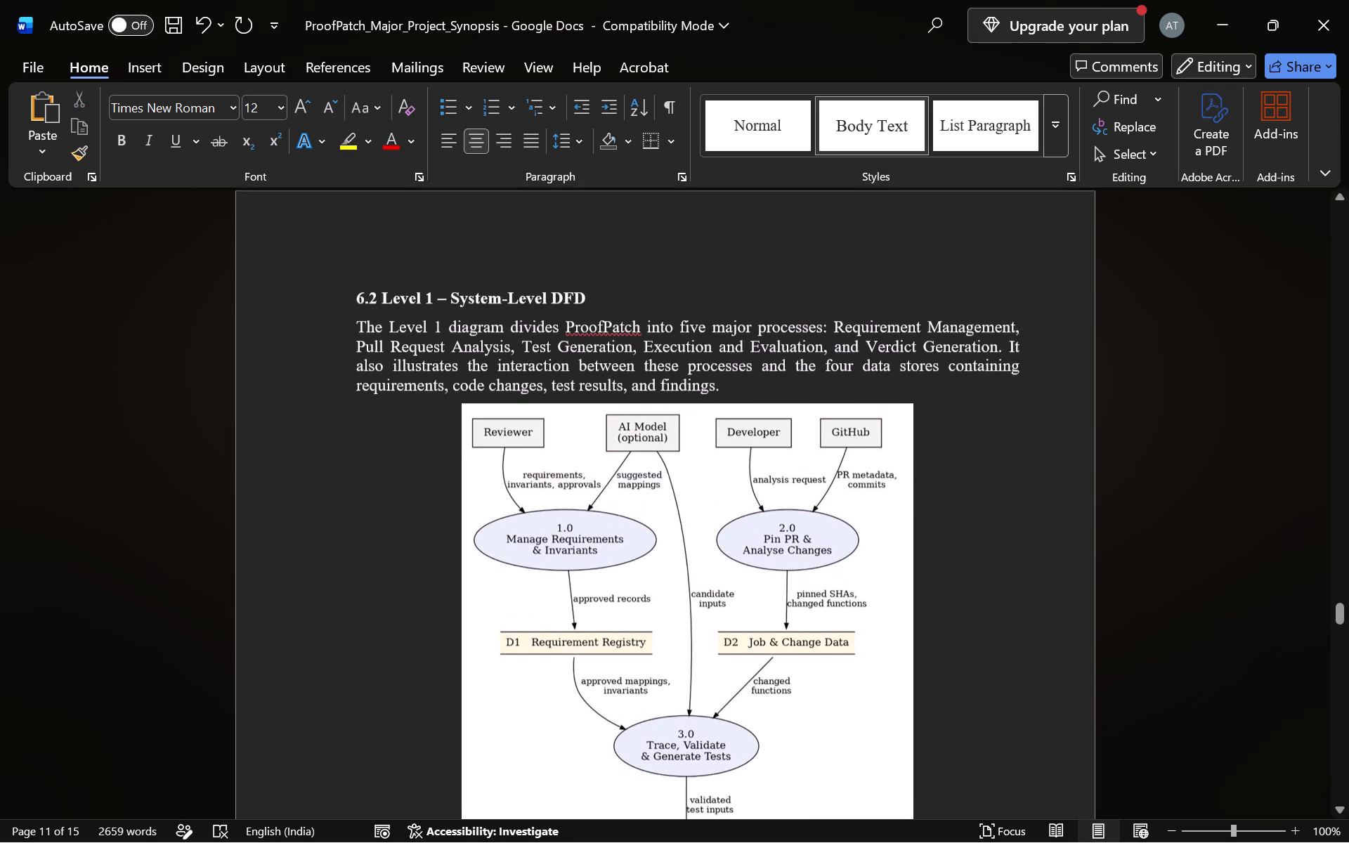
scroll(375, 440, "down", 1)
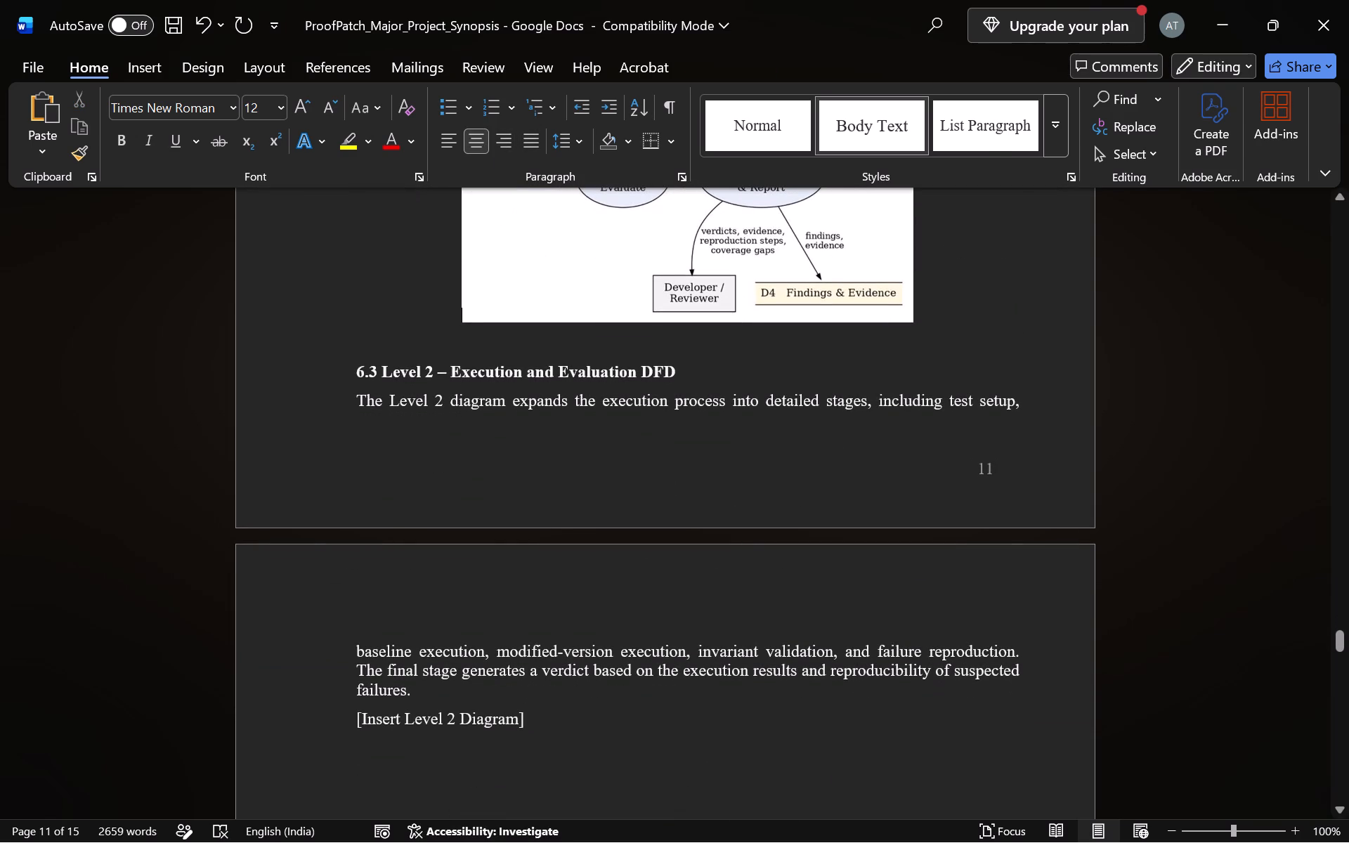
left_click(354, 374)
key("Return")
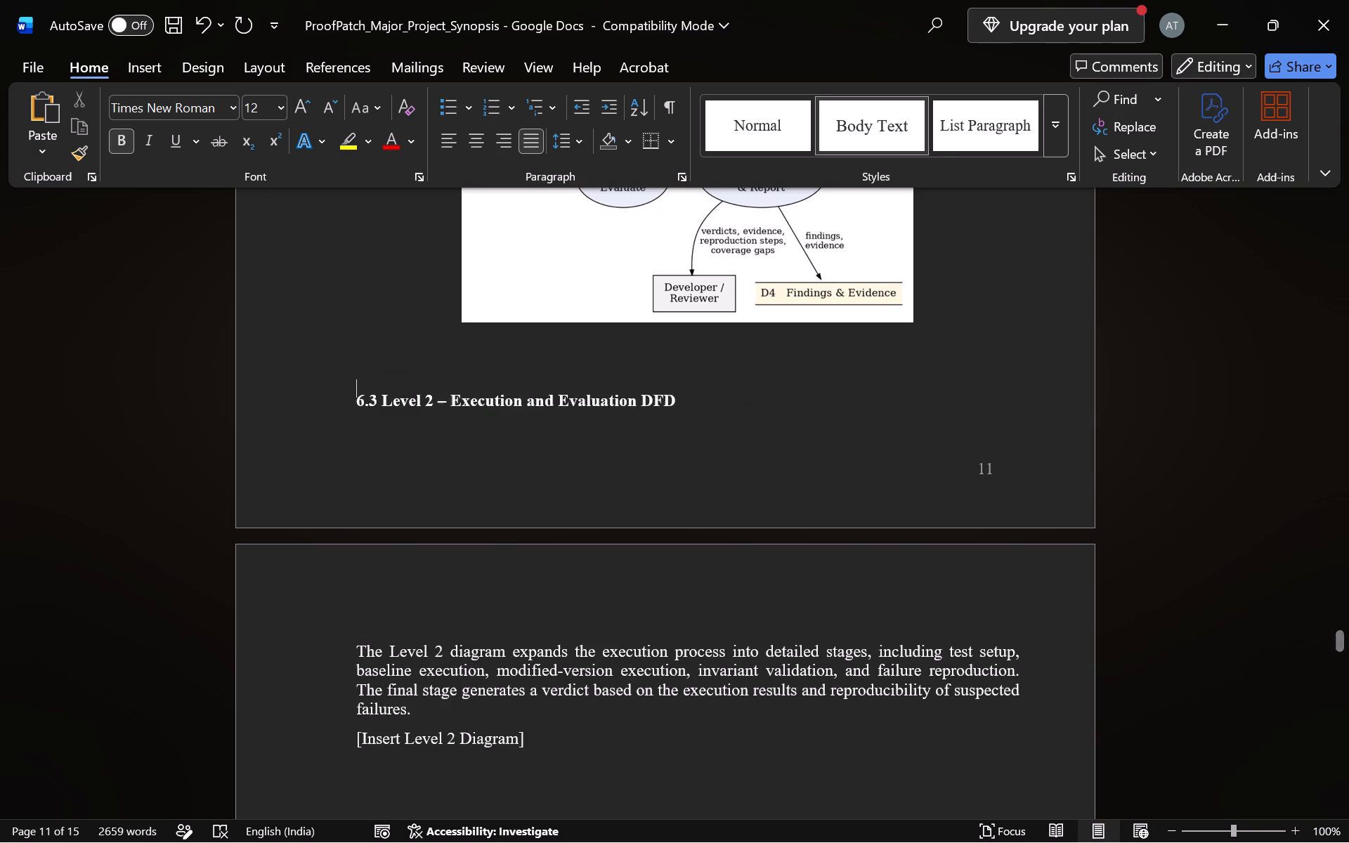
key("Return")
Delete the "[Insert Level 2 Diagram]" placeholder text under section 6.3, keeping its line empty.
scroll(354, 374, "up", 1)
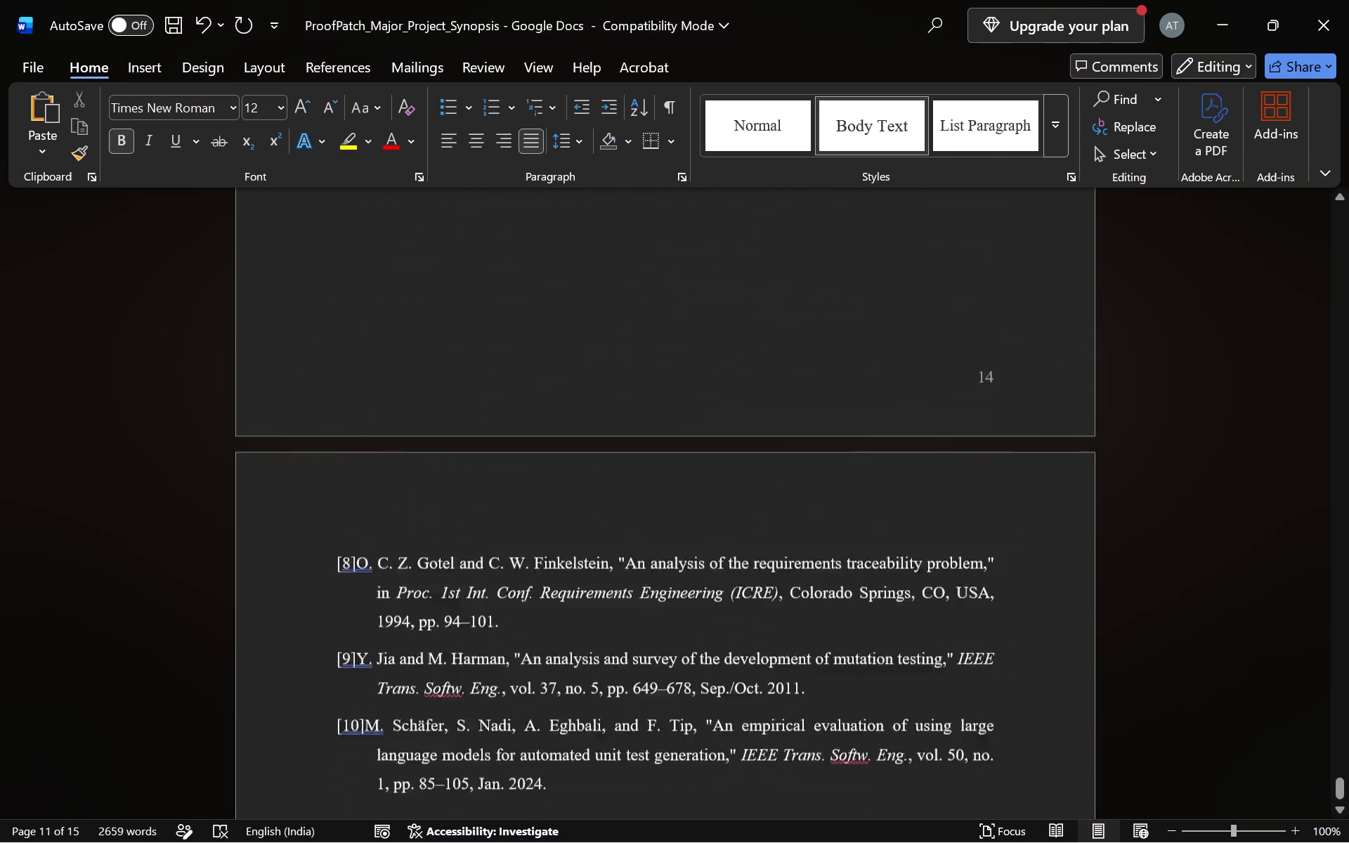
scroll(354, 374, "up", 5)
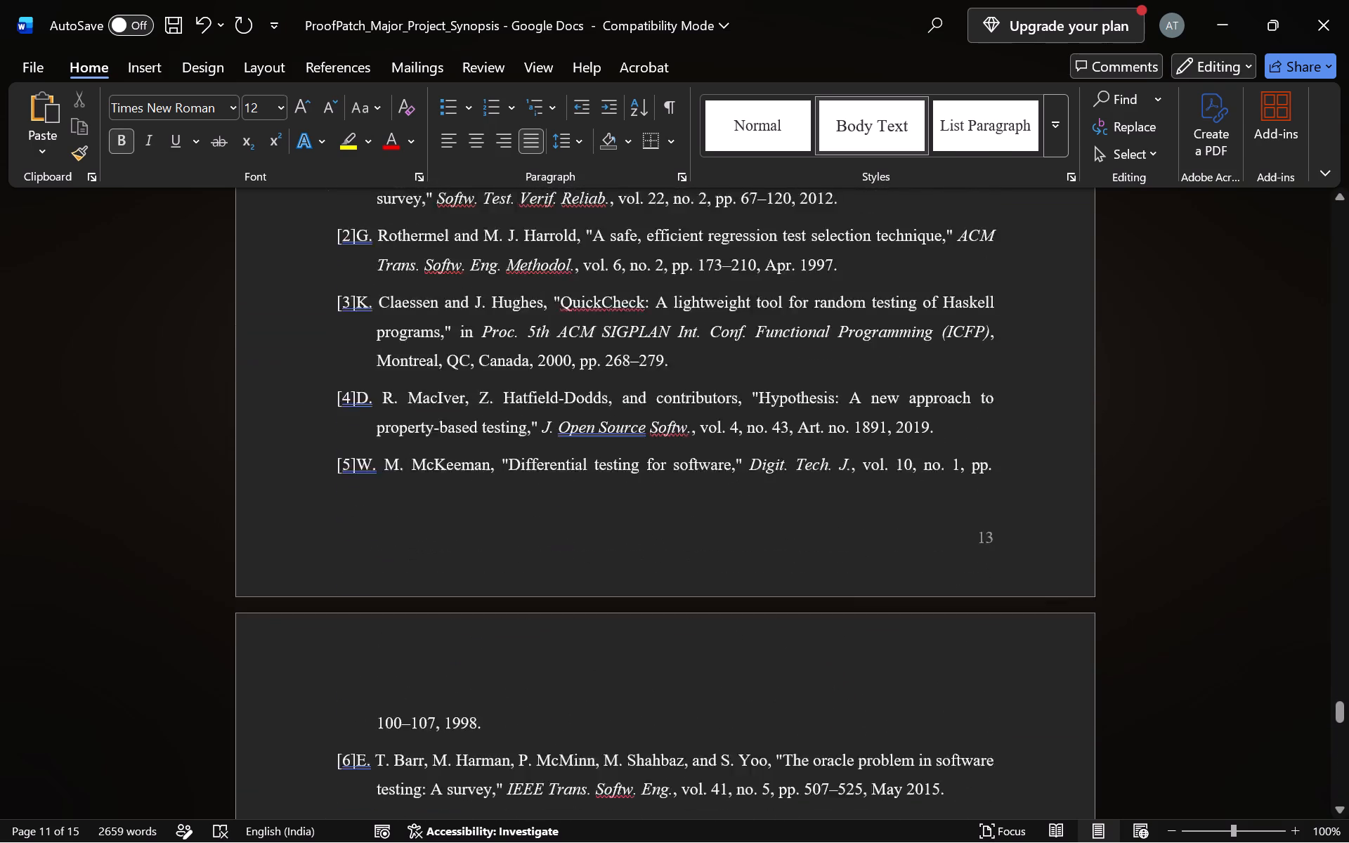
scroll(354, 374, "up", 8)
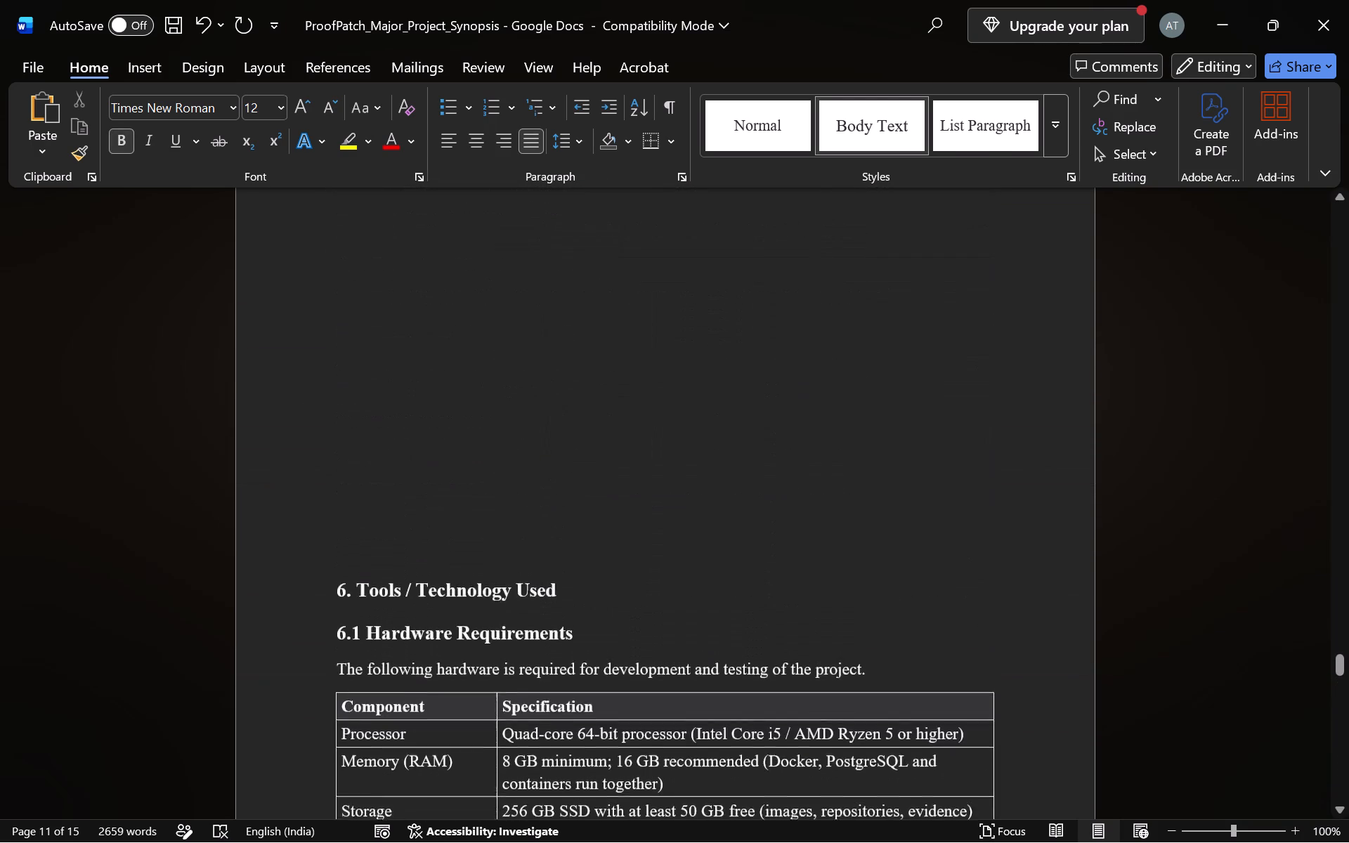
scroll(354, 374, "up", 2)
left_click(553, 651)
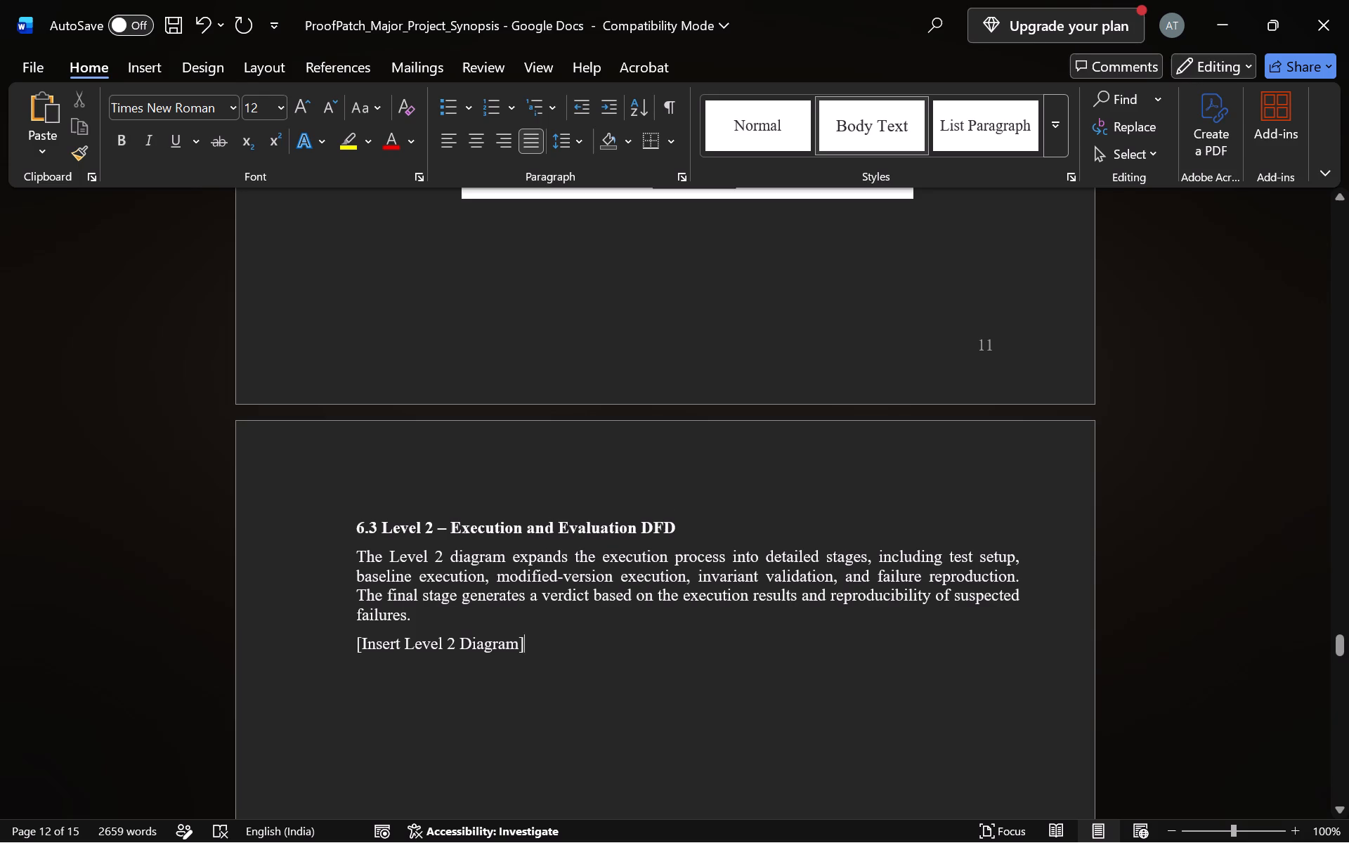
key("ctrl+BackSpace")
key("ctrl+BackSpace")
key("ctrl+BackSpace")
key("ctrl+BackSpace")
key("ctrl+BackSpace")
key("ctrl+BackSpace")
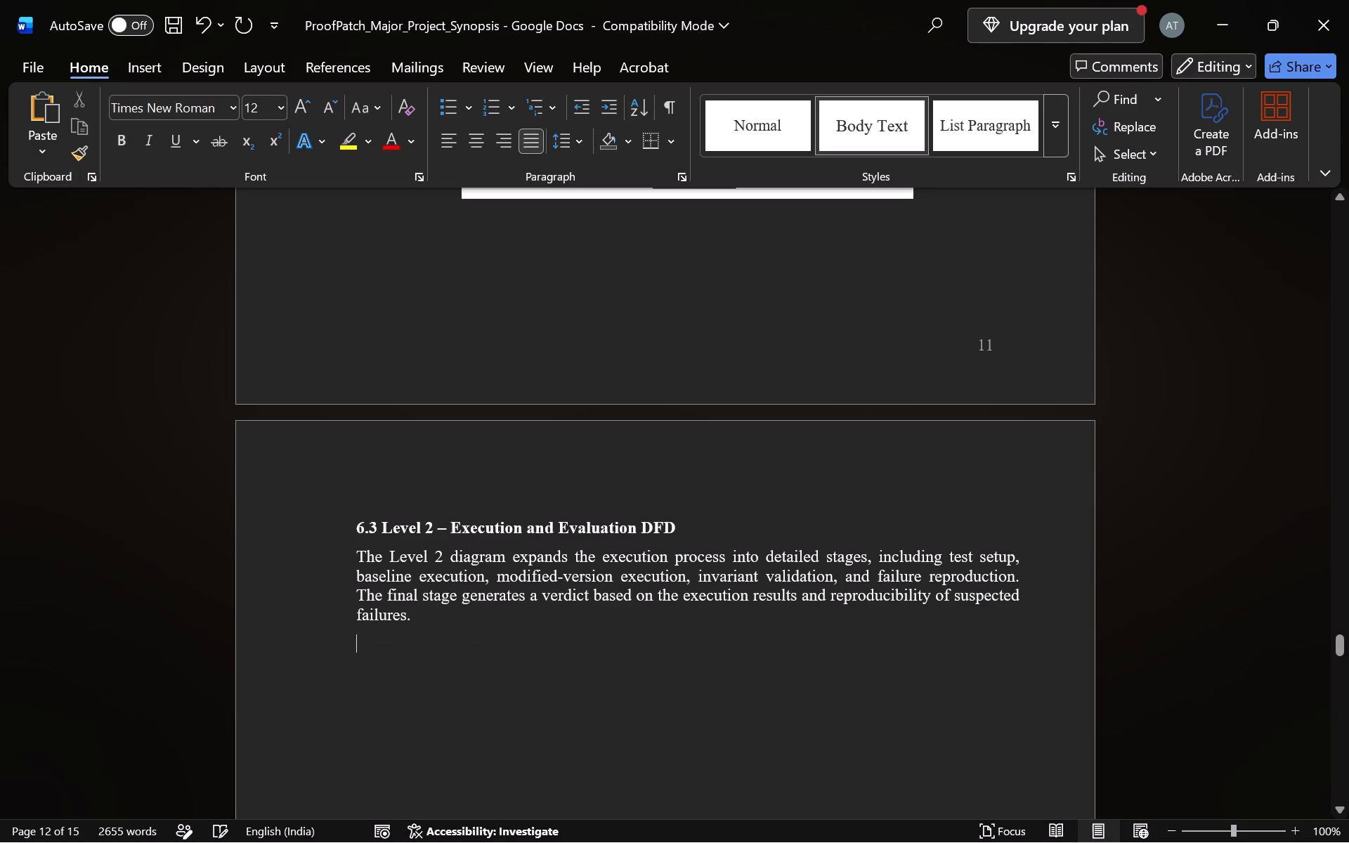
Insert the picture l2 from the ZZZZBULBASAAUR folder on this device on the empty line under 6.3.
left_click(150, 75)
left_click(221, 112)
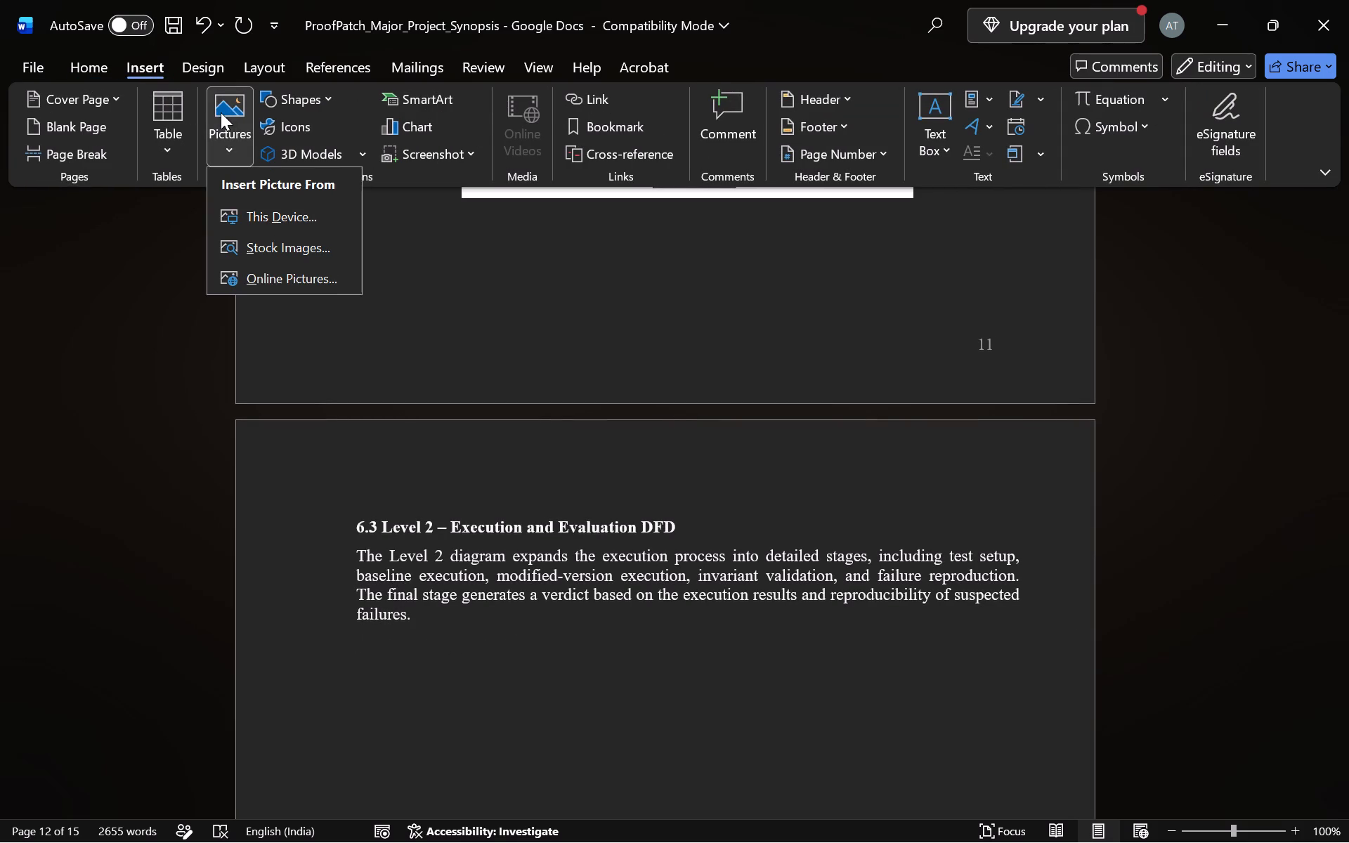
left_click(249, 212)
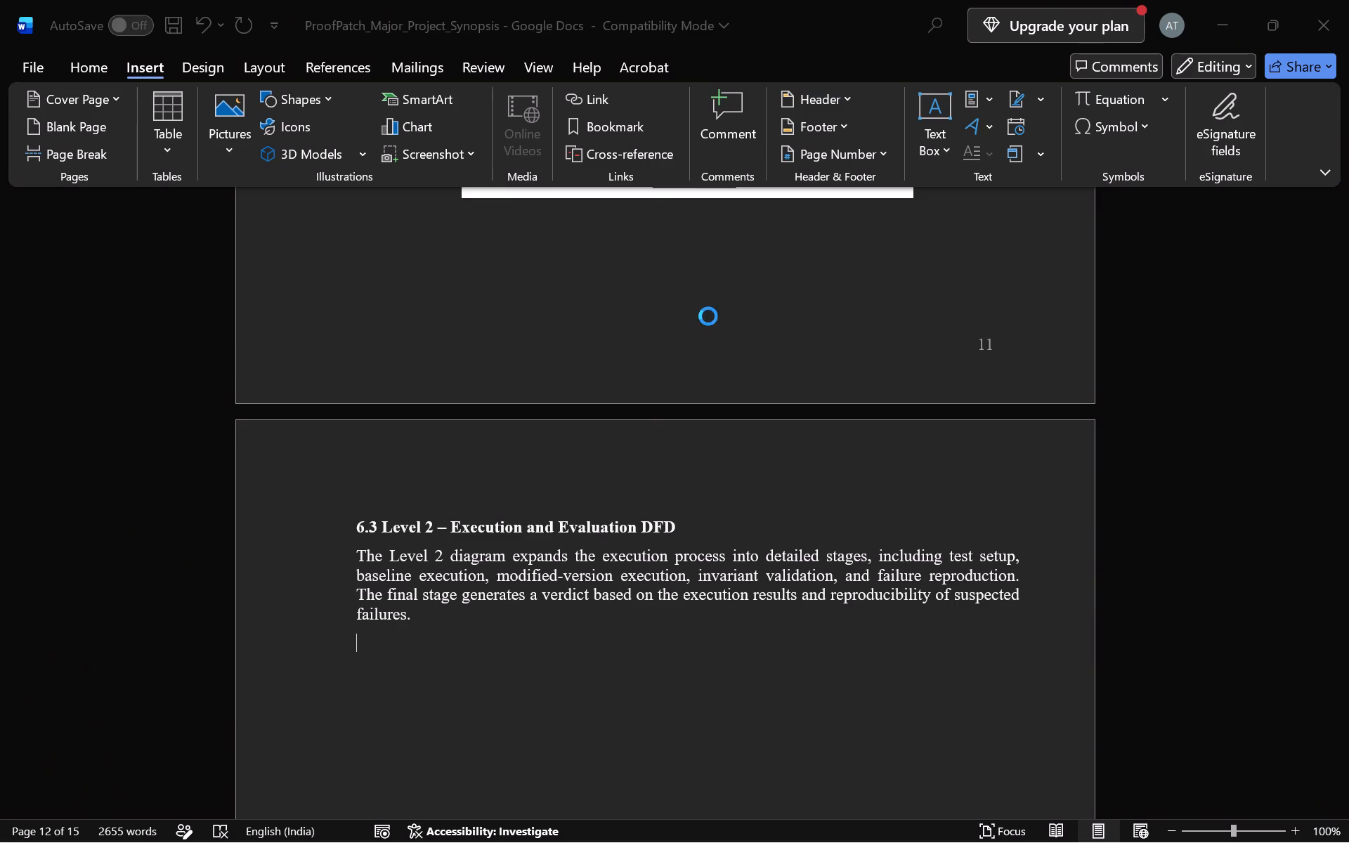
left_click(475, 207)
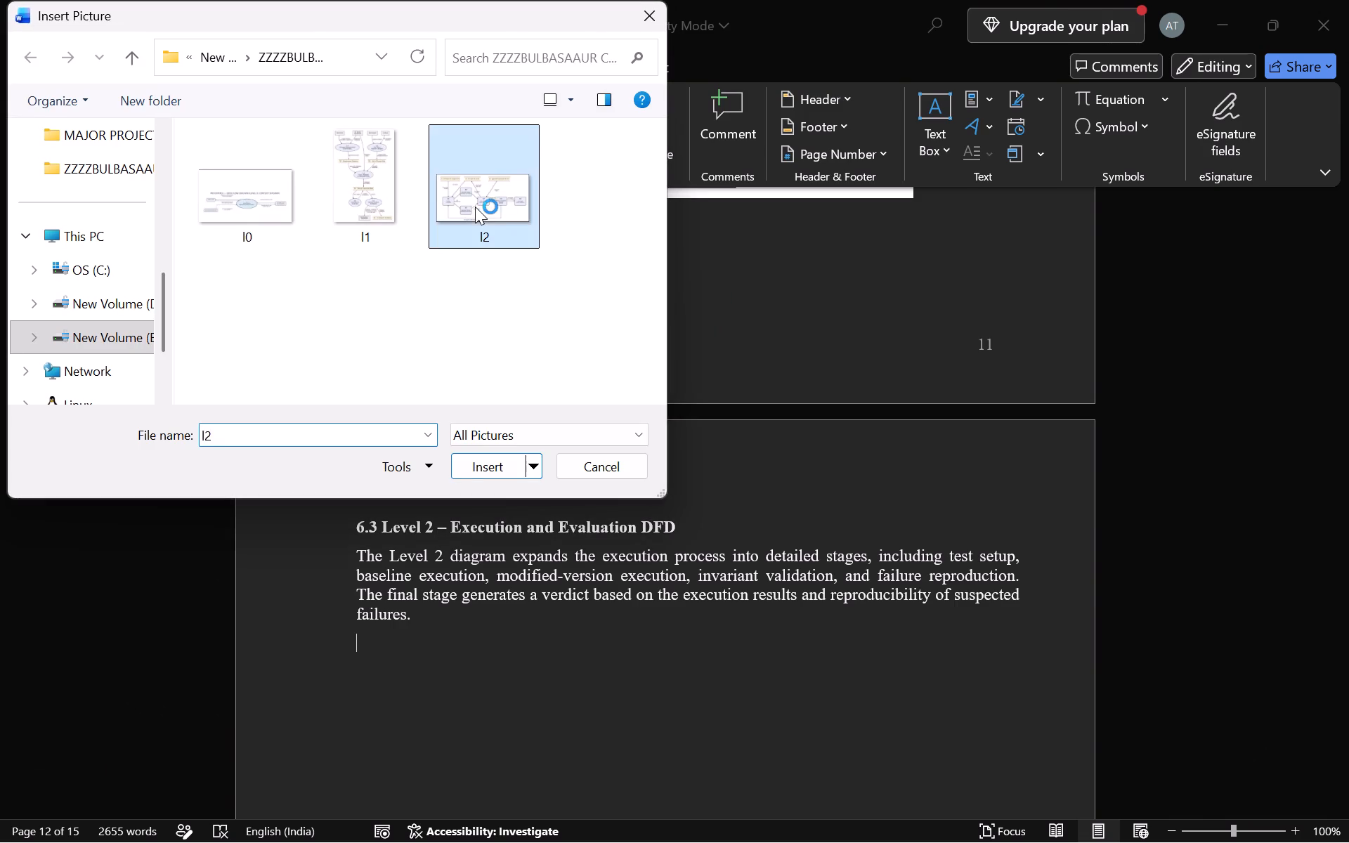
key("Return")
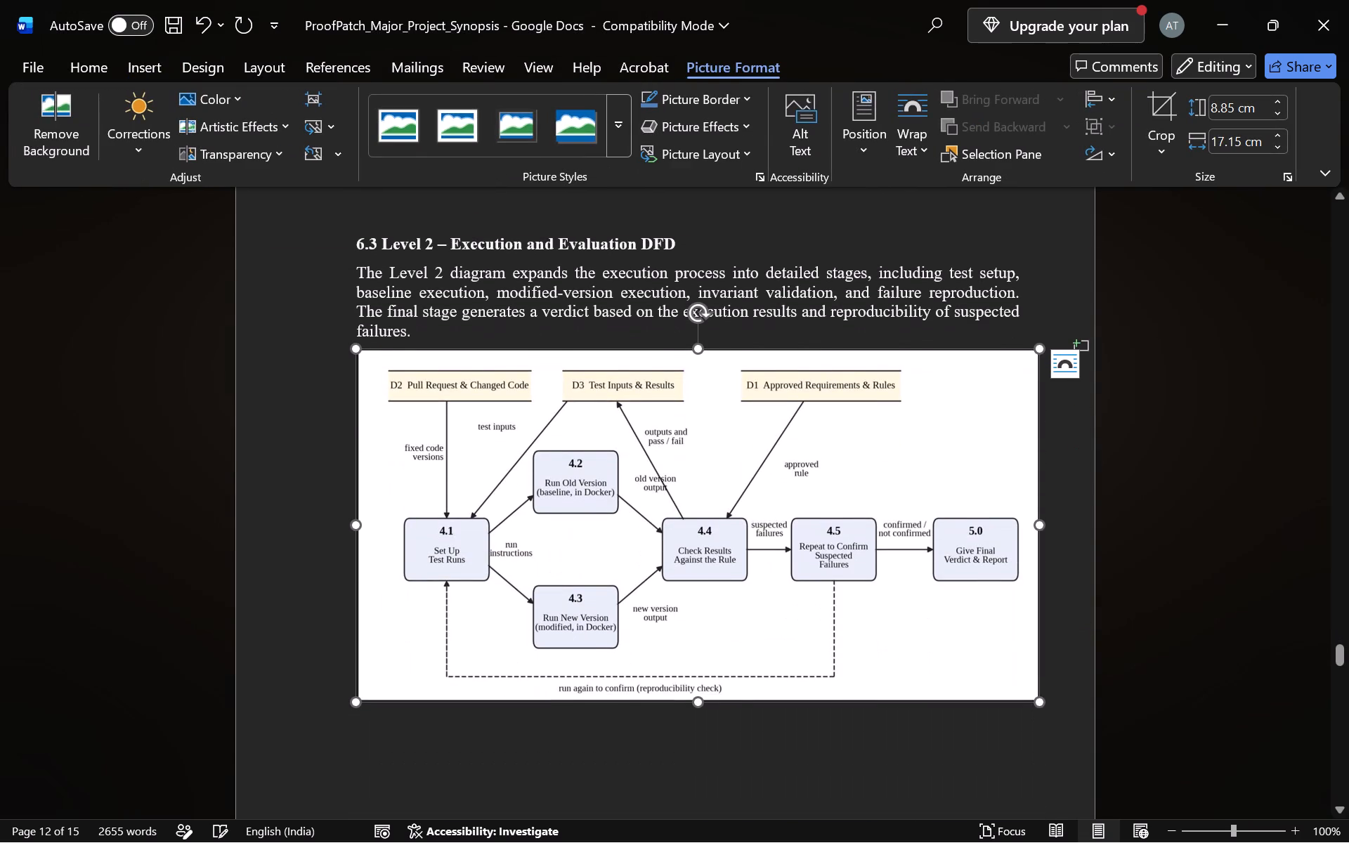
left_click(575, 743)
Remove the empty line above the Tools / Technology Used heading so it starts at the top of its page.
scroll(575, 743, "down", 2)
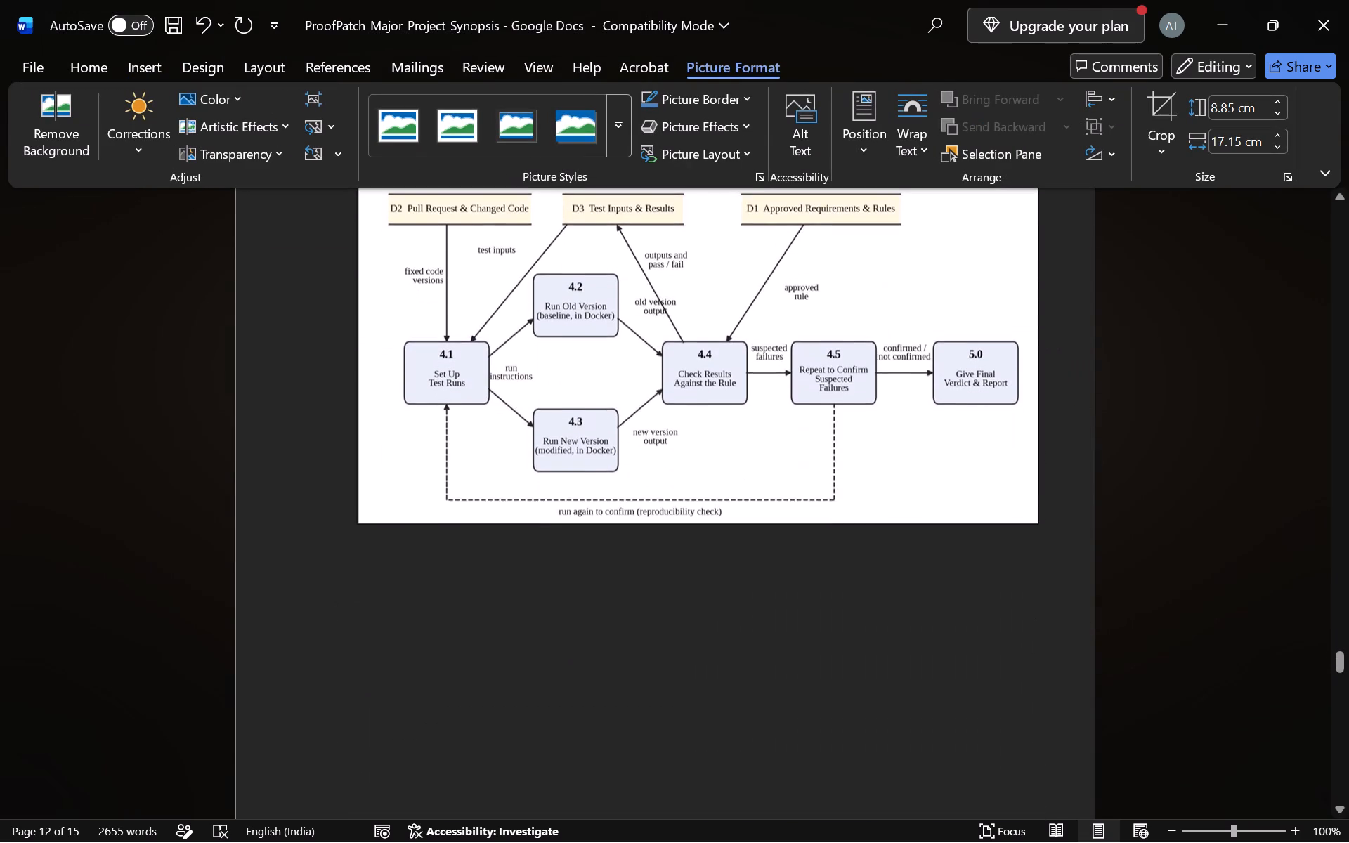
scroll(575, 743, "down", 3)
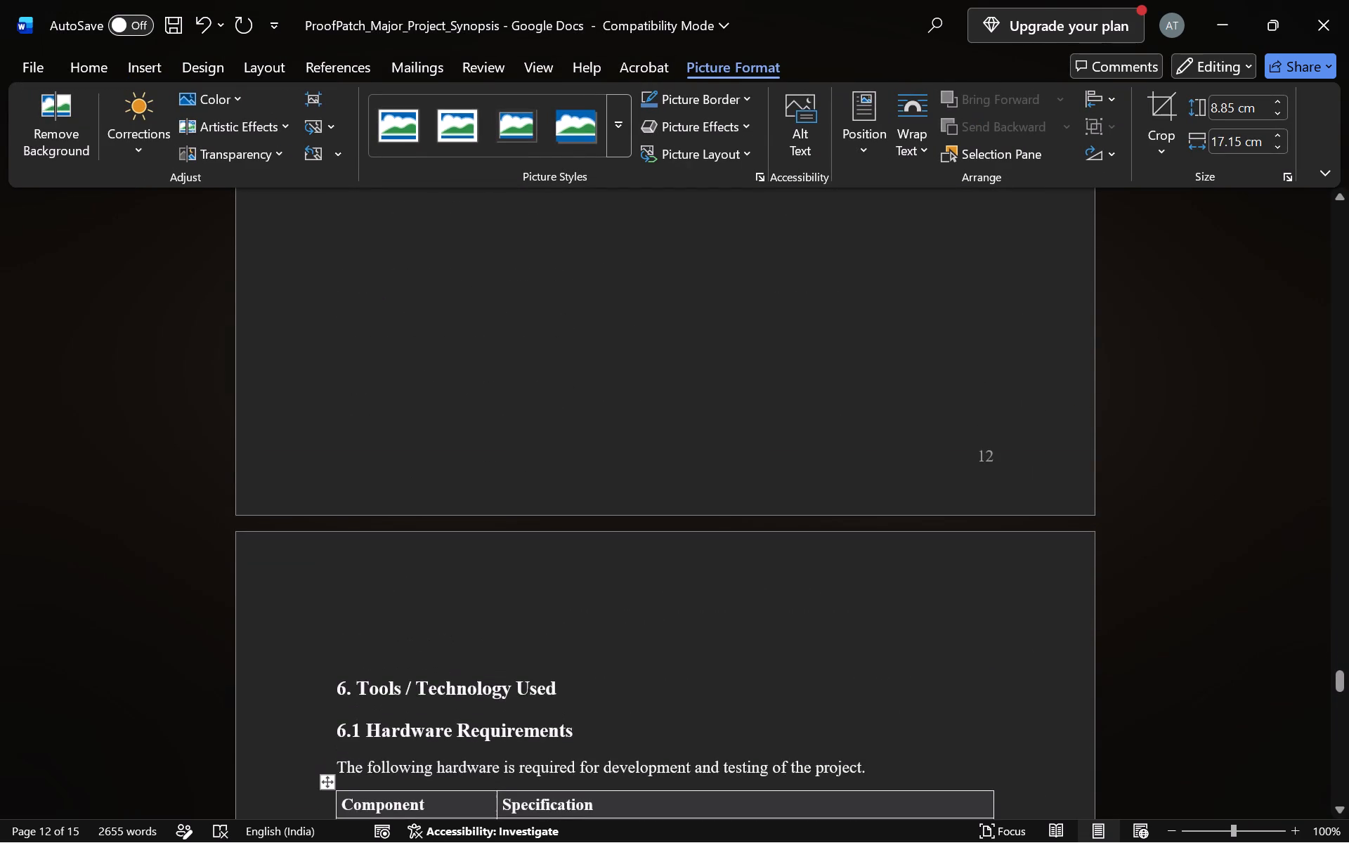
left_click(463, 646)
key("BackSpace")
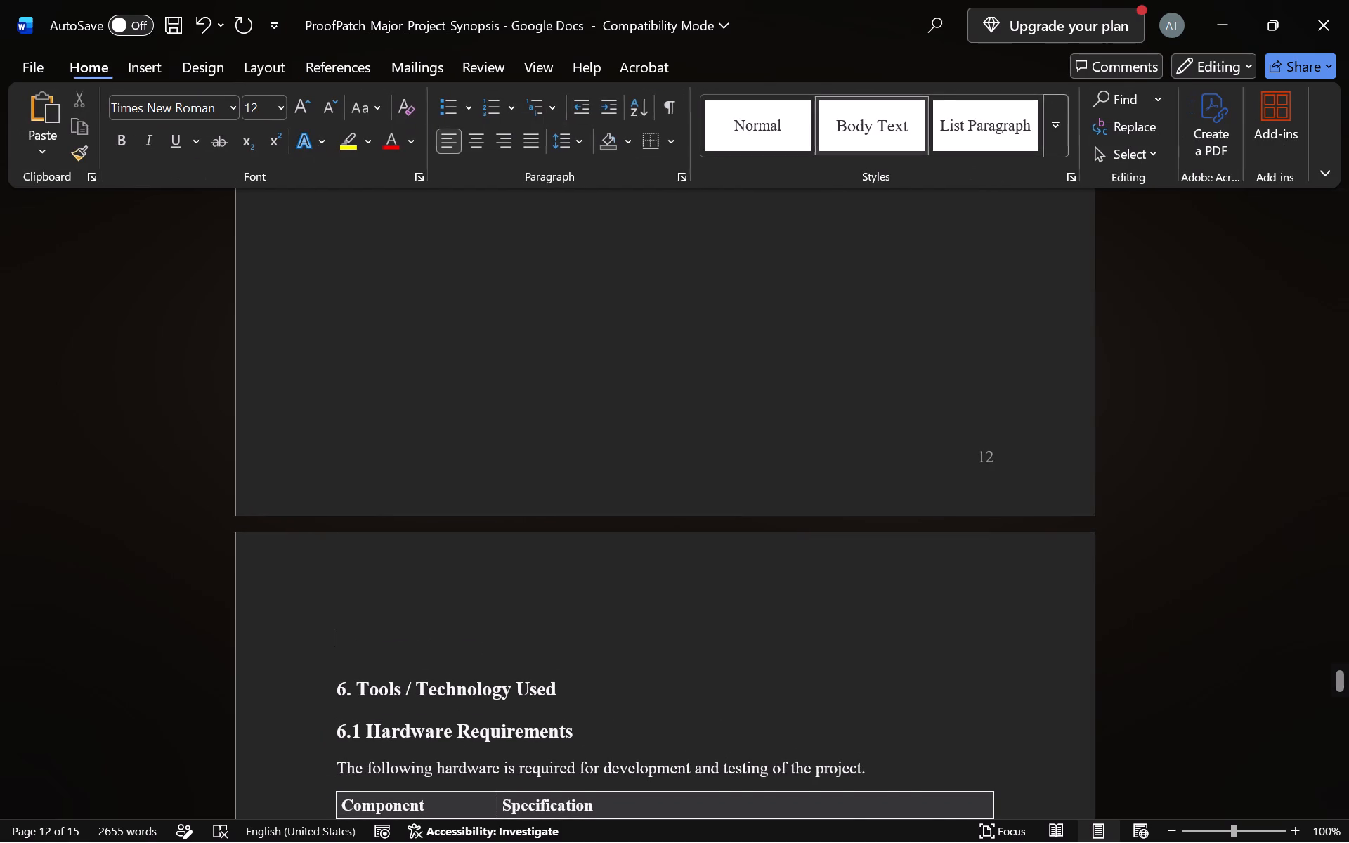
key("BackSpace")
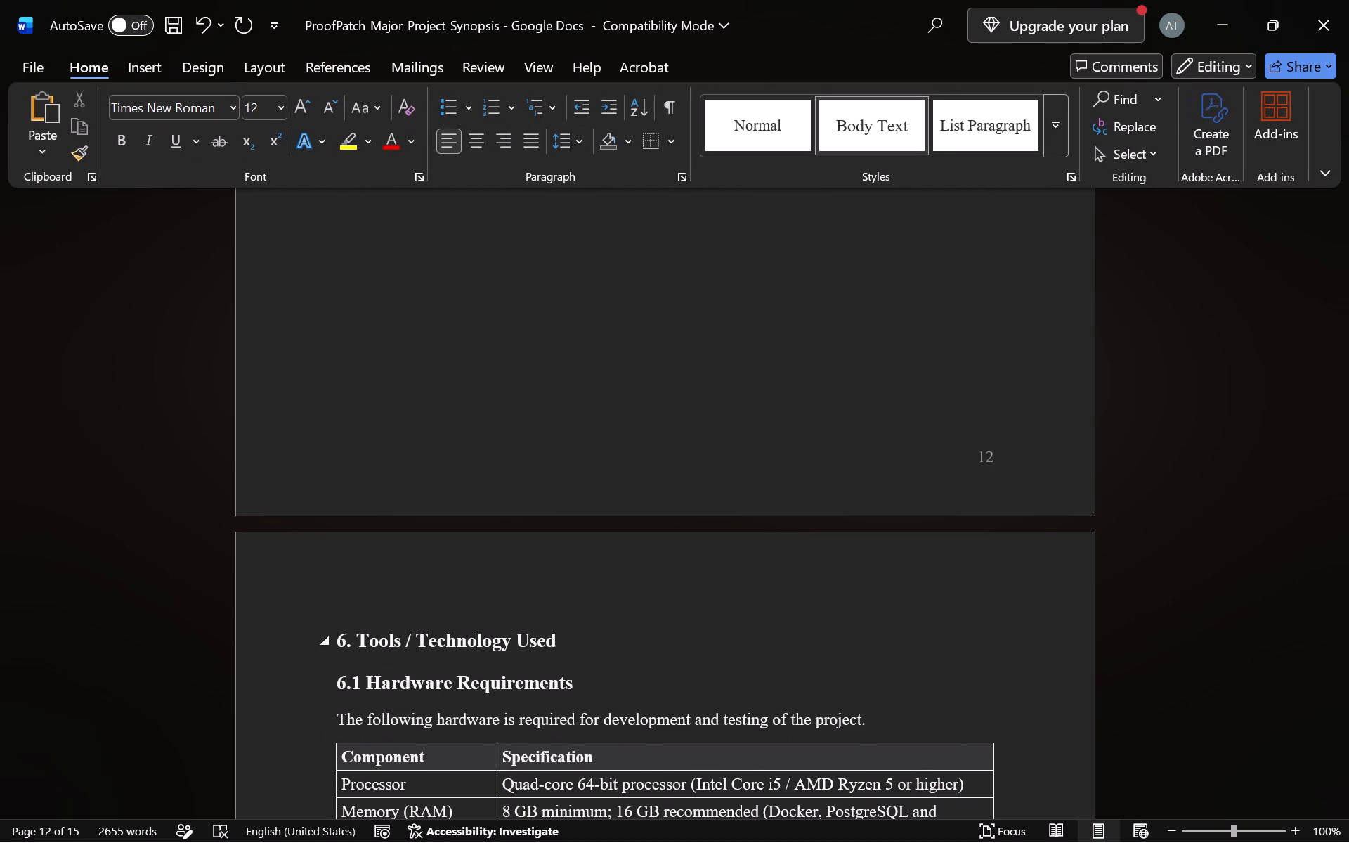
key("BackSpace")
key("Return")
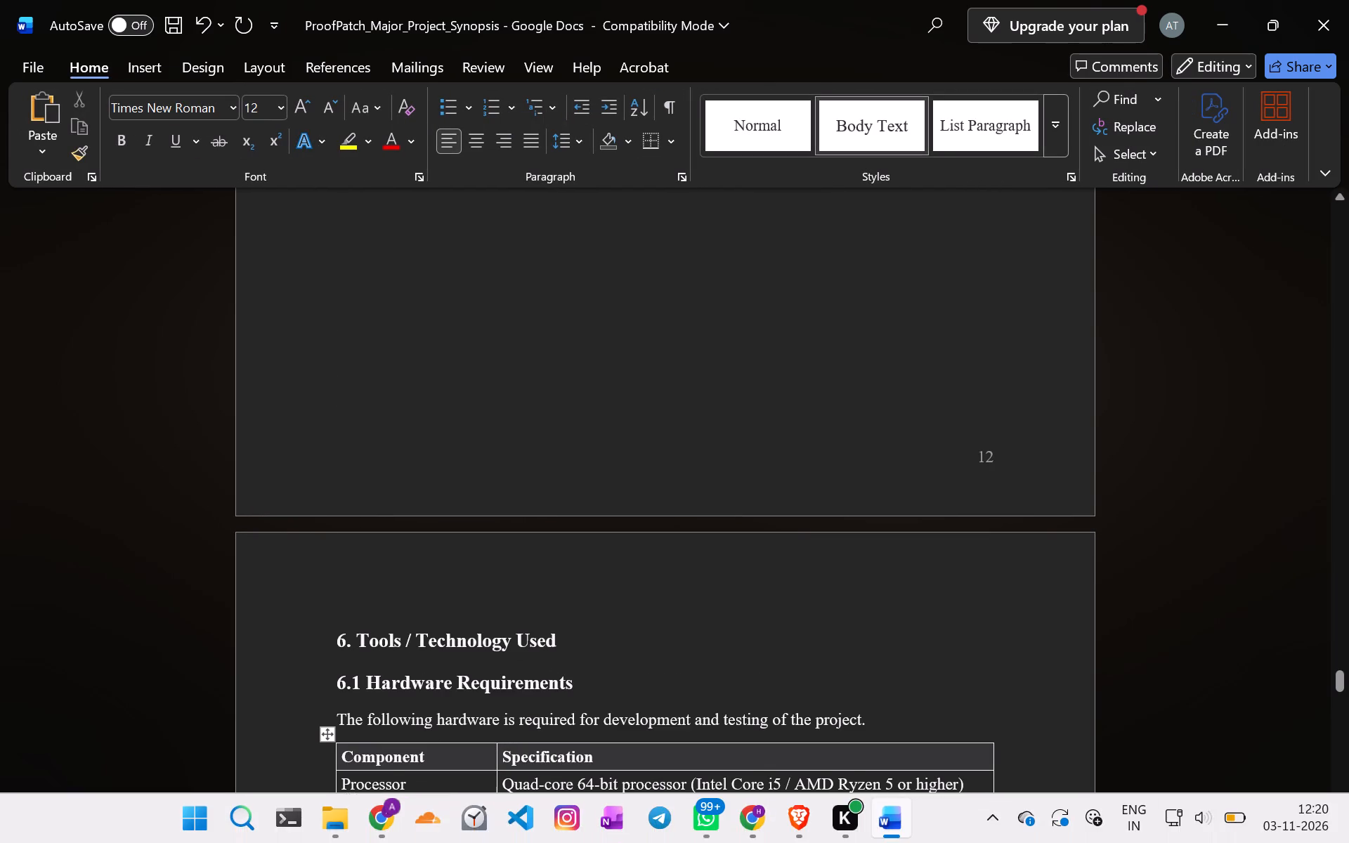
Renumber the Tools / Technology Used heading as 7., keeping the number as plain text rather than an automatic list.
left_click(348, 642)
key("BackSpace")
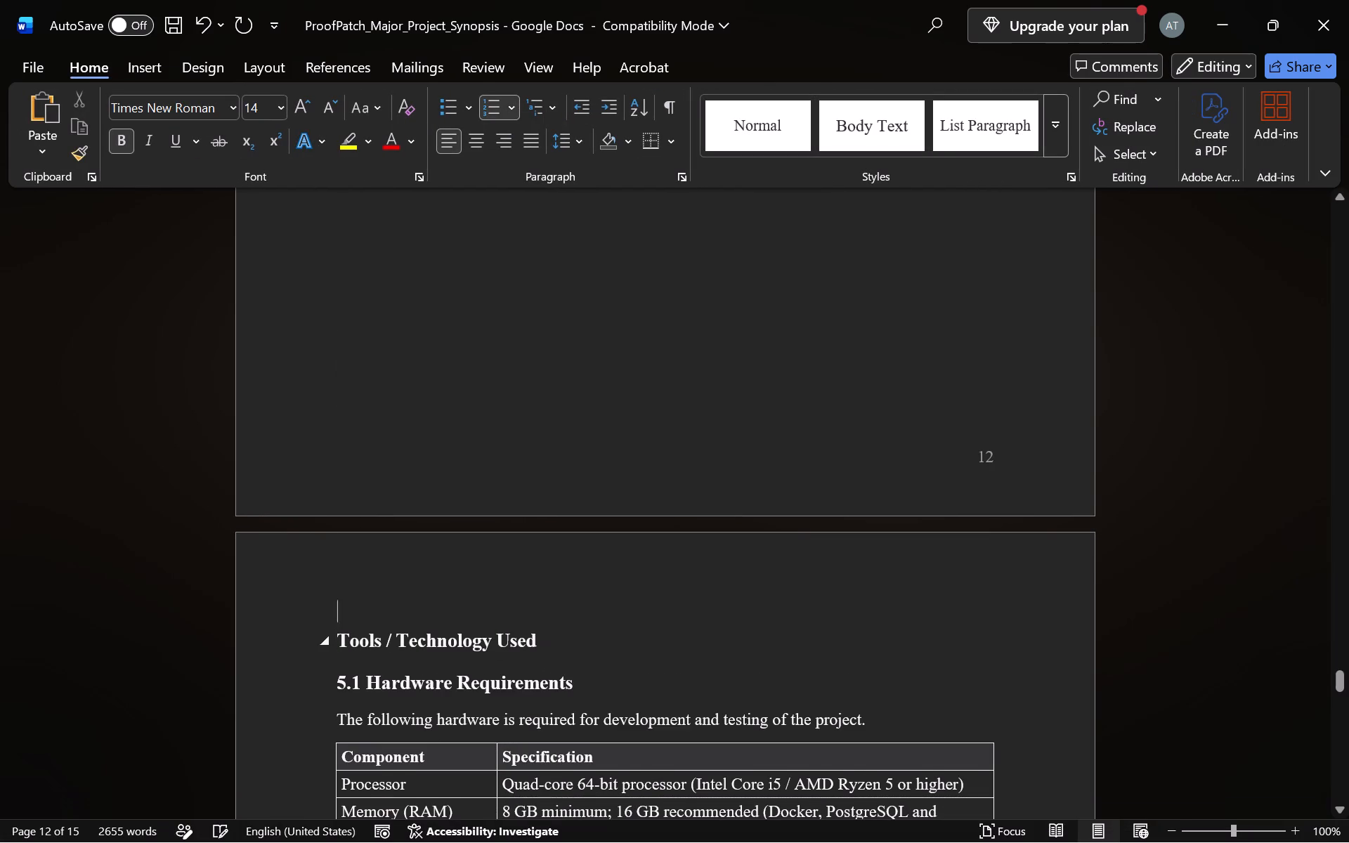
type("7.")
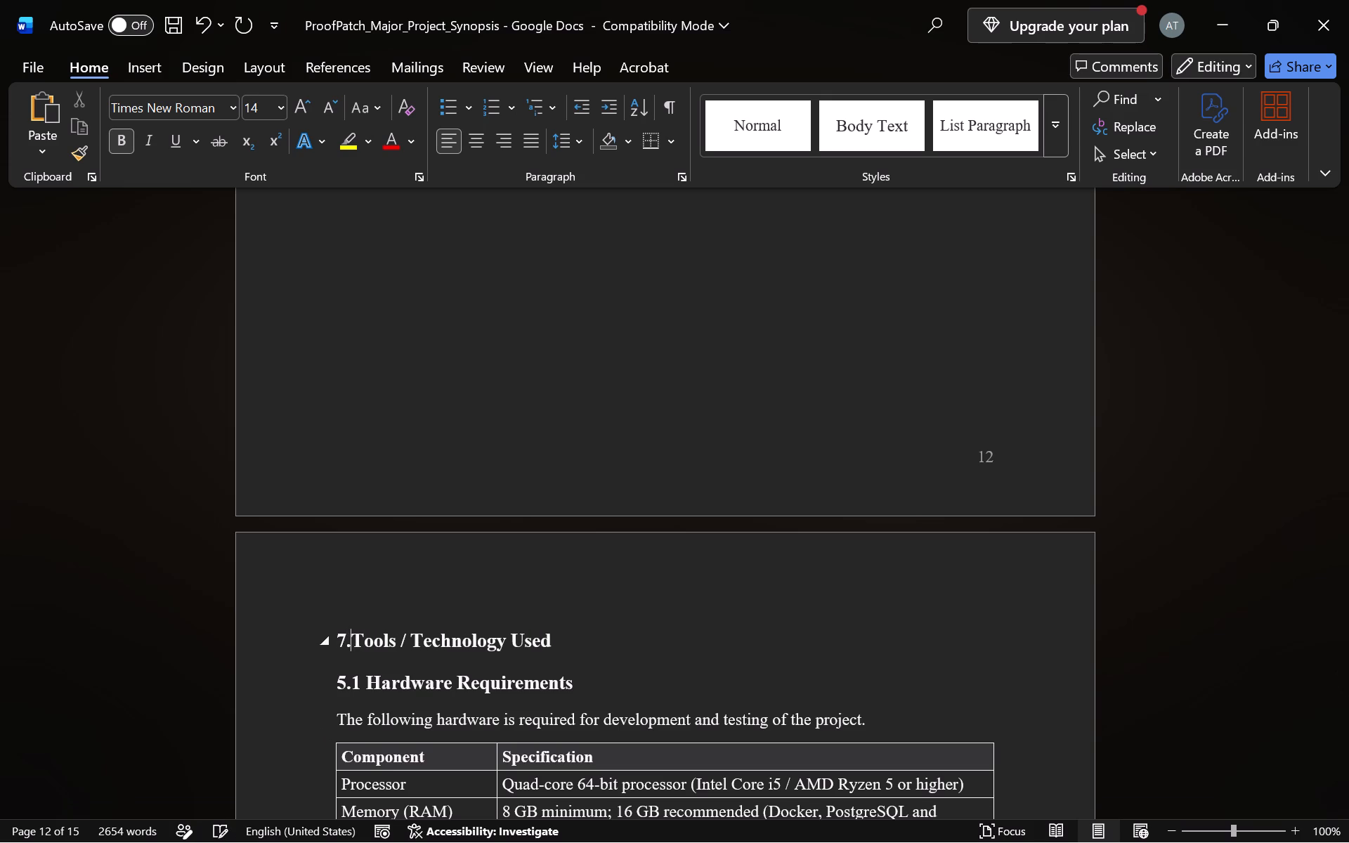
key("space")
key("ctrl+z")
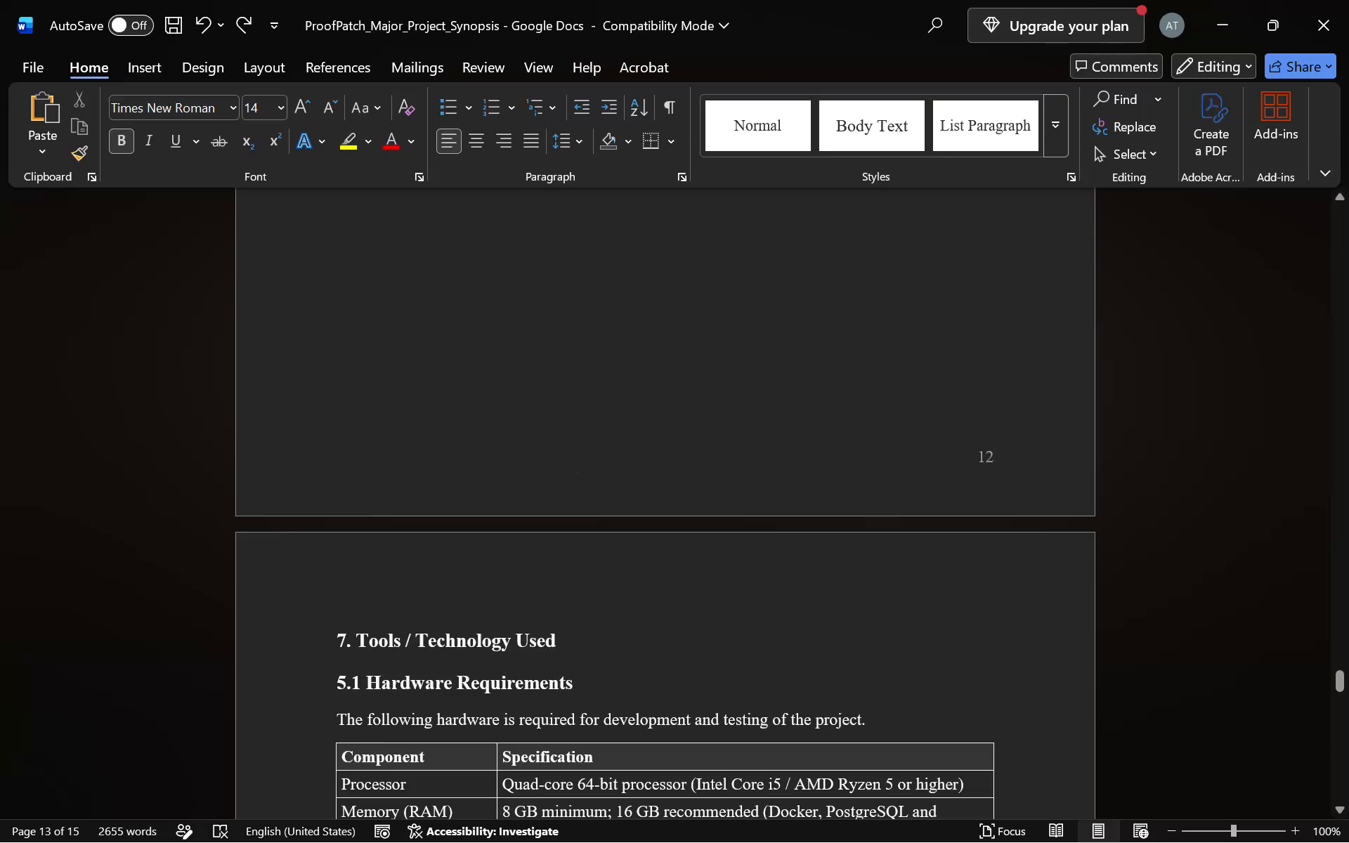
Review the section headings and numbering from Methodology / Planning of Work through the DFD pages to Tools / Technology Used.
scroll(604, 407, "up", 9)
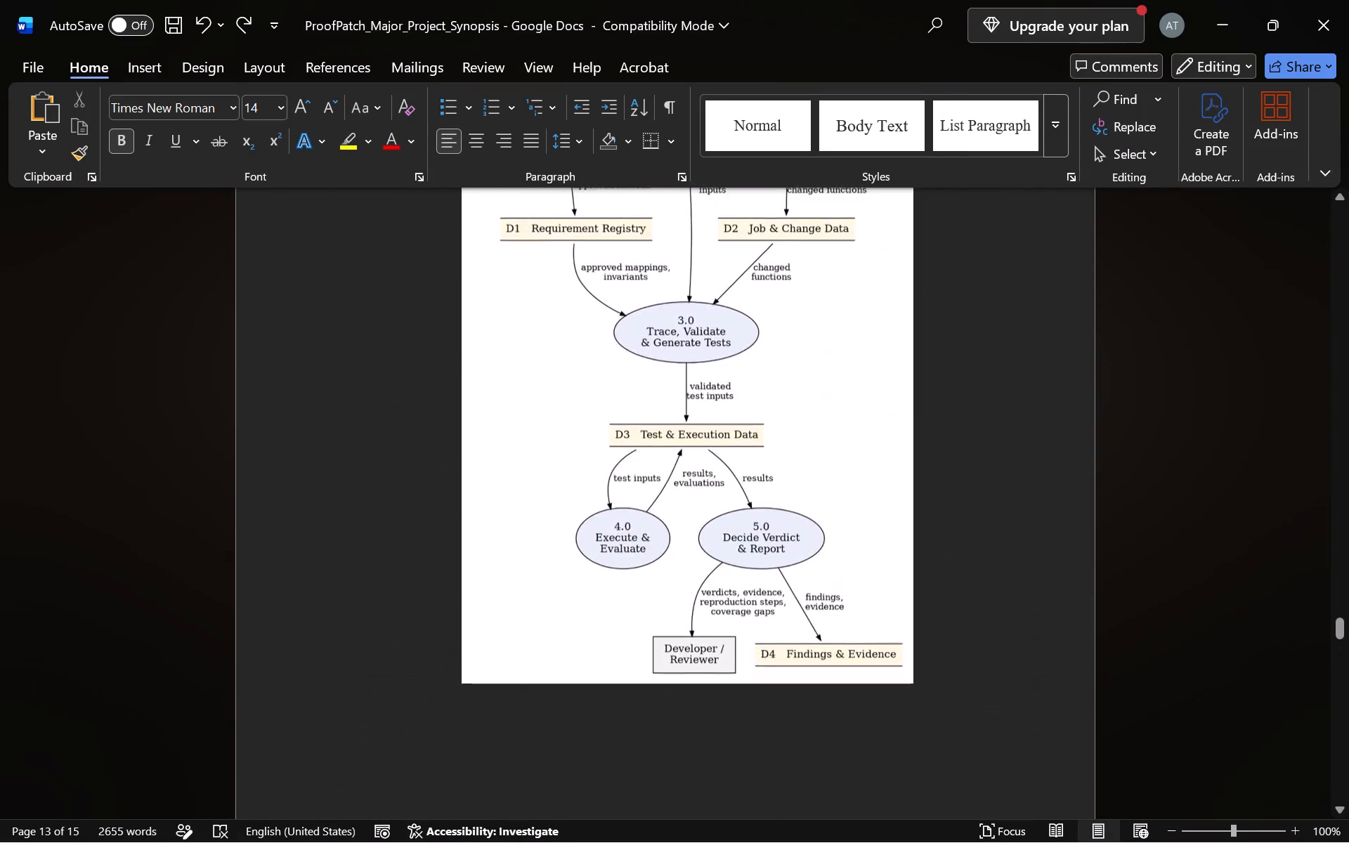
scroll(604, 407, "up", 11)
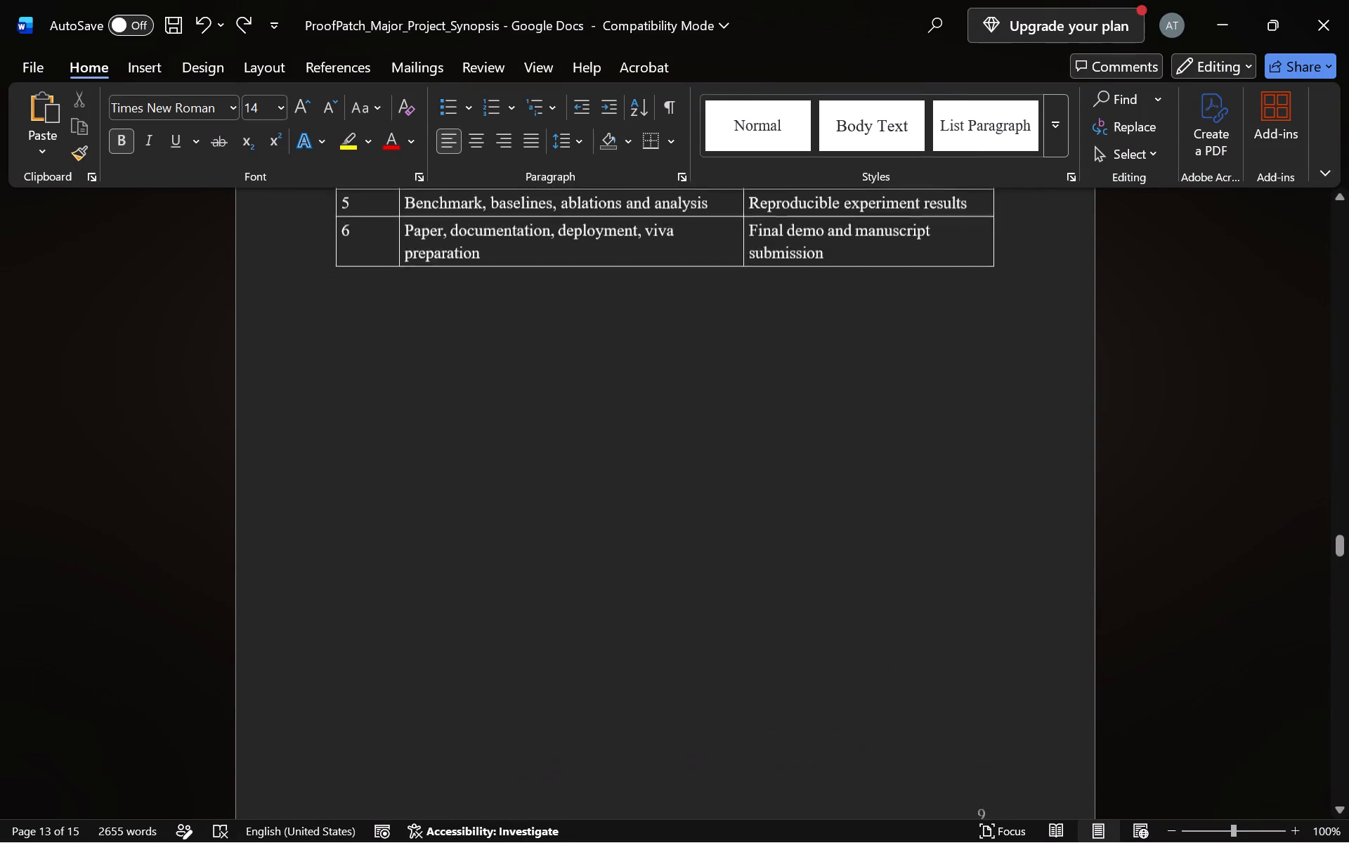
scroll(604, 407, "up", 1)
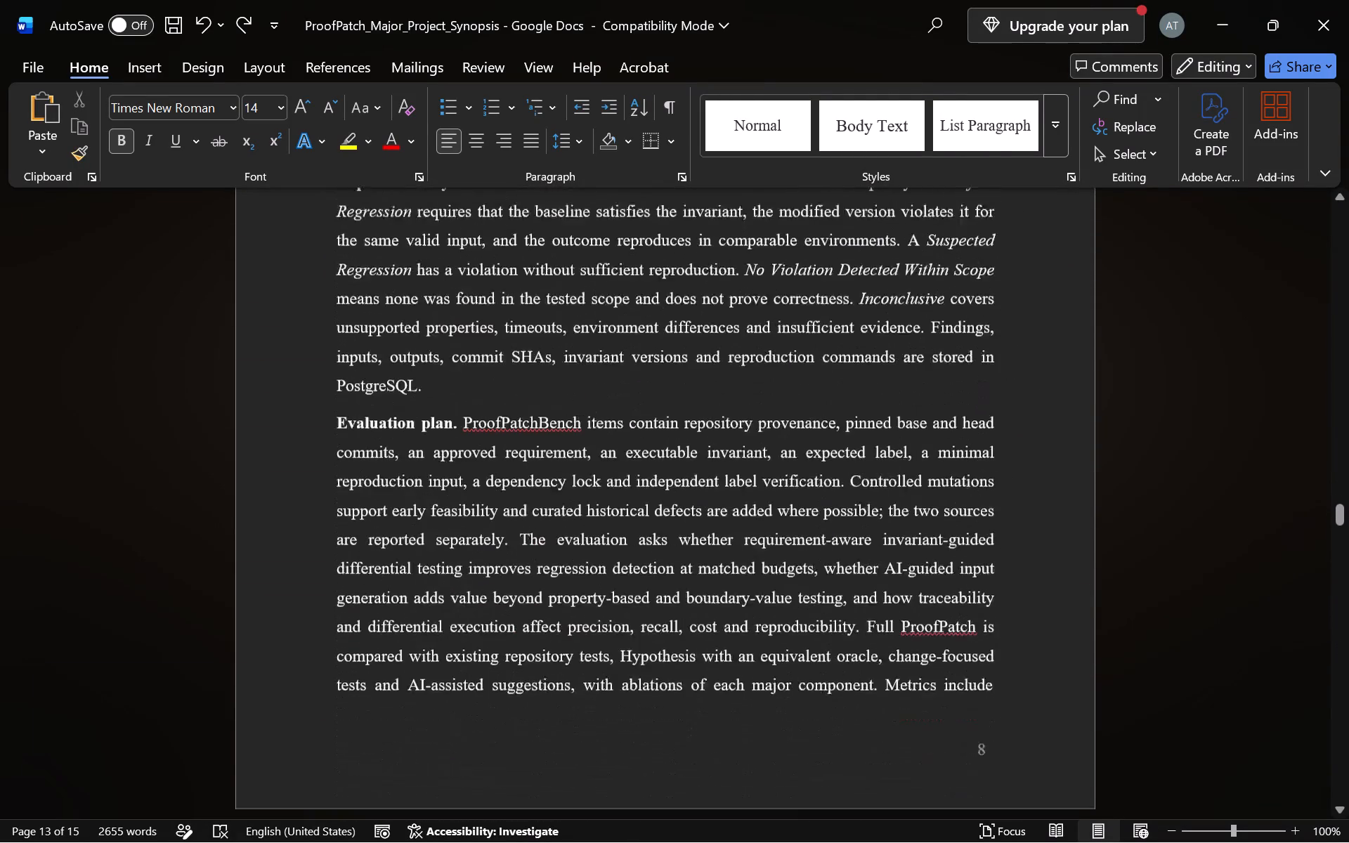
scroll(604, 407, "up", 2)
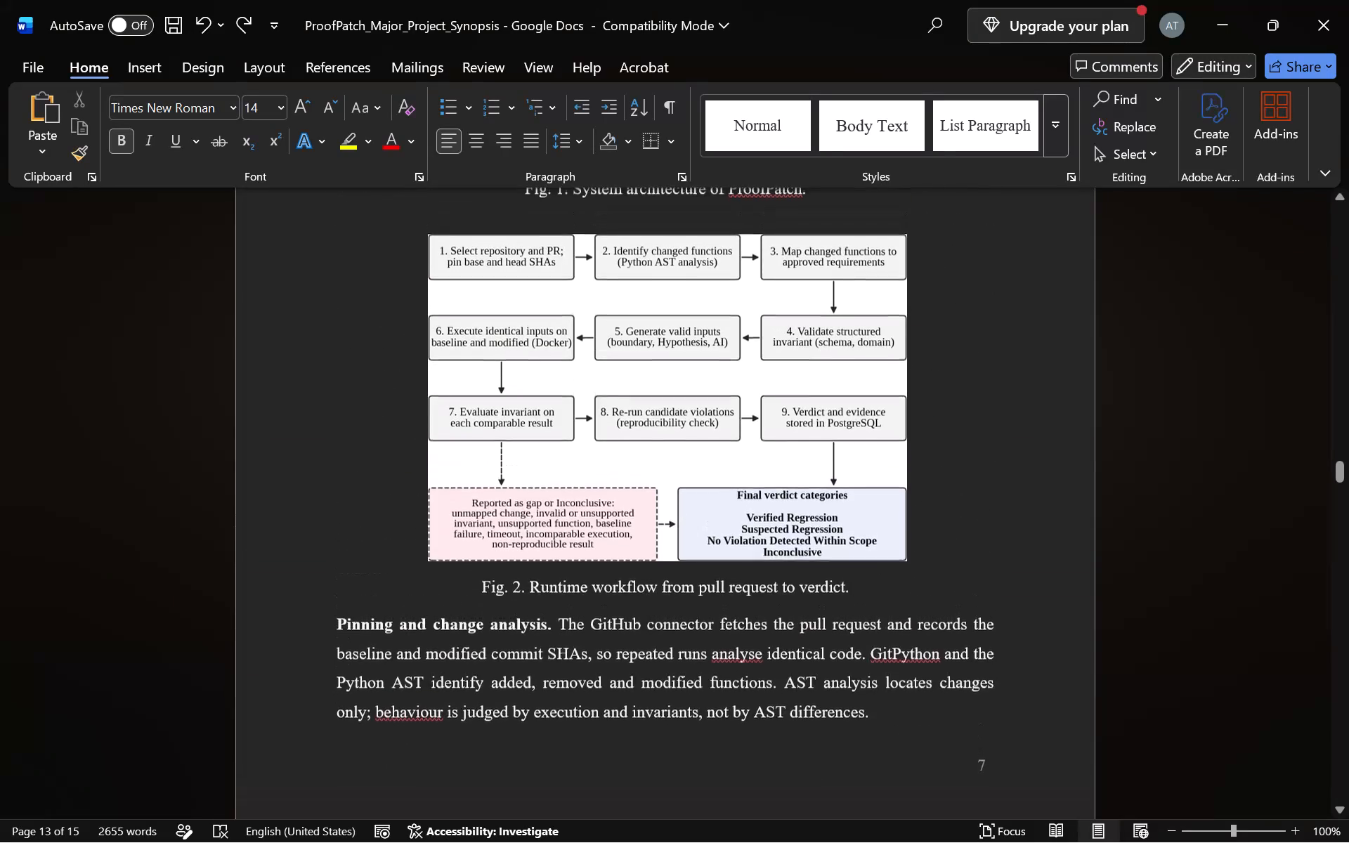
scroll(604, 407, "up", 5)
scroll(604, 407, "down", 1)
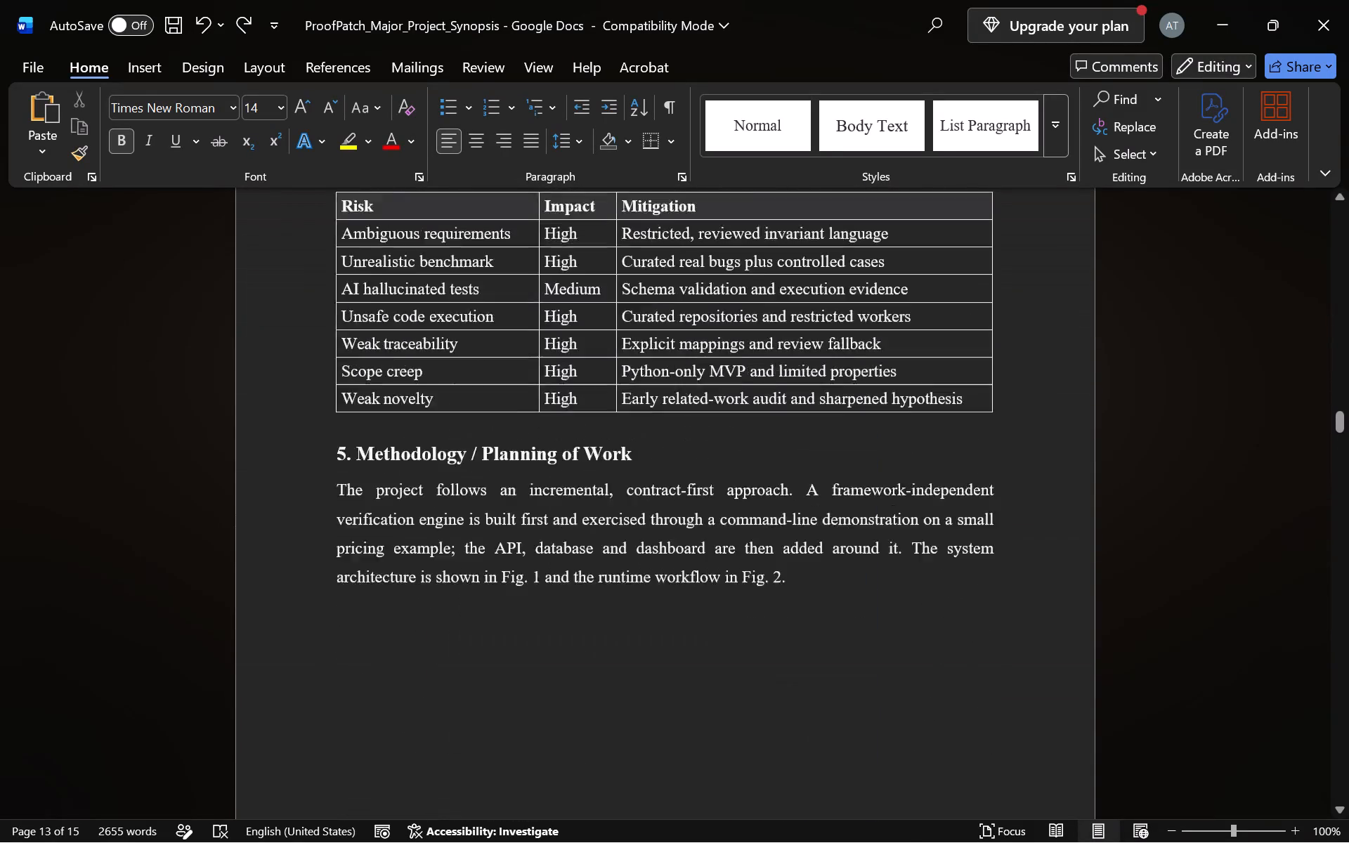
scroll(604, 407, "down", 1)
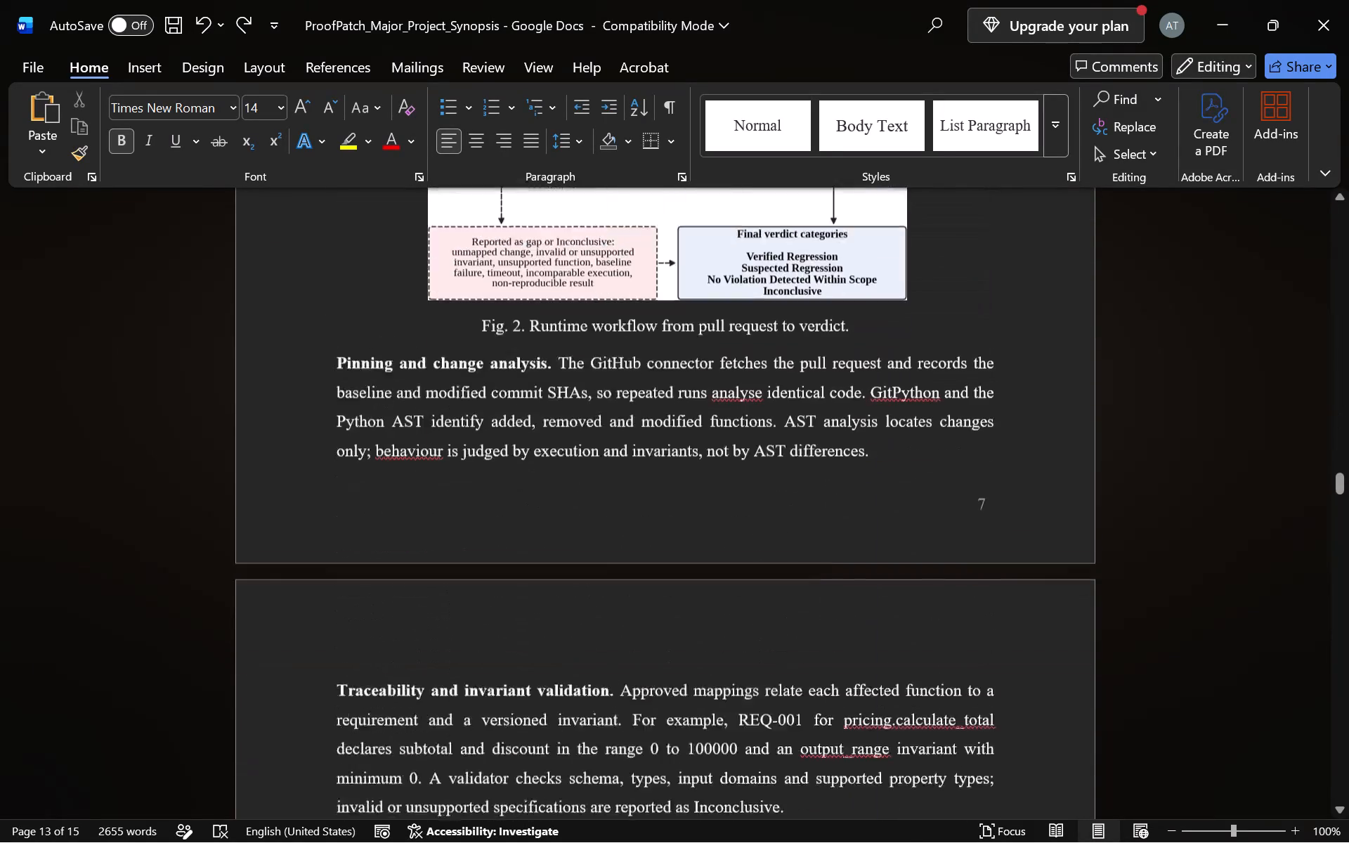
scroll(604, 407, "down", 12)
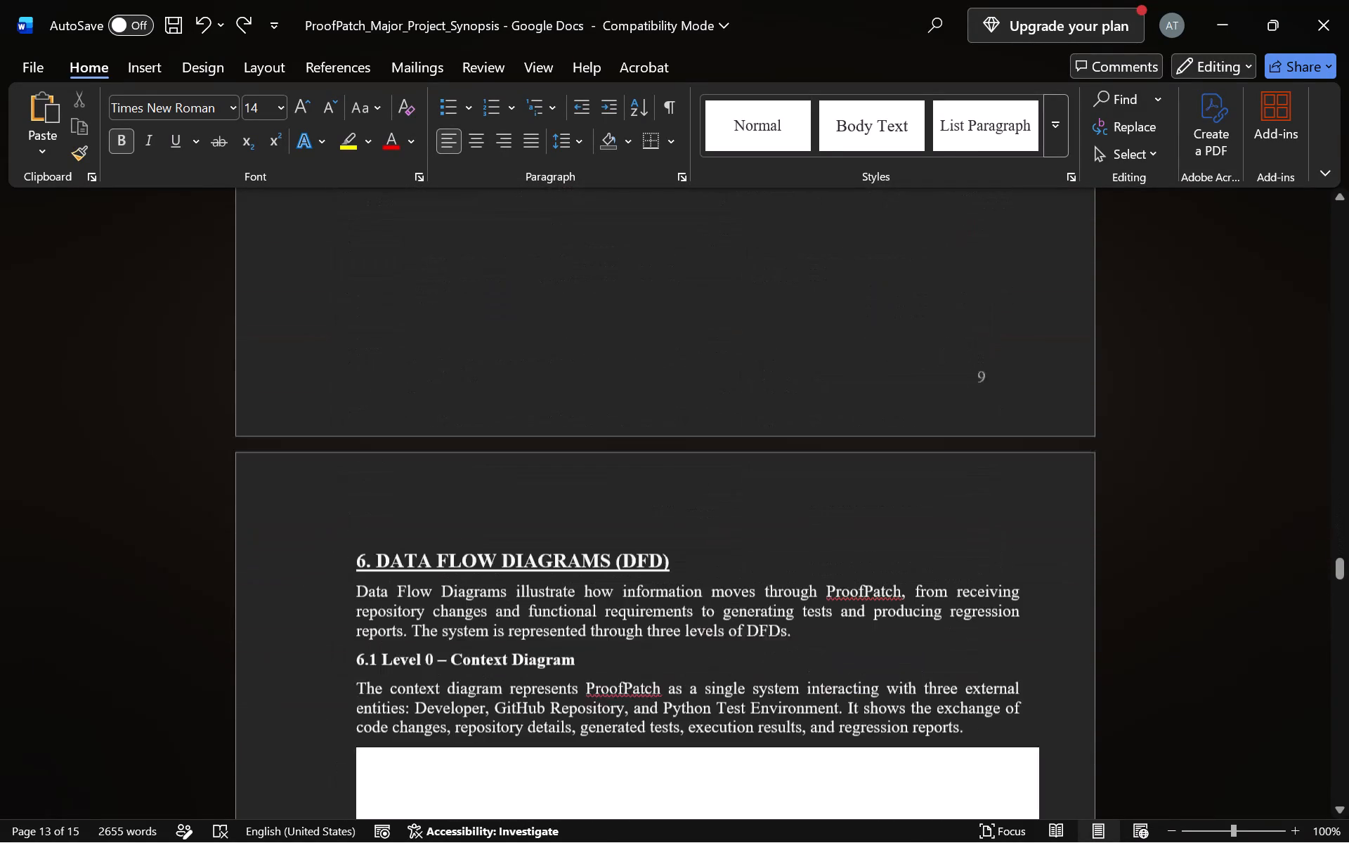
scroll(604, 407, "down", 6)
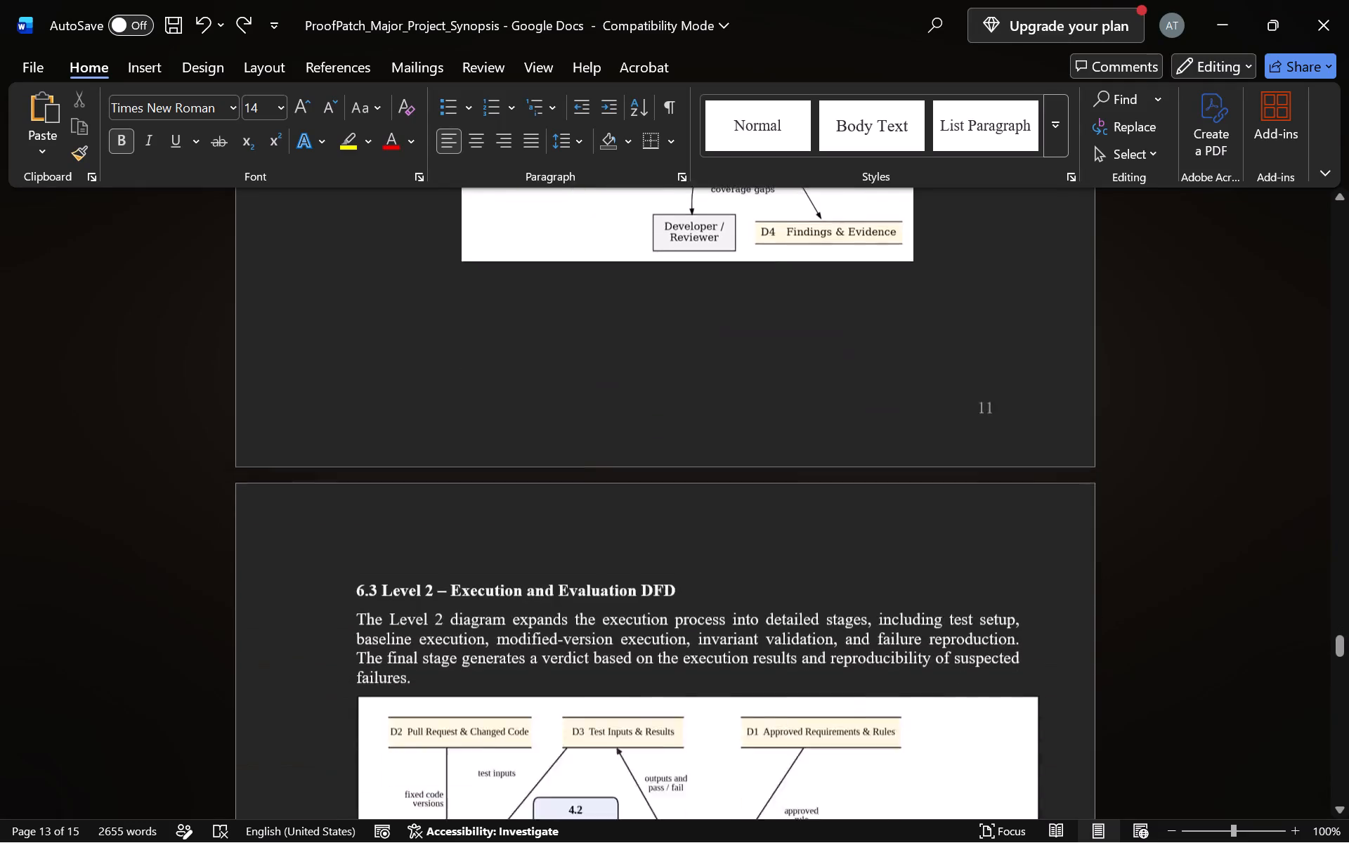
scroll(604, 407, "down", 6)
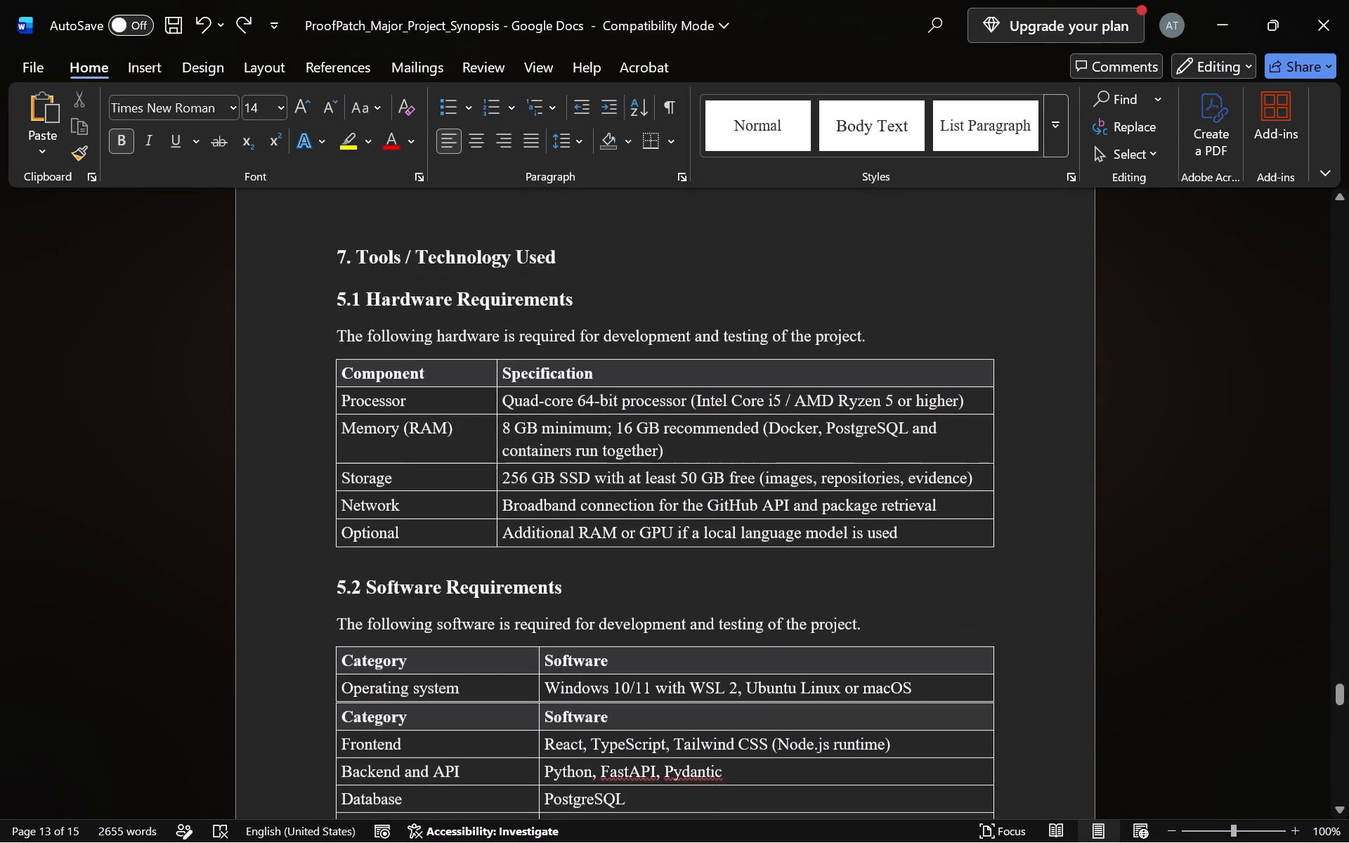
Replace the Hardware Requirements subheading's number with 7.1, followed by a space.
left_click(344, 300)
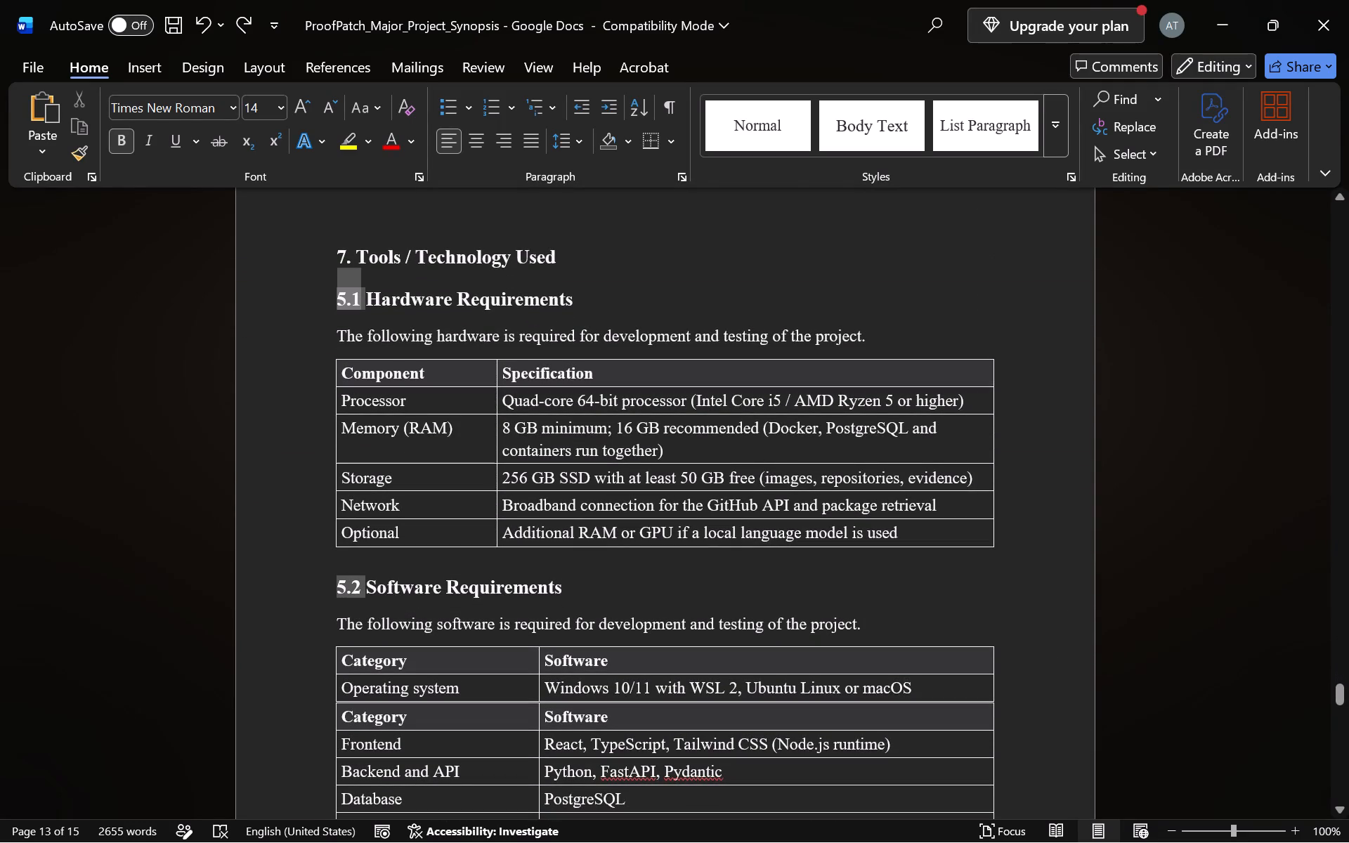
left_click(344, 300)
left_click(344, 300)
triple_click(344, 300)
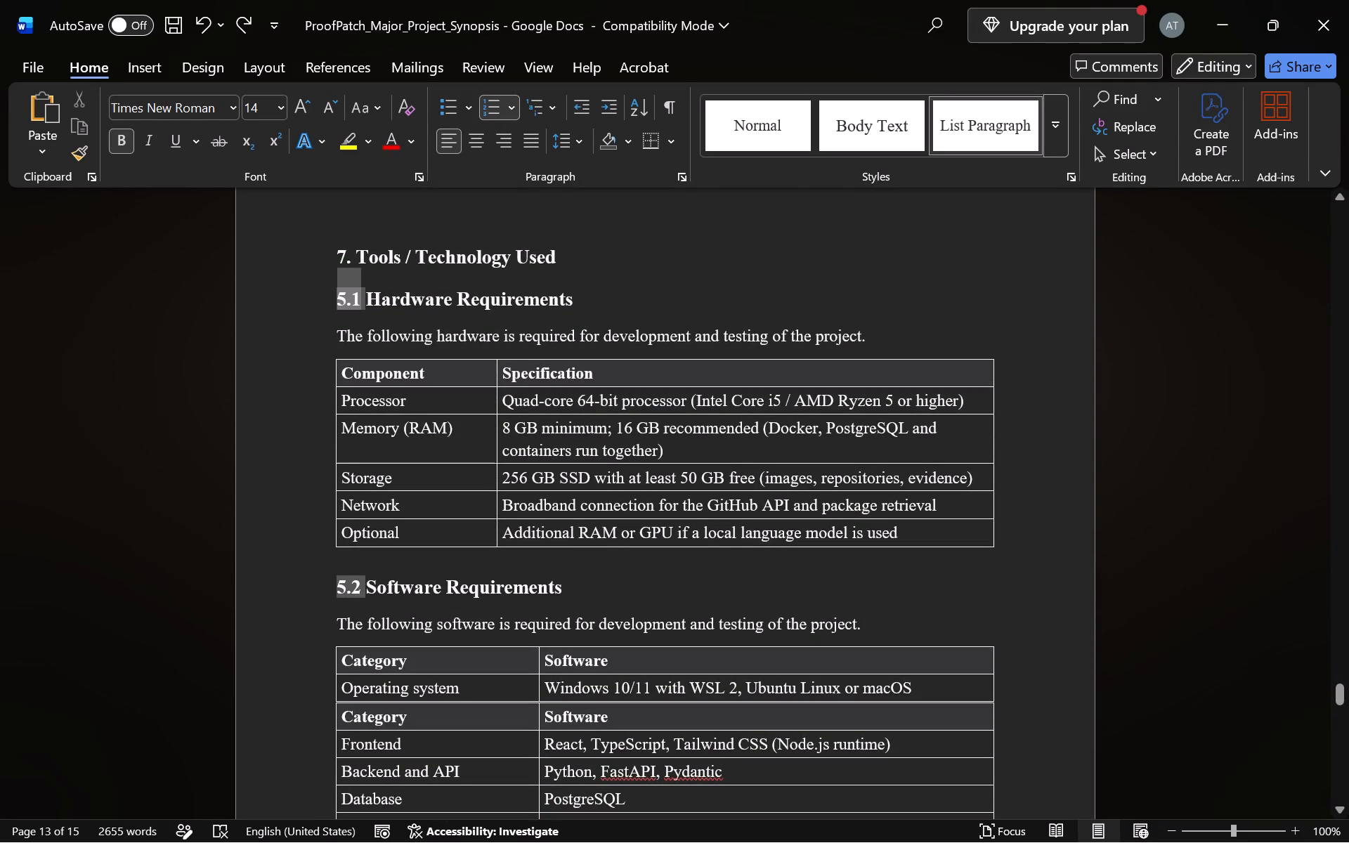
left_click(344, 300)
key("BackSpace")
key("7")
type(".1")
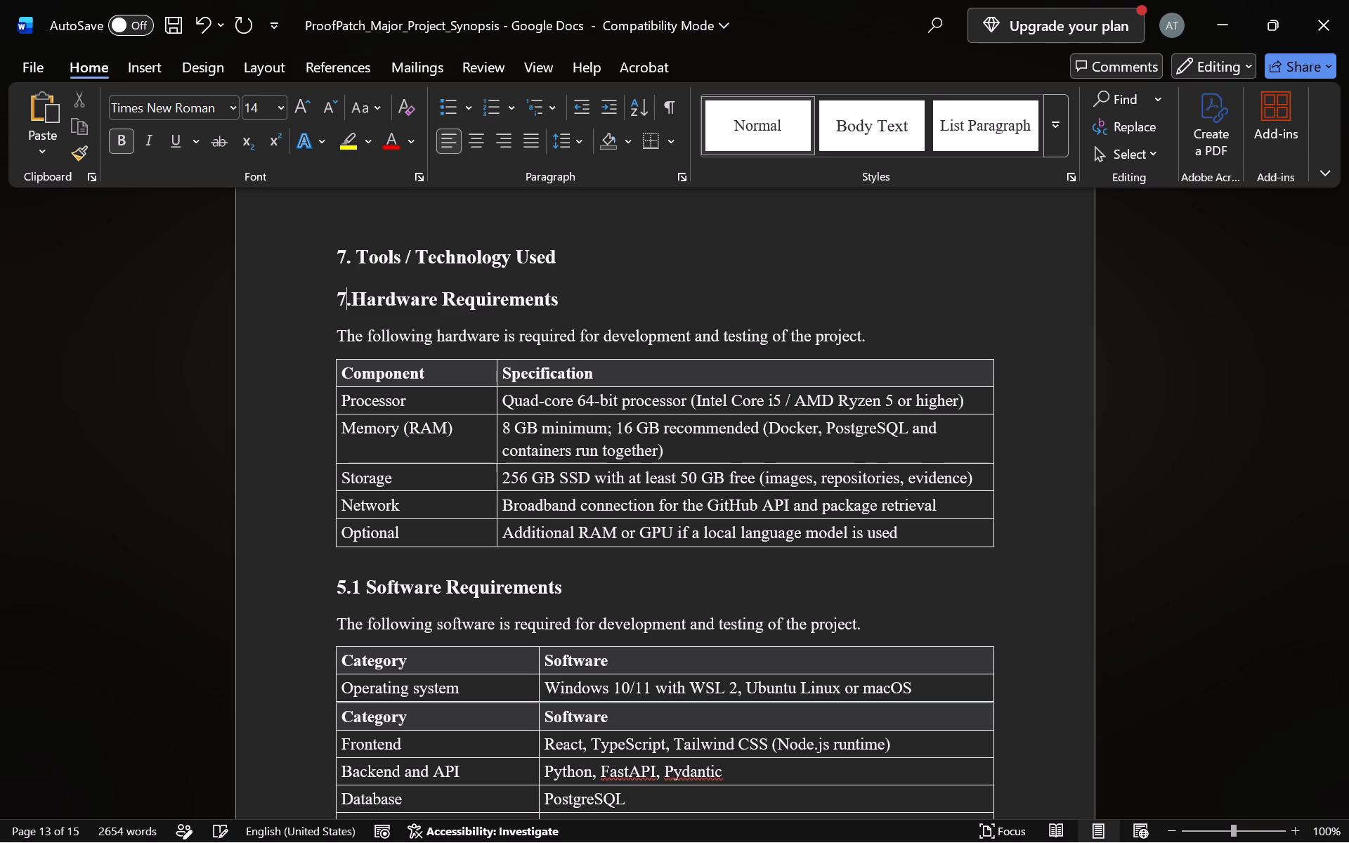
key("space")
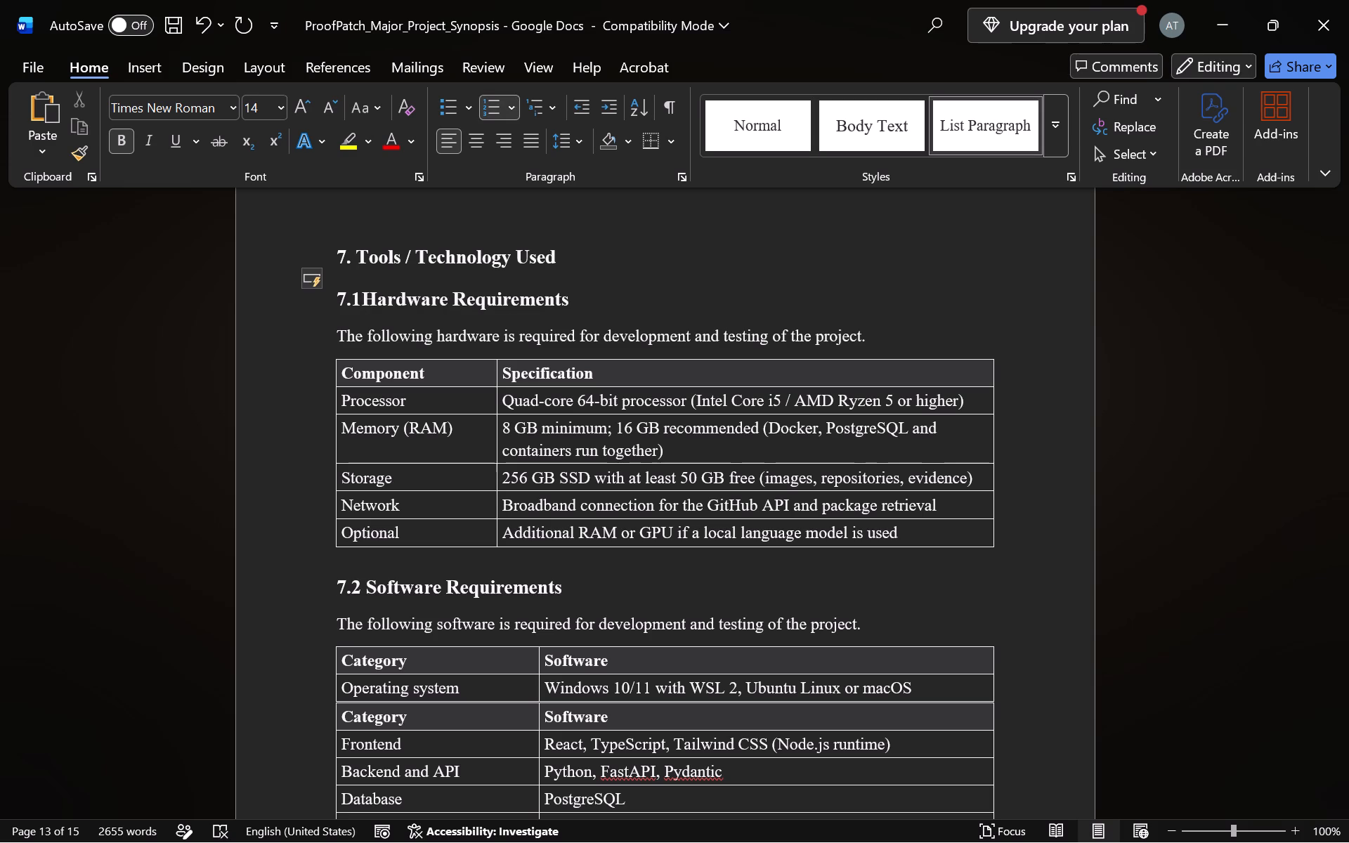
key("space")
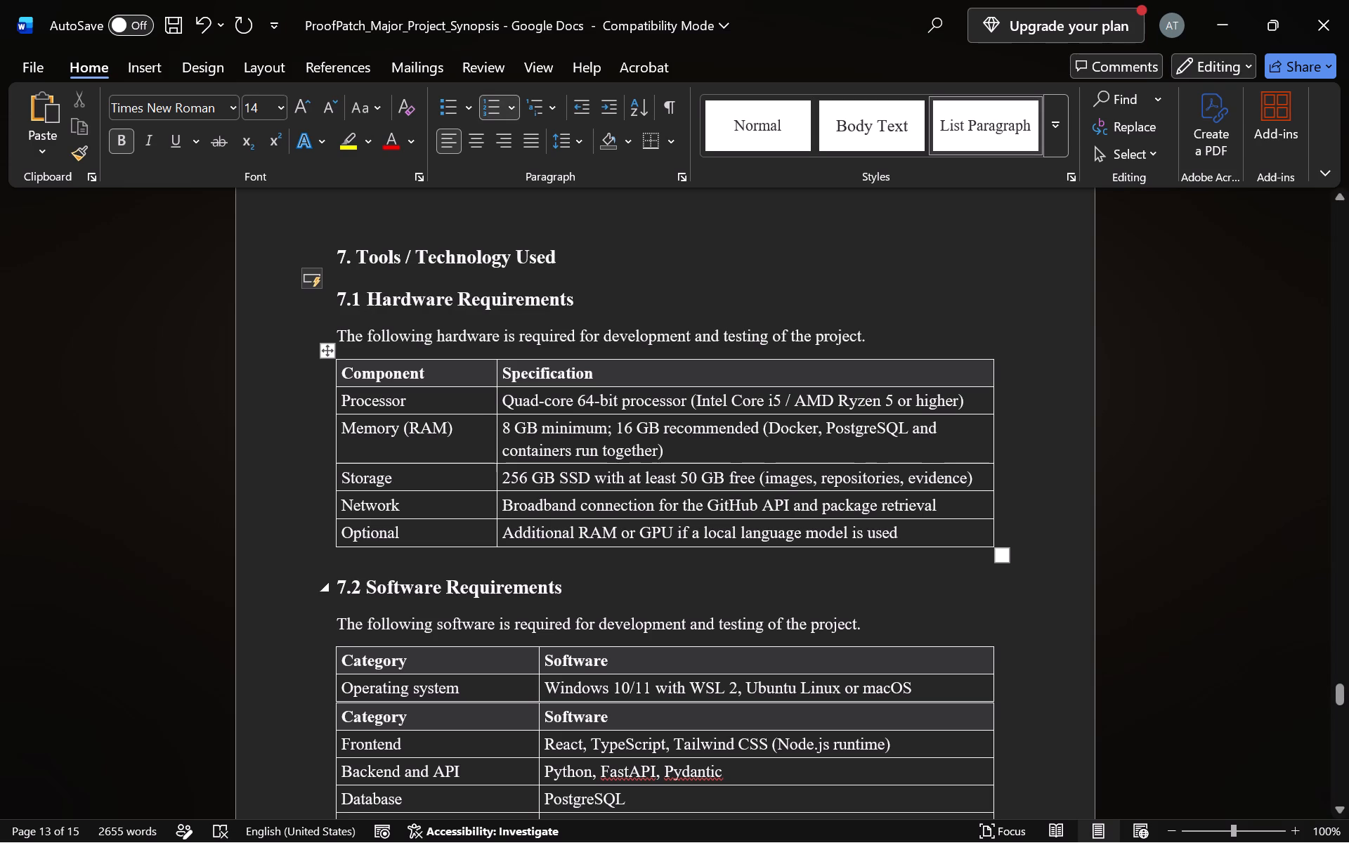
Add three blank lines above the References heading to move it onto the next page.
scroll(360, 590, "down", 4)
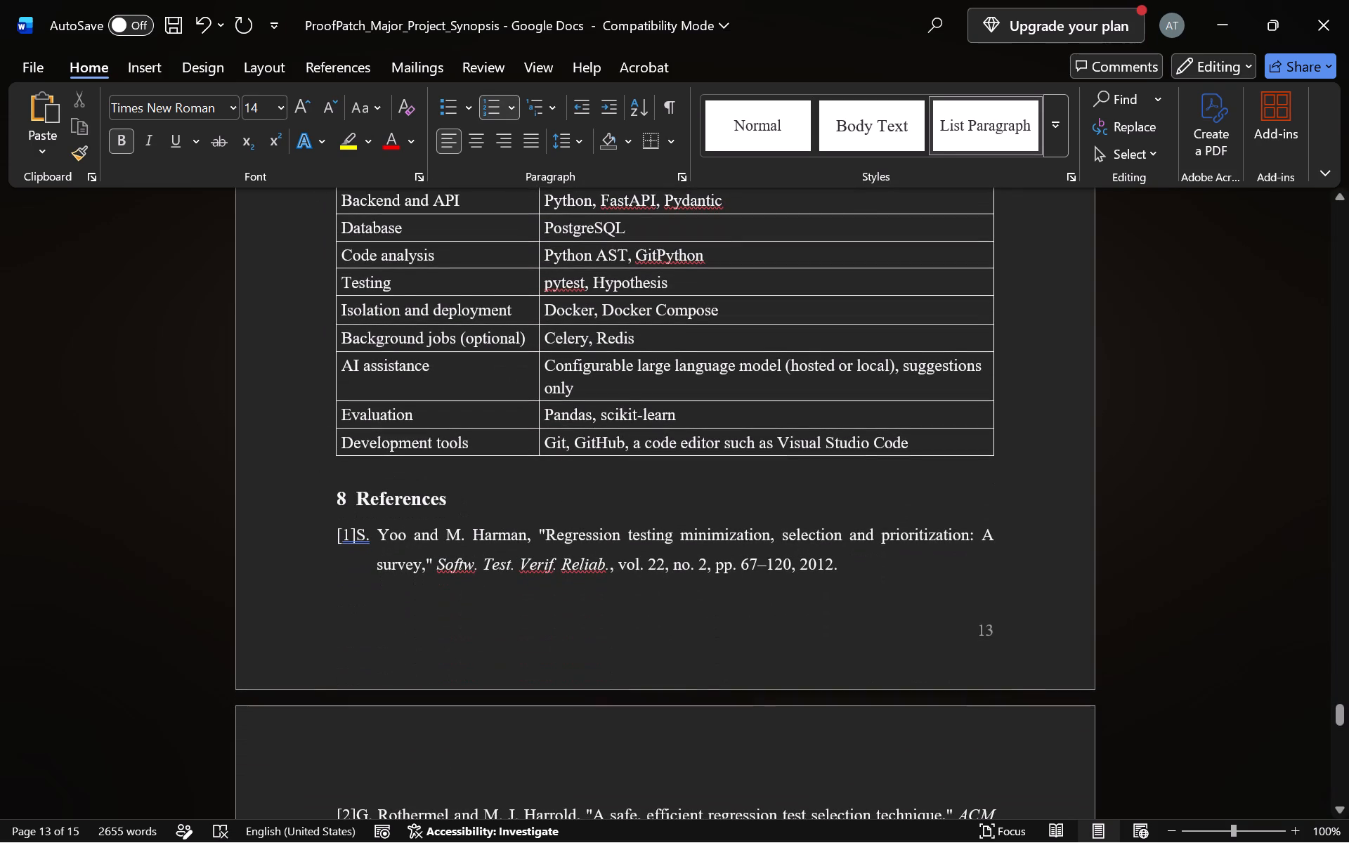
right_click(360, 590)
left_click(341, 473)
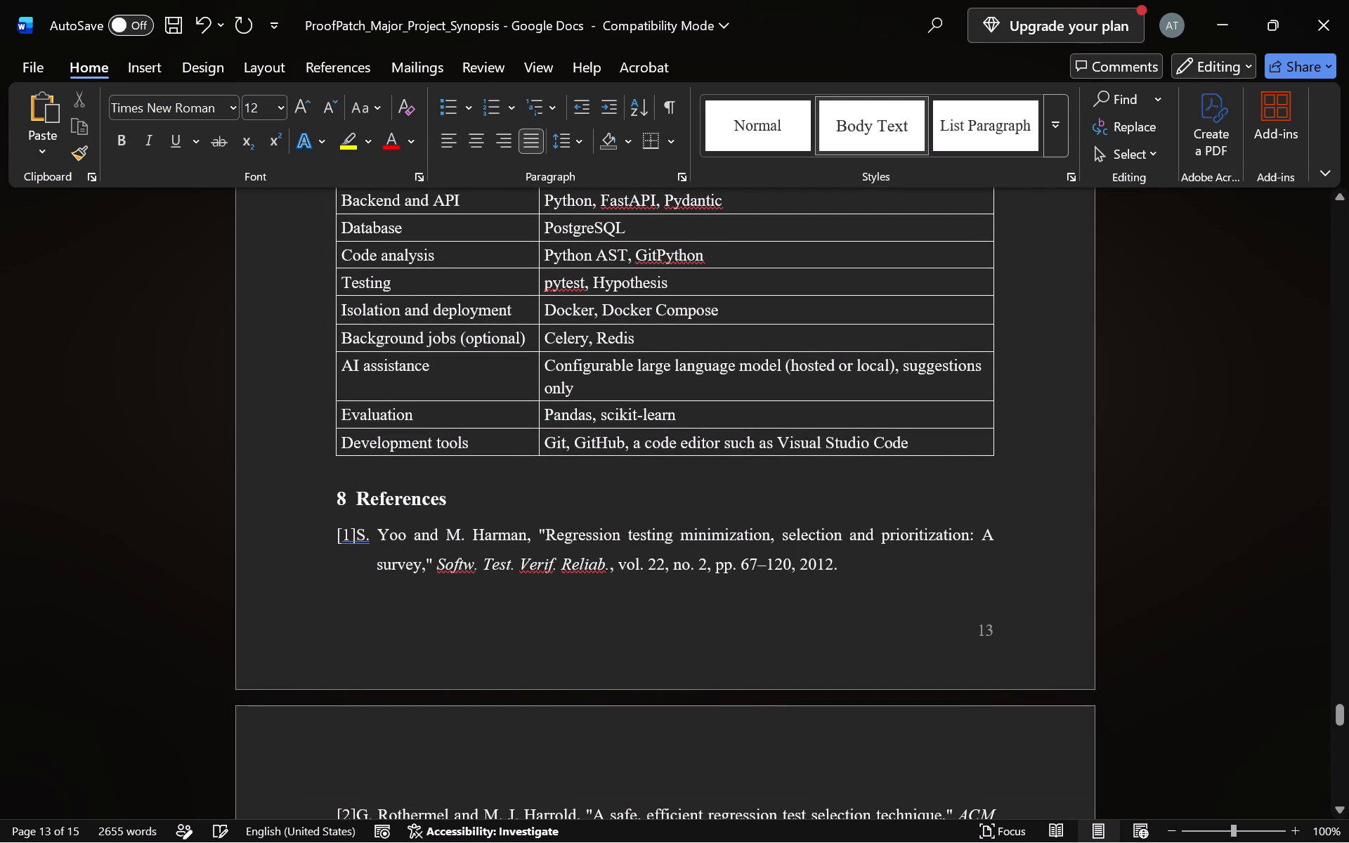
left_click(341, 473)
key("Return")
key("Return")
key("Return")
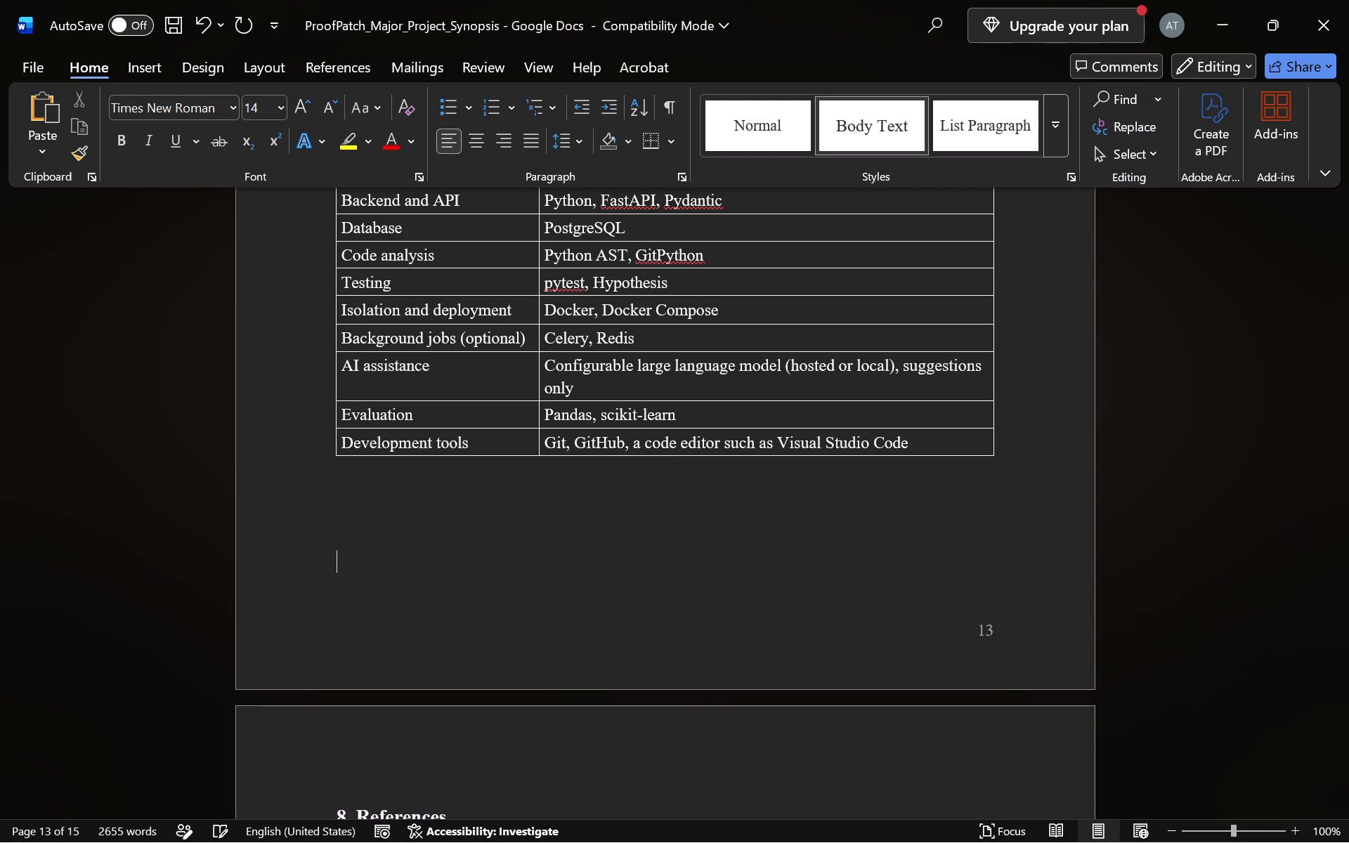
Review the page layout of the References, Tools / Technology Used and DFD sections.
scroll(341, 473, "down", 4)
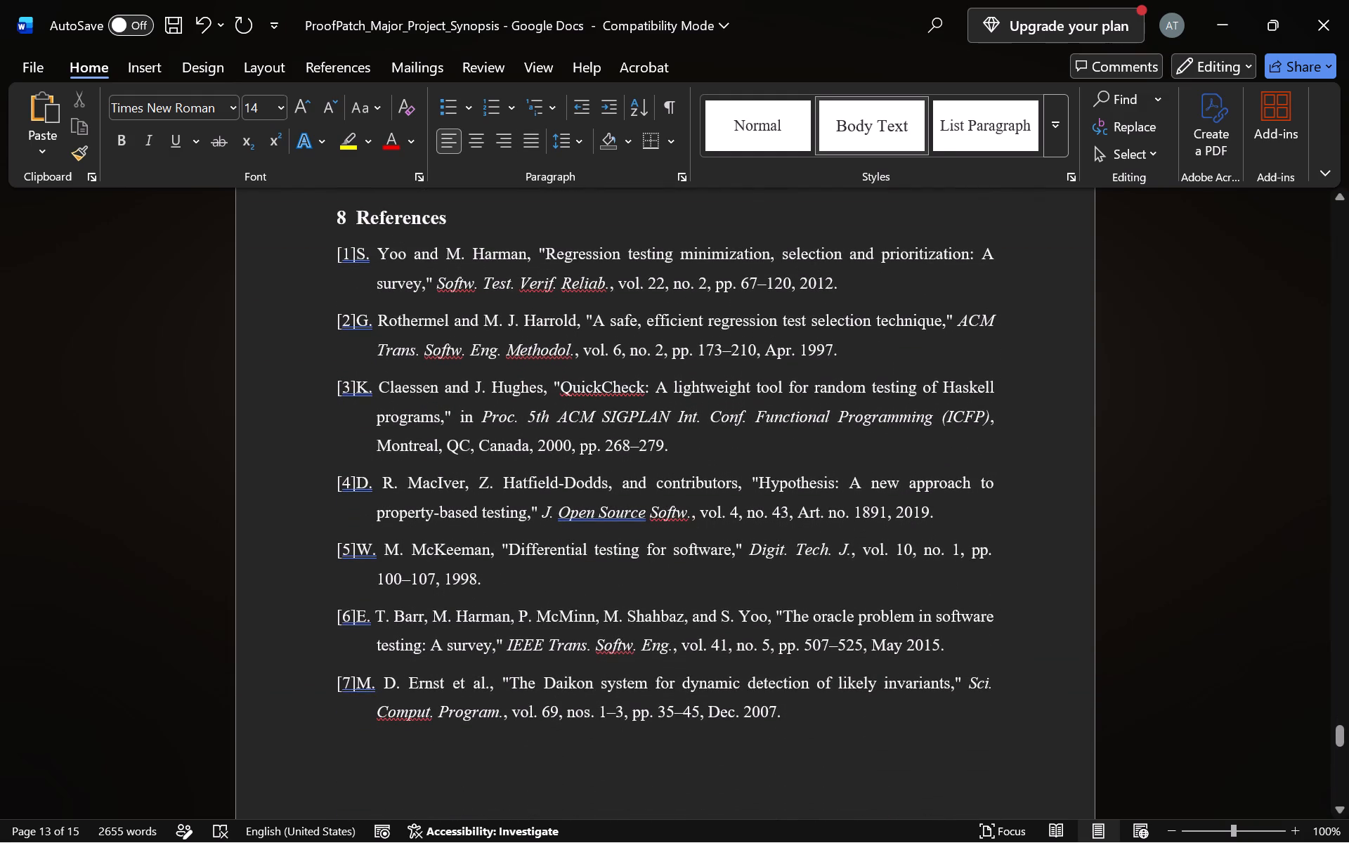
scroll(341, 473, "up", 1)
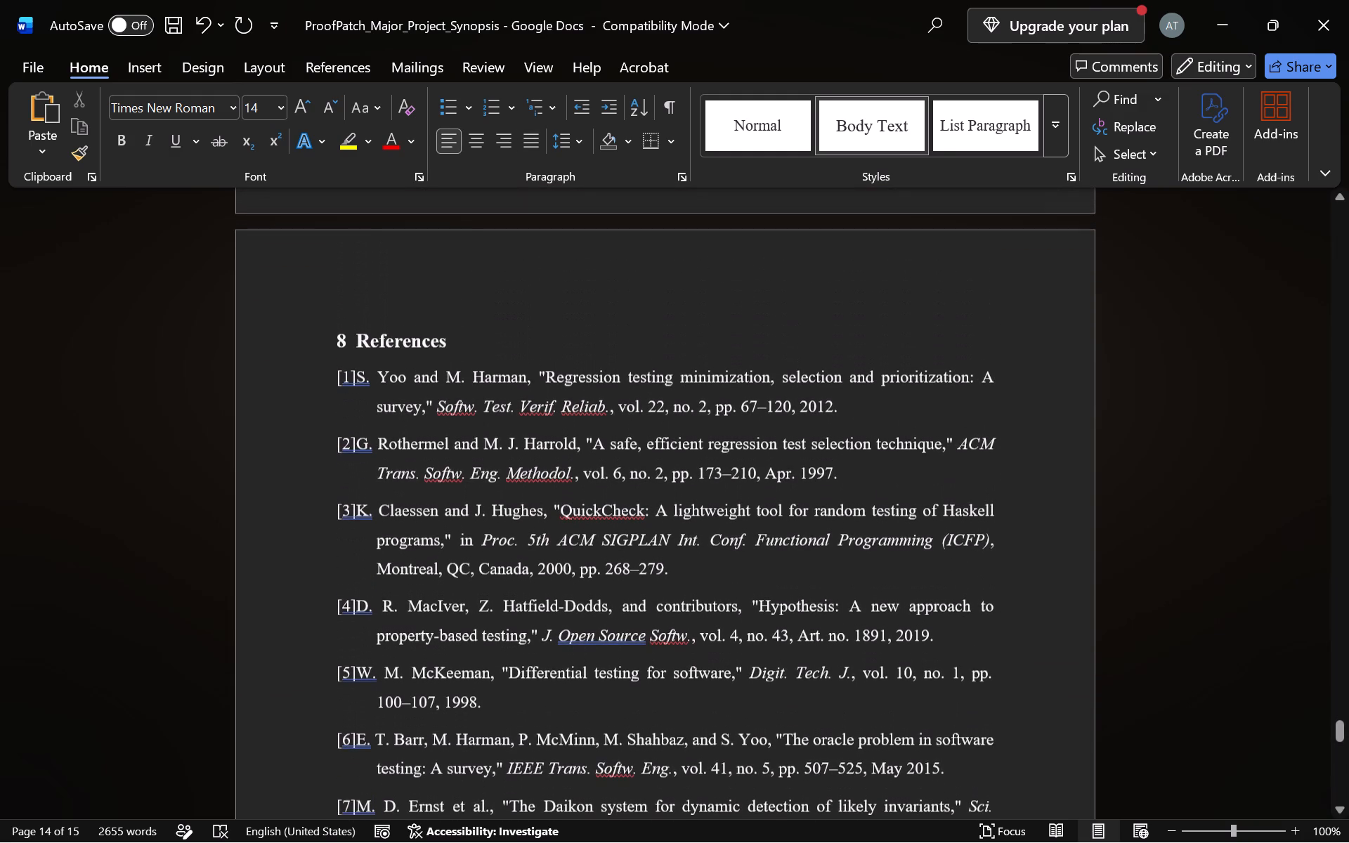
scroll(341, 473, "up", 5)
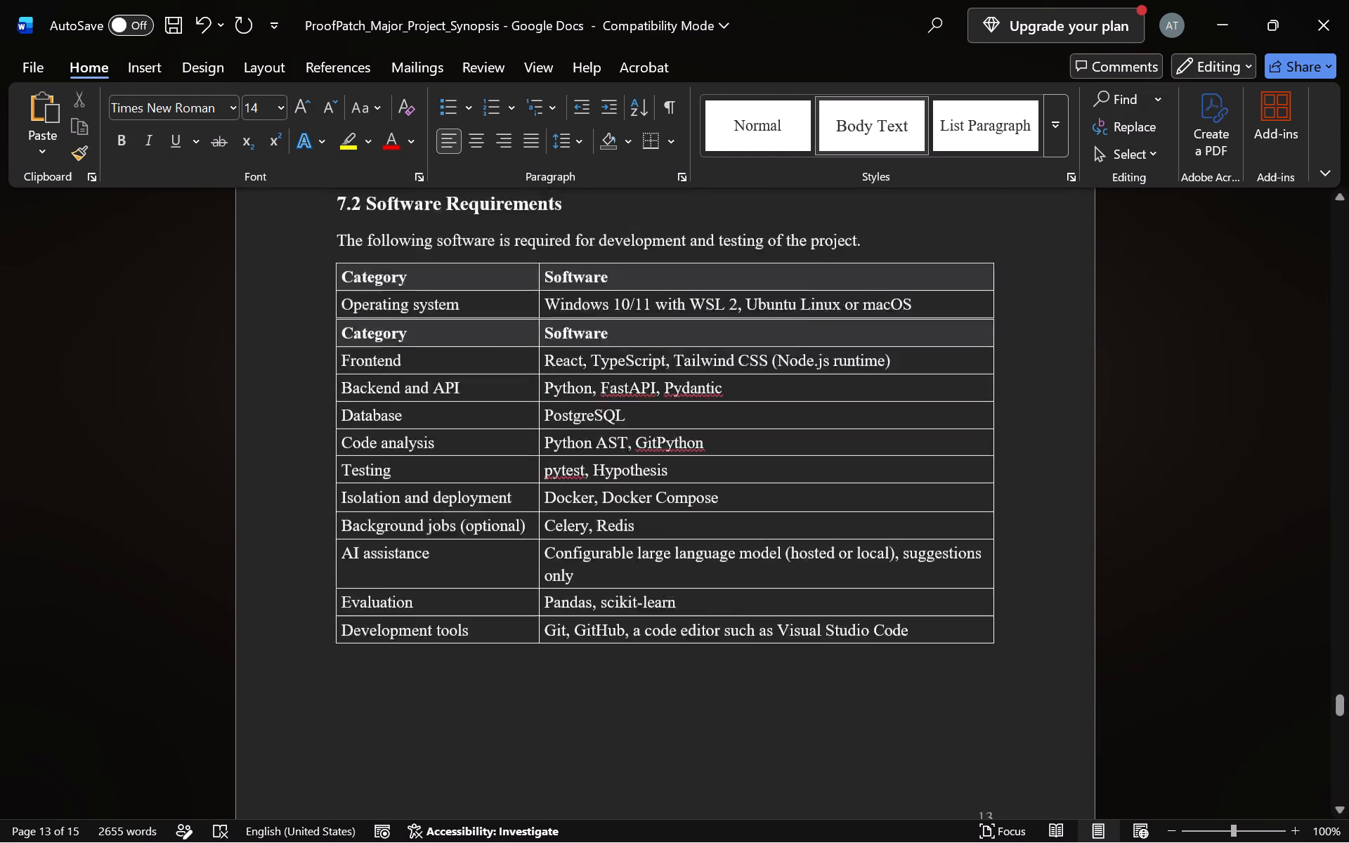
scroll(341, 473, "up", 4)
scroll(341, 473, "down", 1)
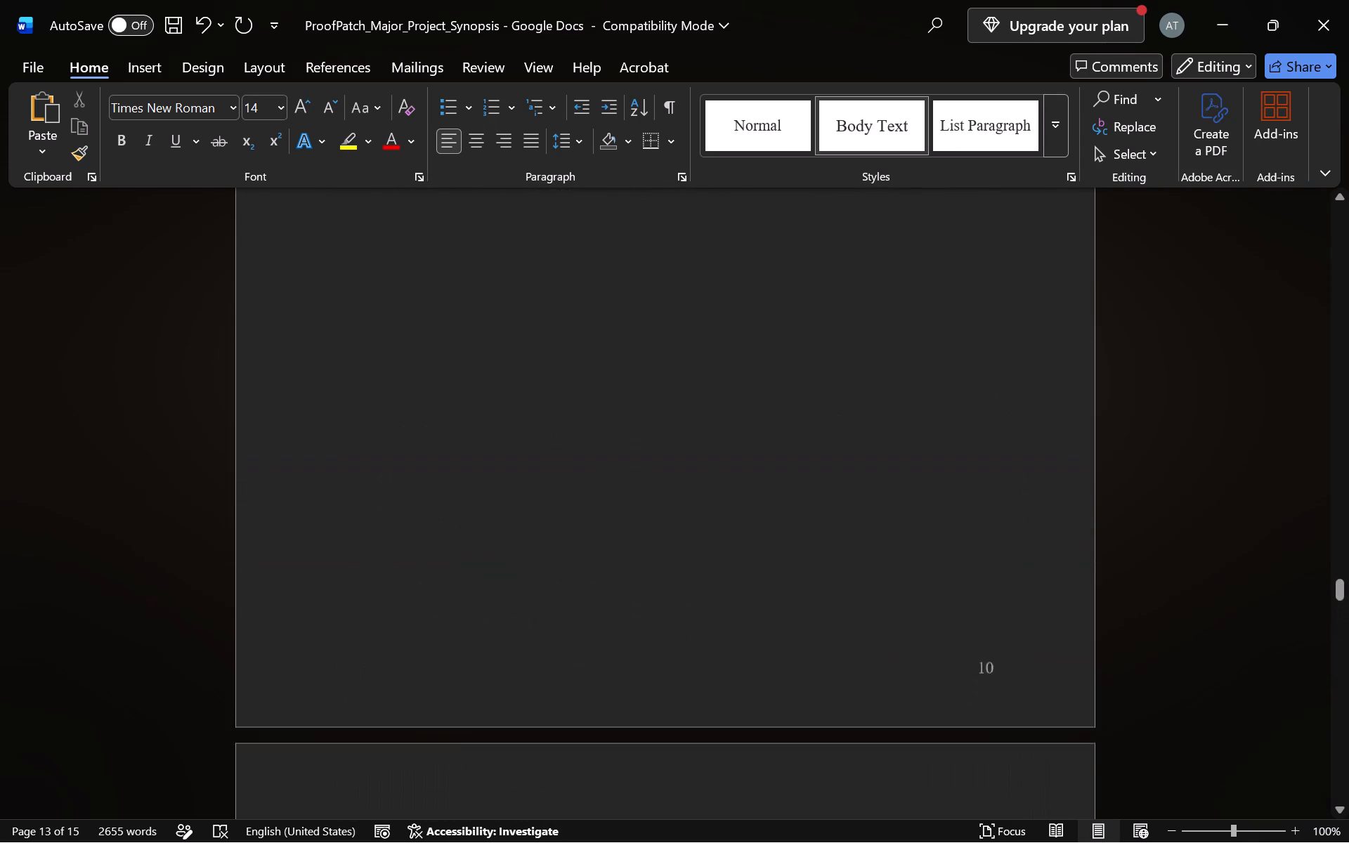
scroll(341, 473, "down", 1)
scroll(341, 473, "up", 1)
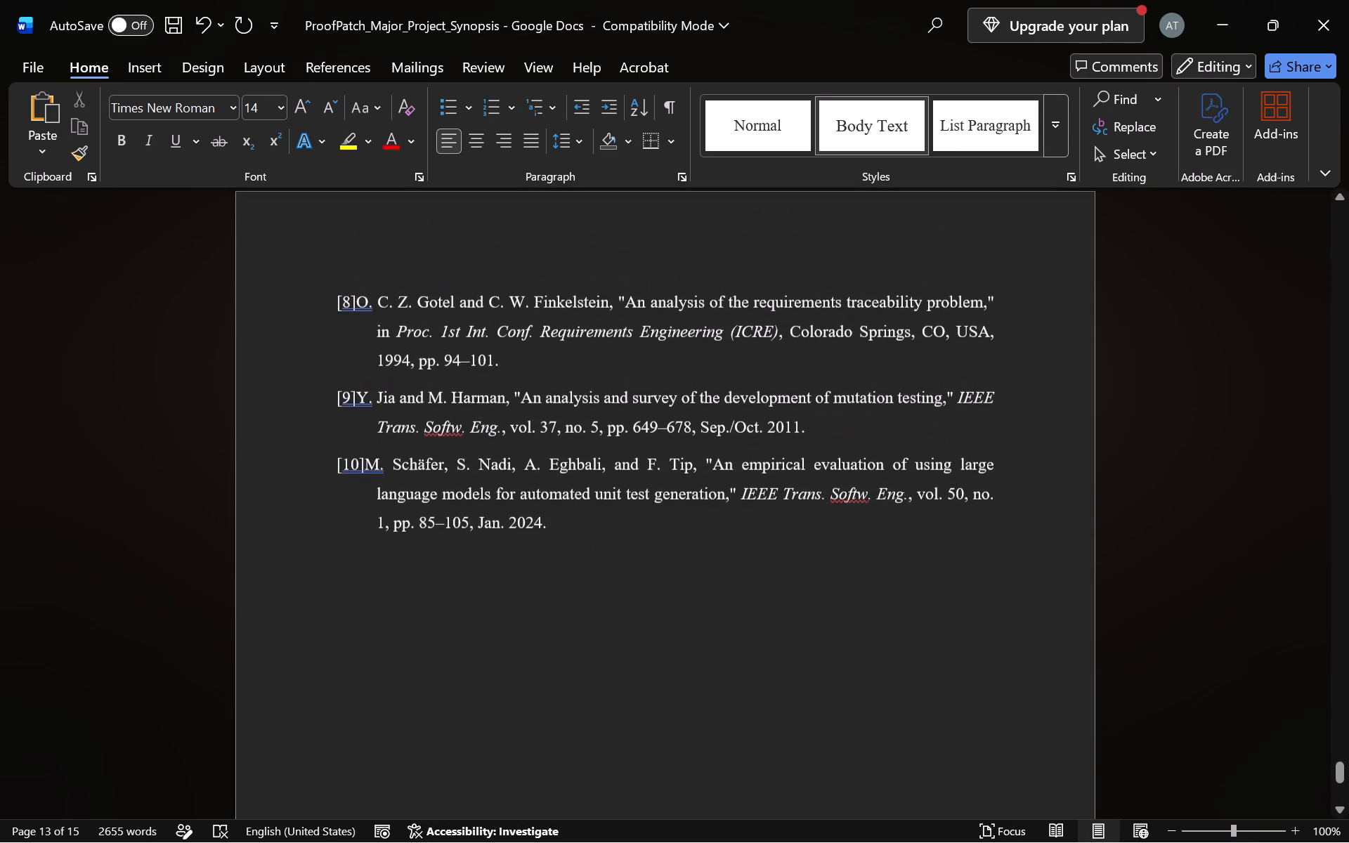
scroll(341, 473, "up", 1)
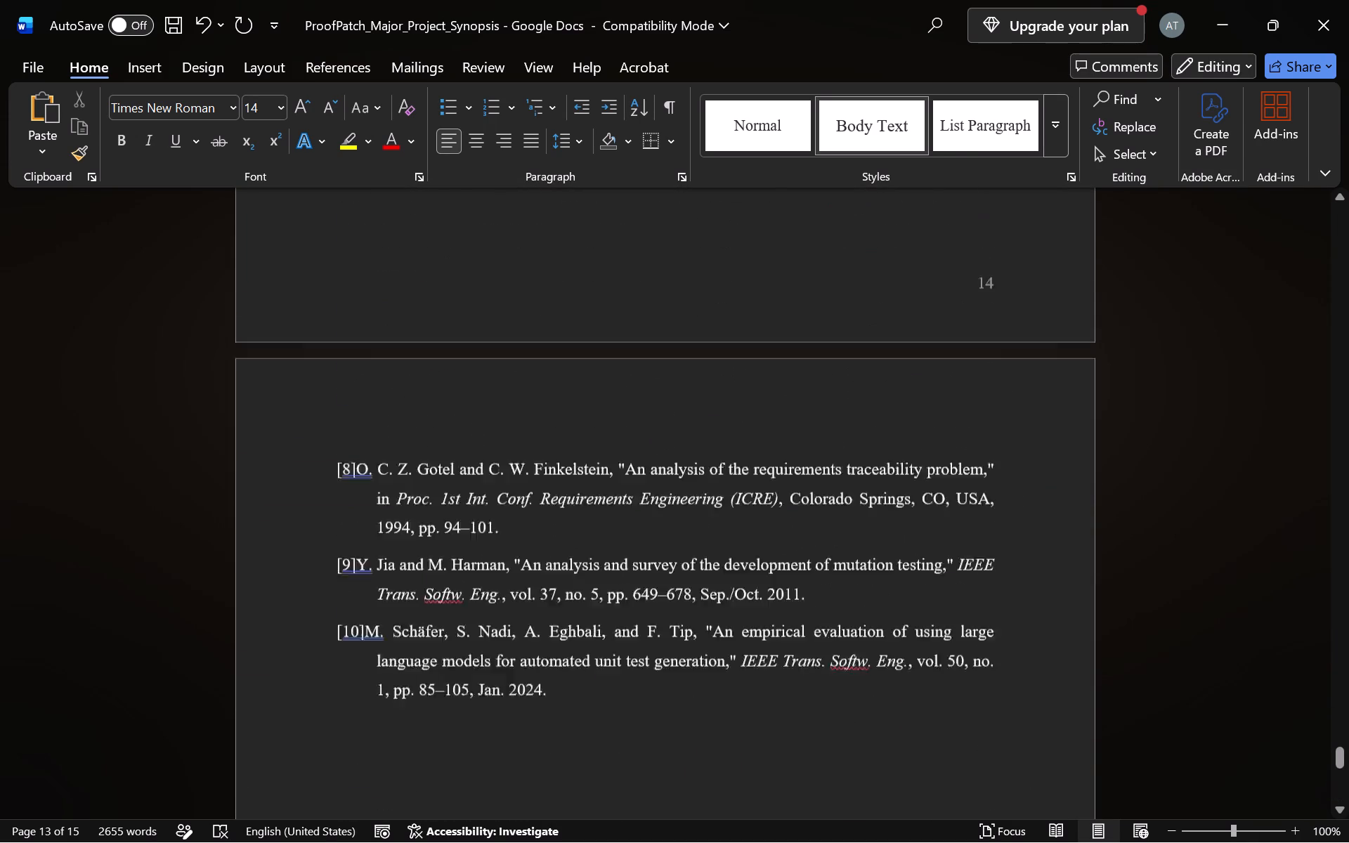
scroll(341, 473, "up", 8)
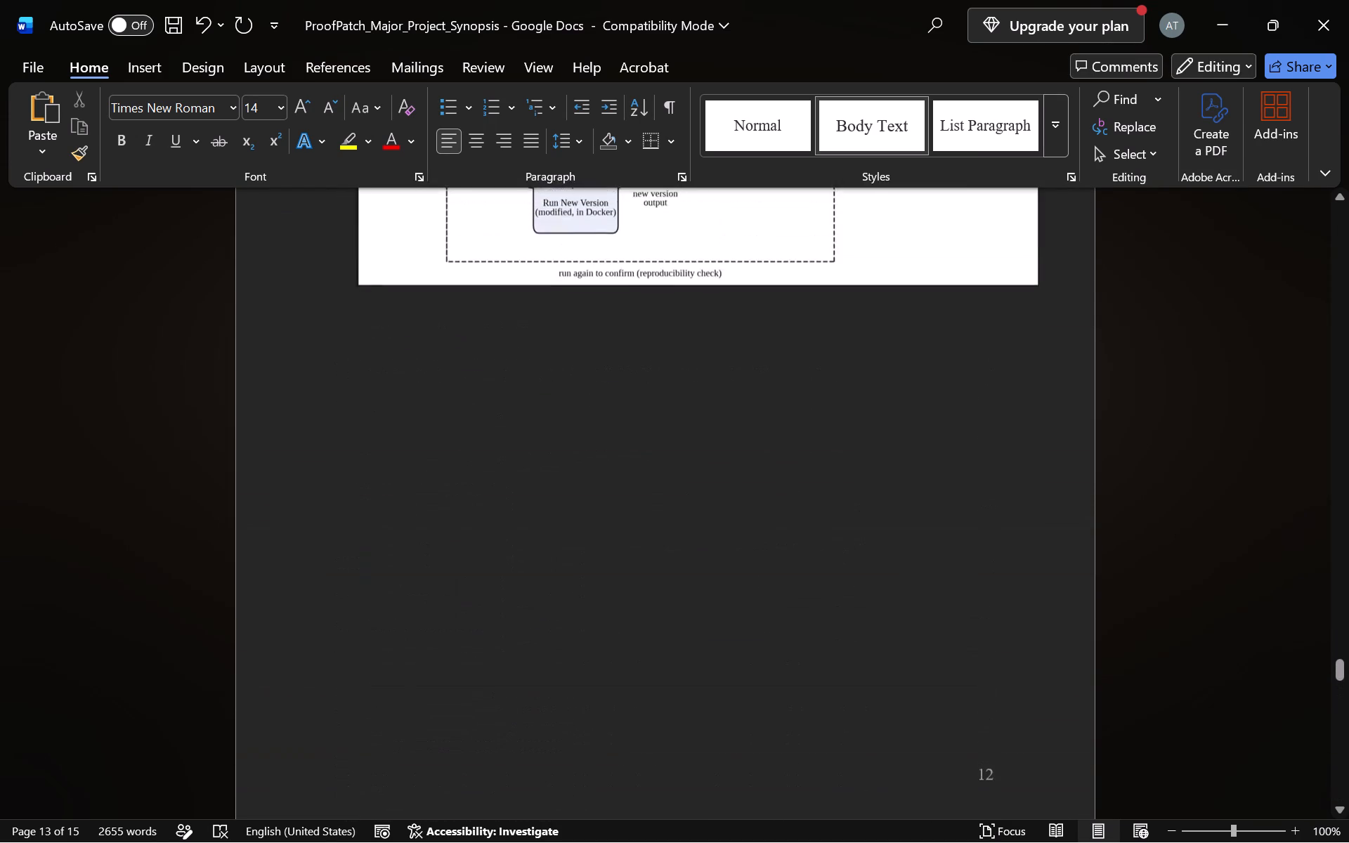
scroll(341, 473, "up", 1)
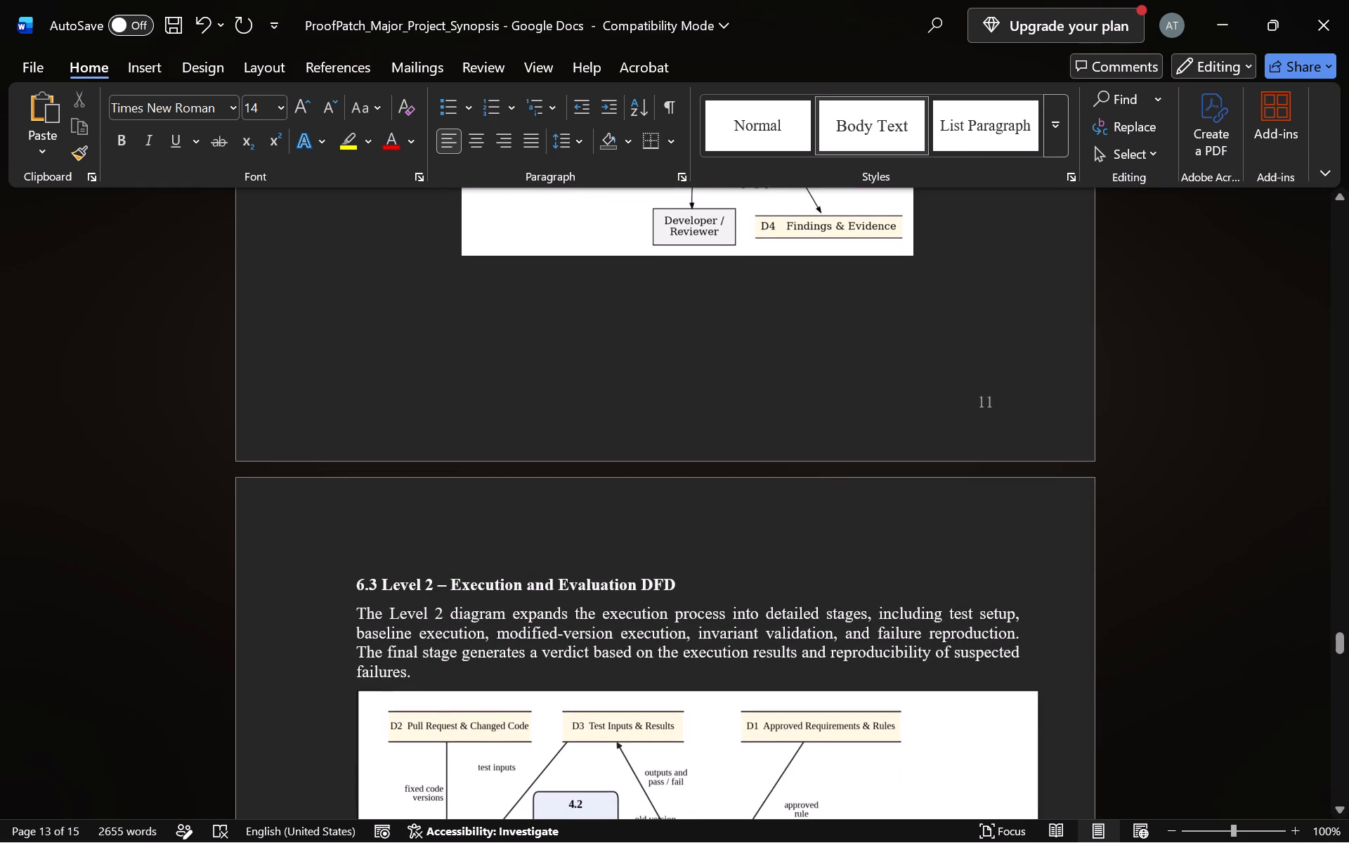
Set the line spacing to 1.5 from the Data Flow Diagrams heading through the description paragraph under 6.3.
left_click_drag(418, 676, 333, 572)
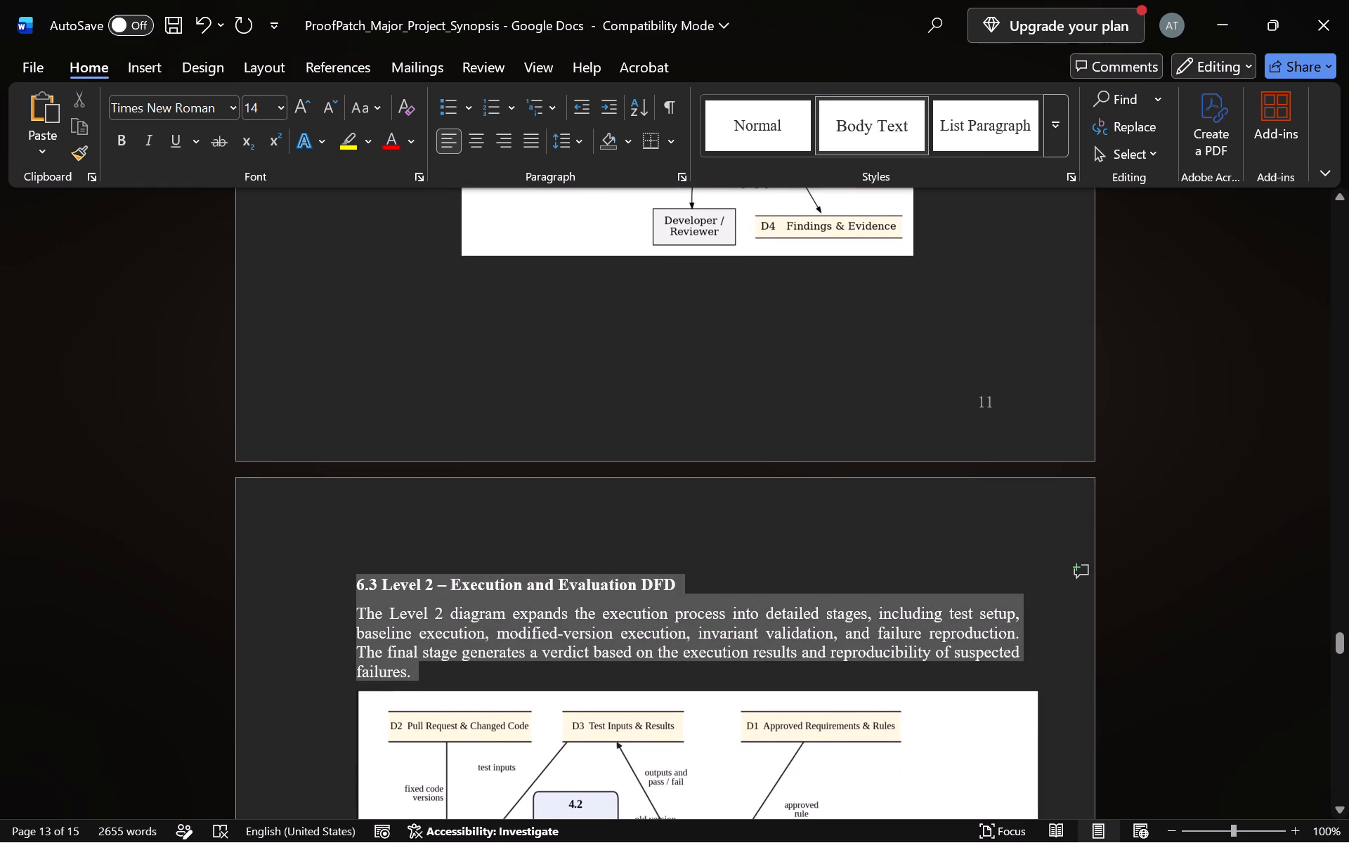
left_click_drag(333, 572, 384, 159)
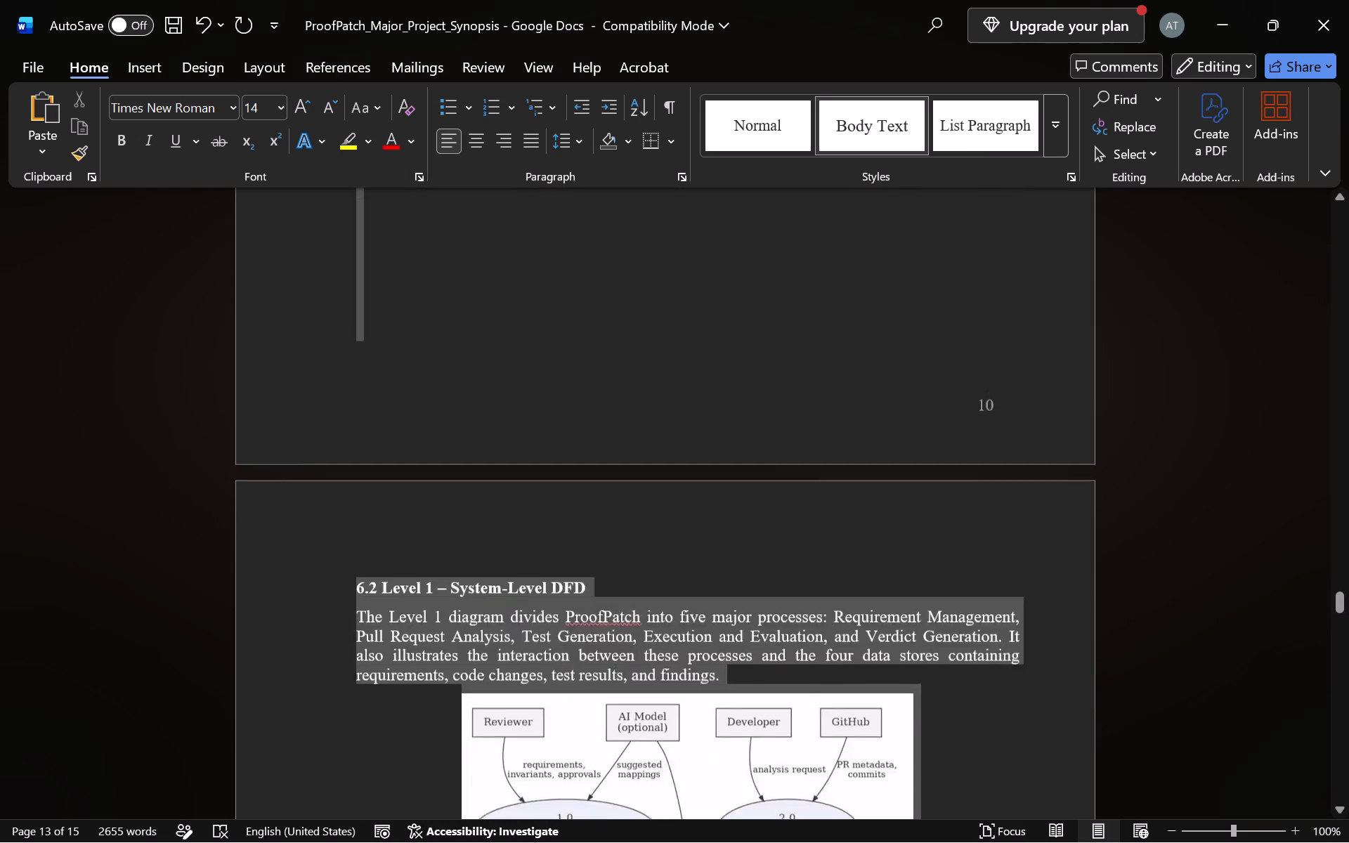
left_click_drag(384, 159, 360, 701)
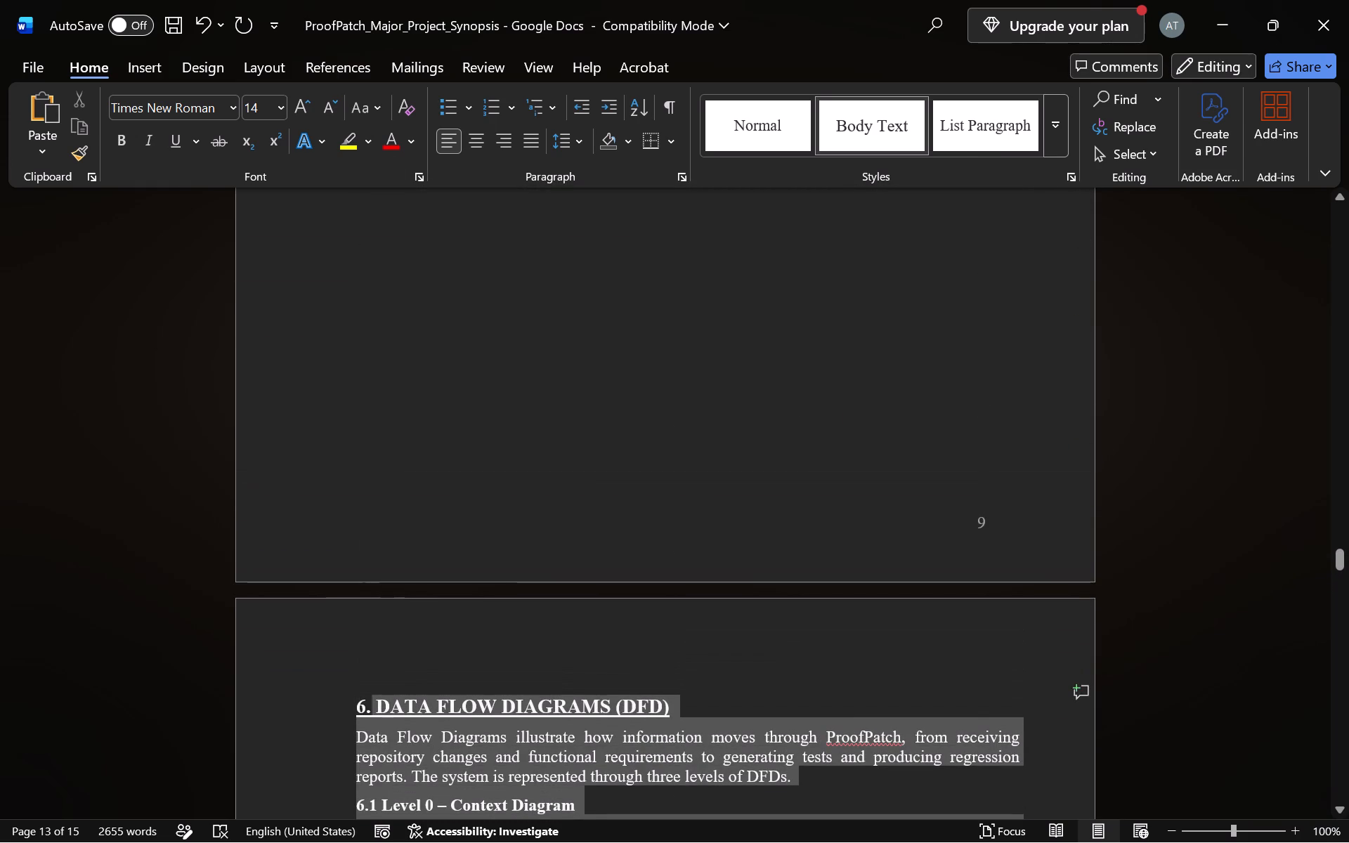
left_click_drag(360, 701, 339, 701)
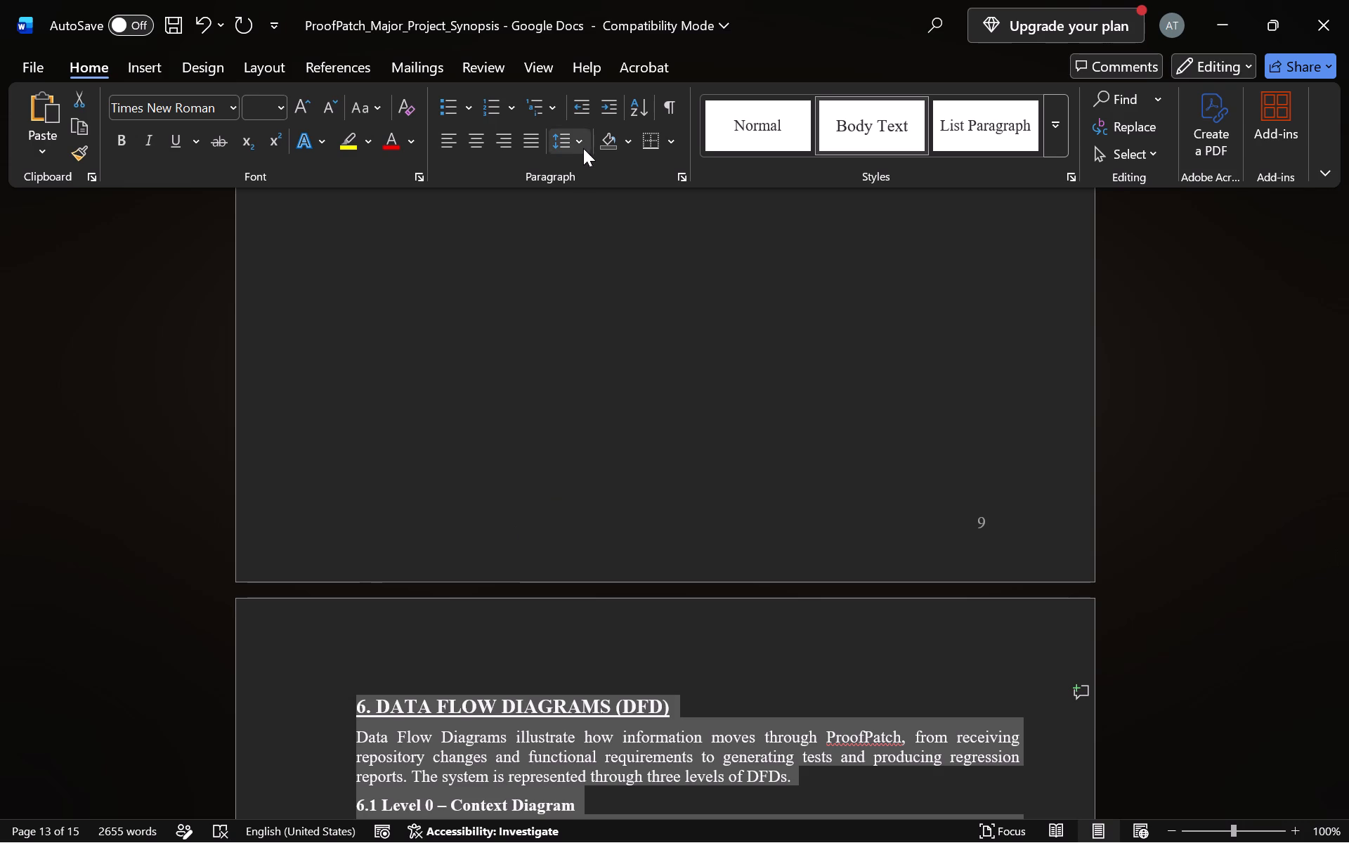
left_click(580, 148)
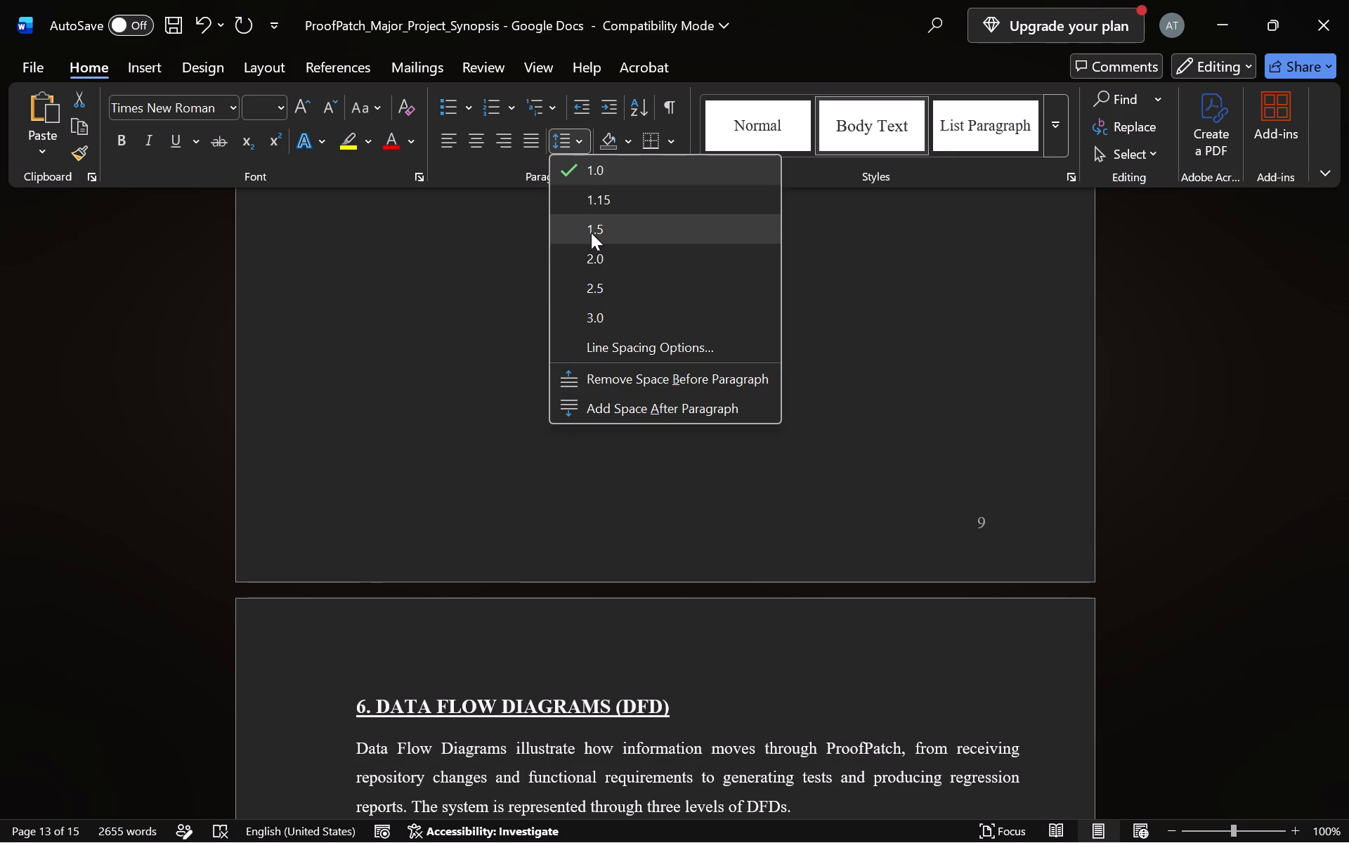
left_click(591, 233)
scroll(535, 531, "down", 6)
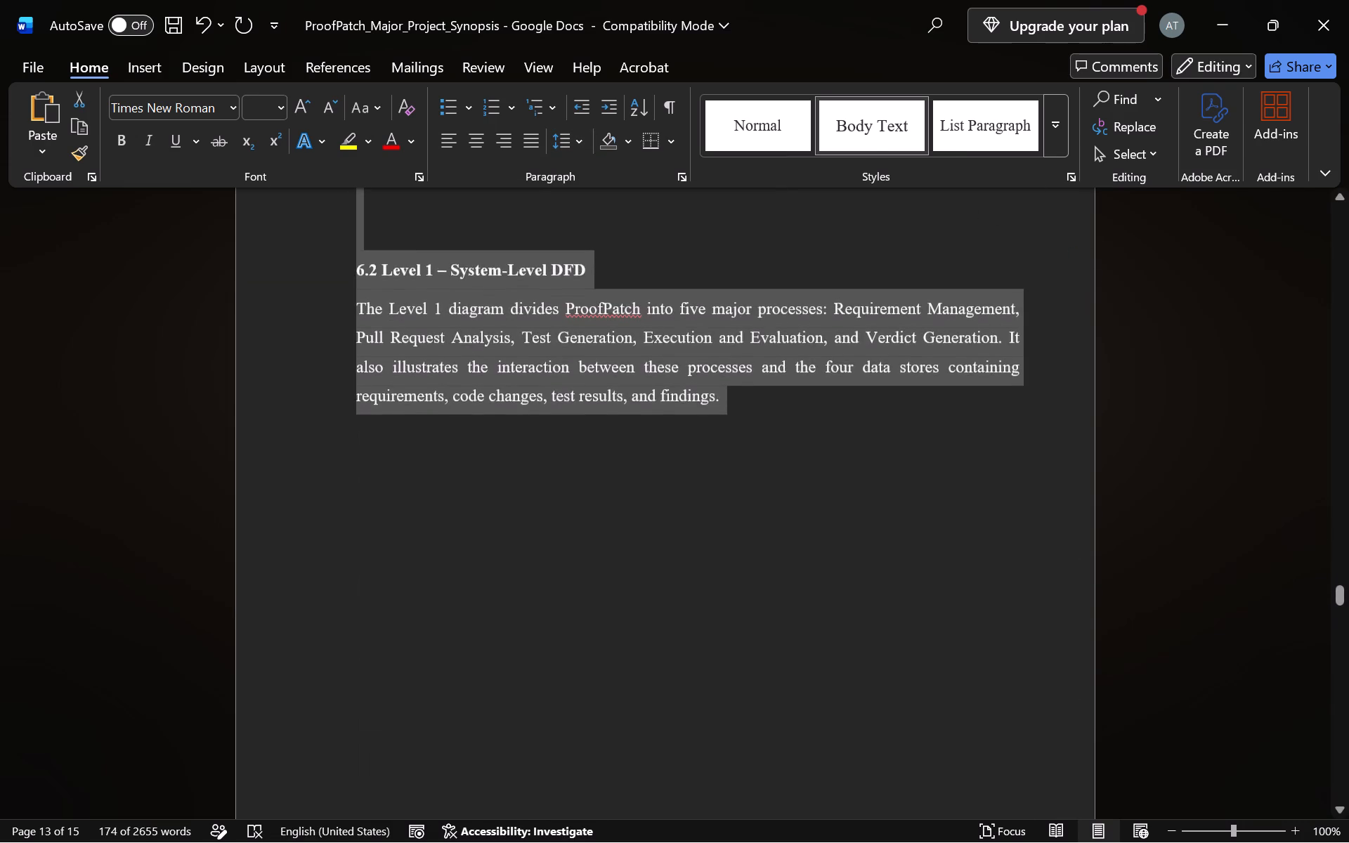
scroll(535, 531, "down", 4)
left_click(519, 564)
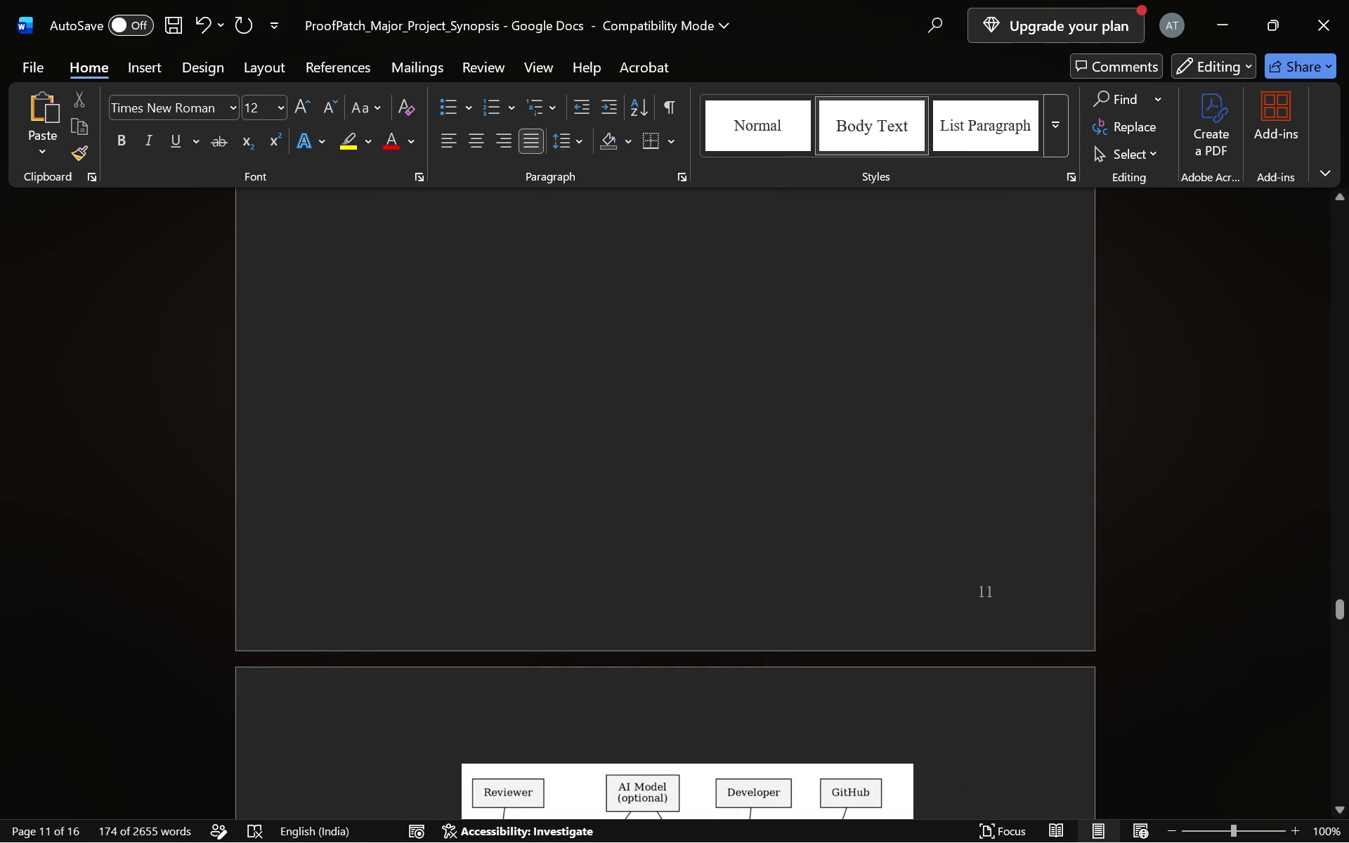
Remove the surplus blank lines above the 6.2 Level 1 – System-Level DFD heading, keeping the heading at the top of its own page.
scroll(705, 505, "up", 2)
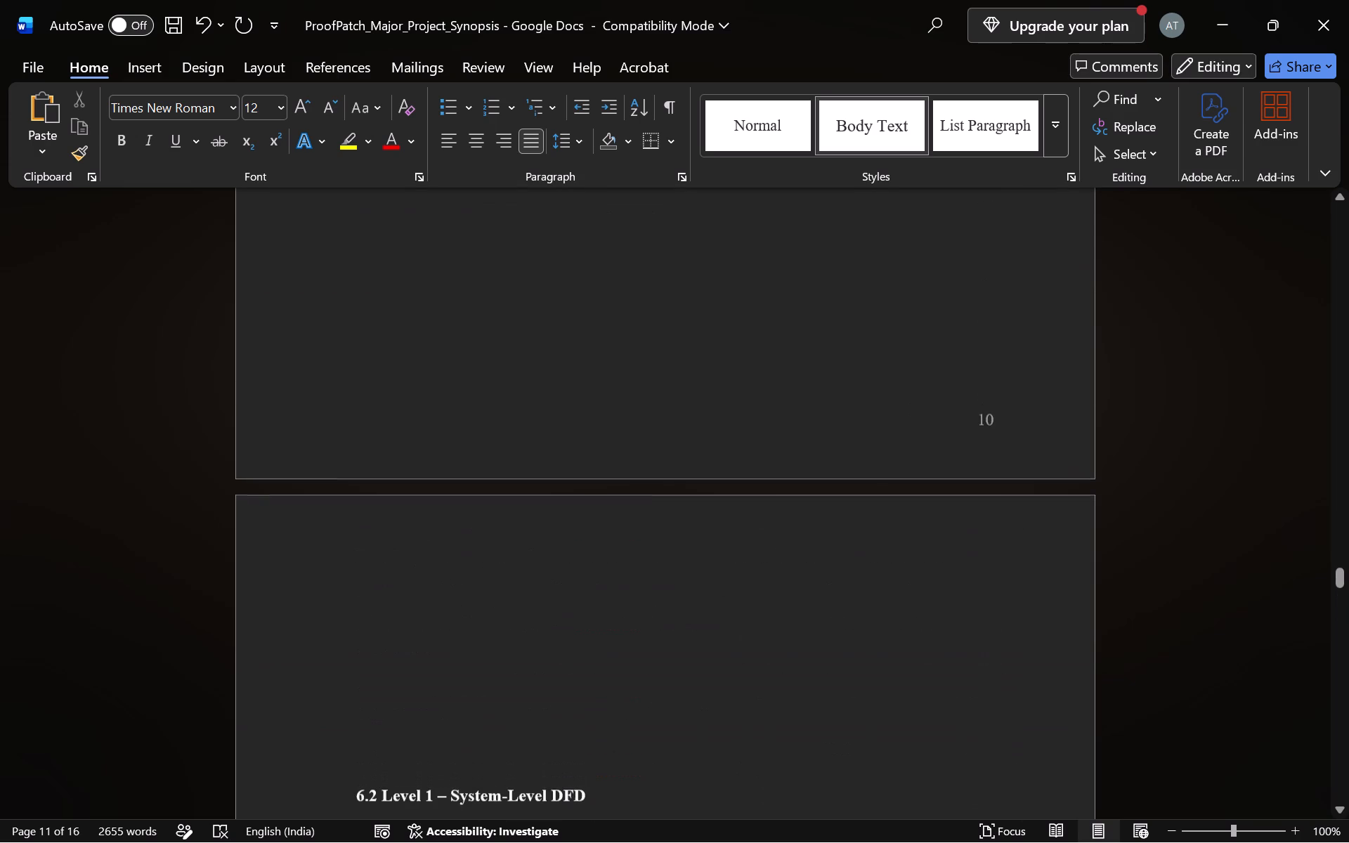
scroll(705, 505, "up", 1)
left_click(382, 735)
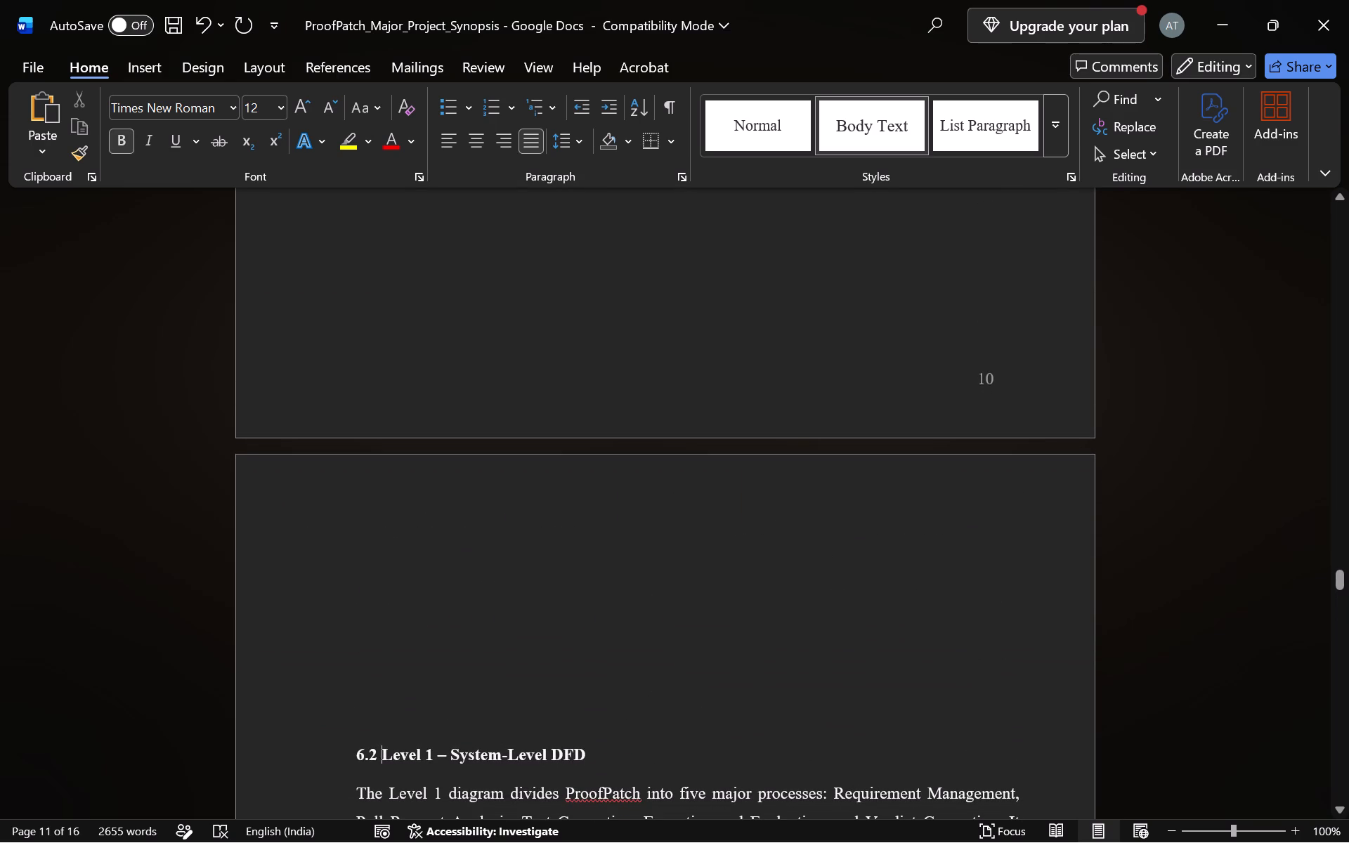
left_click(384, 723)
key("BackSpace")
key("BackSpace")
key("BackSpace")
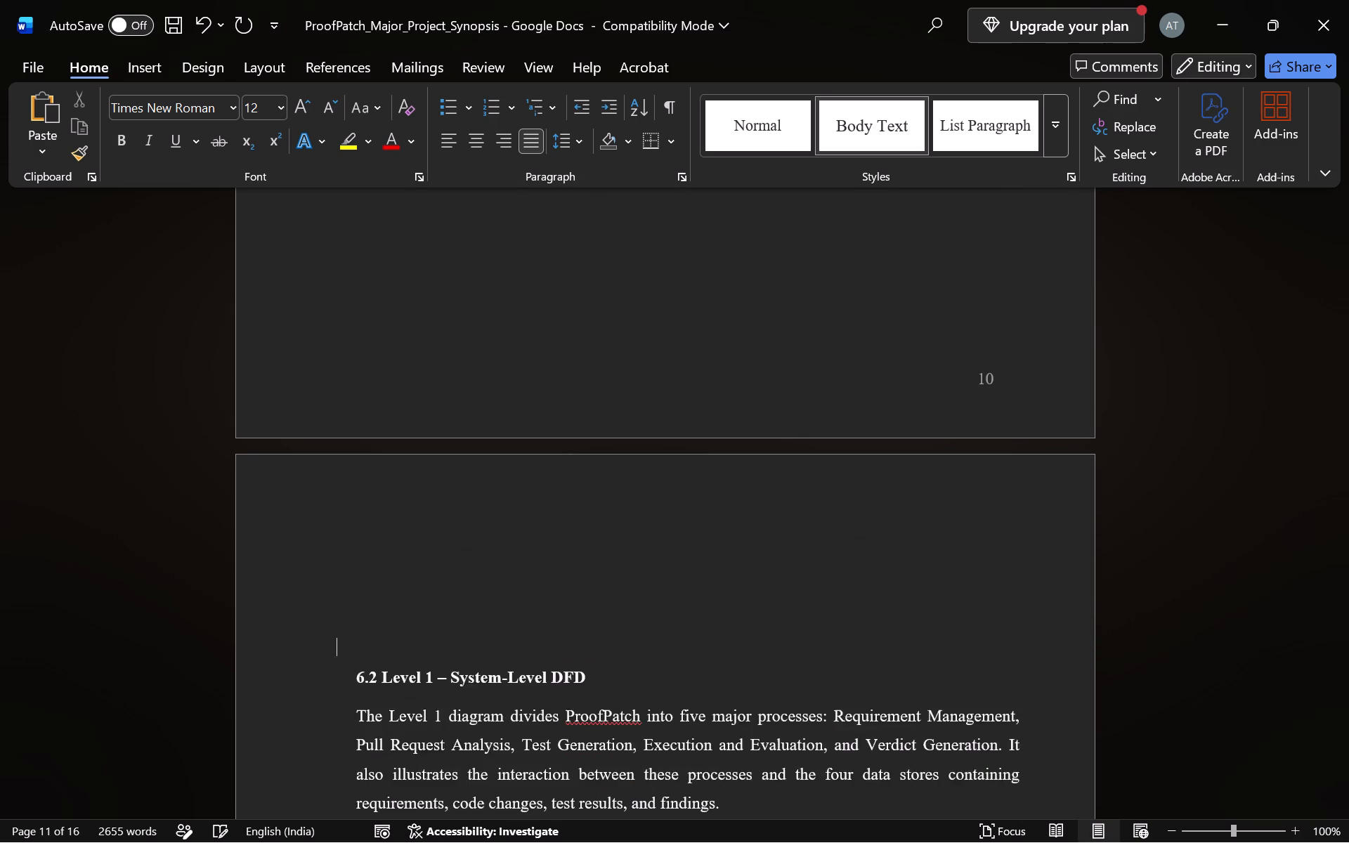
key("BackSpace")
key("BackSpace")
key("BackSpace")
key("BackSpace")
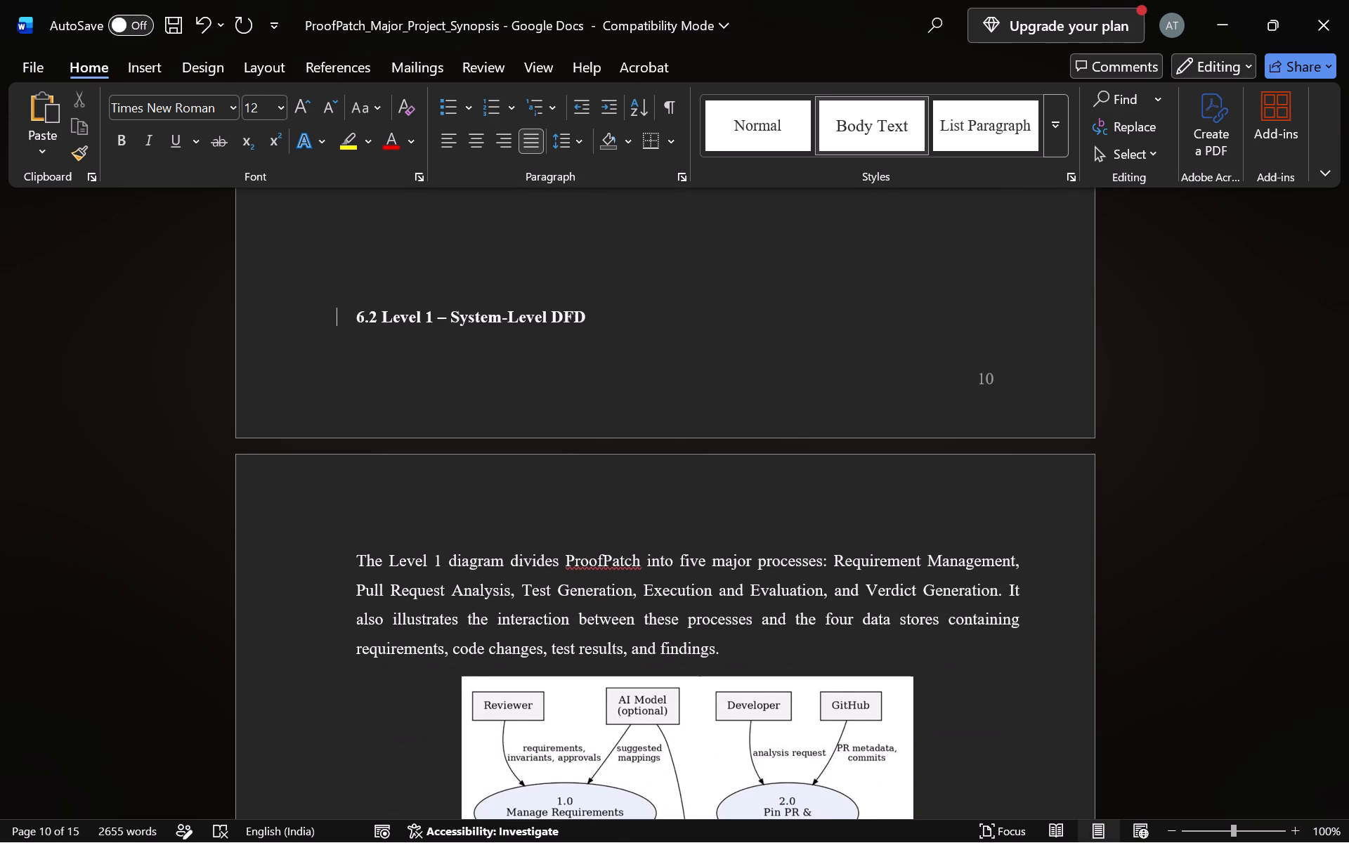
key("Return")
Remove the surplus blank lines above the 6.3 Level 2 – Execution and Evaluation DFD heading, keeping it at the top of its page.
scroll(384, 723, "right", 1)
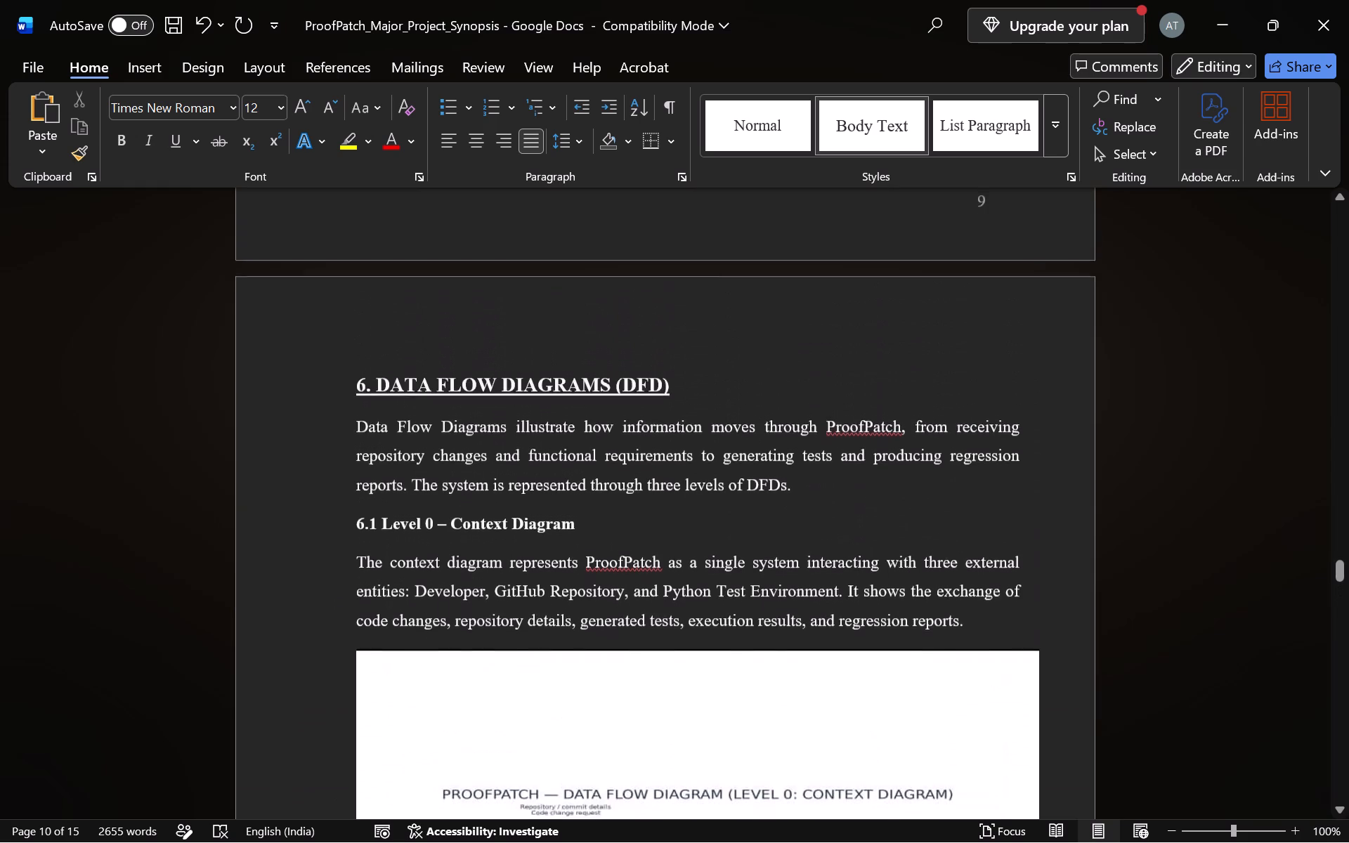
scroll(384, 723, "right", 1)
scroll(384, 723, "up", 1)
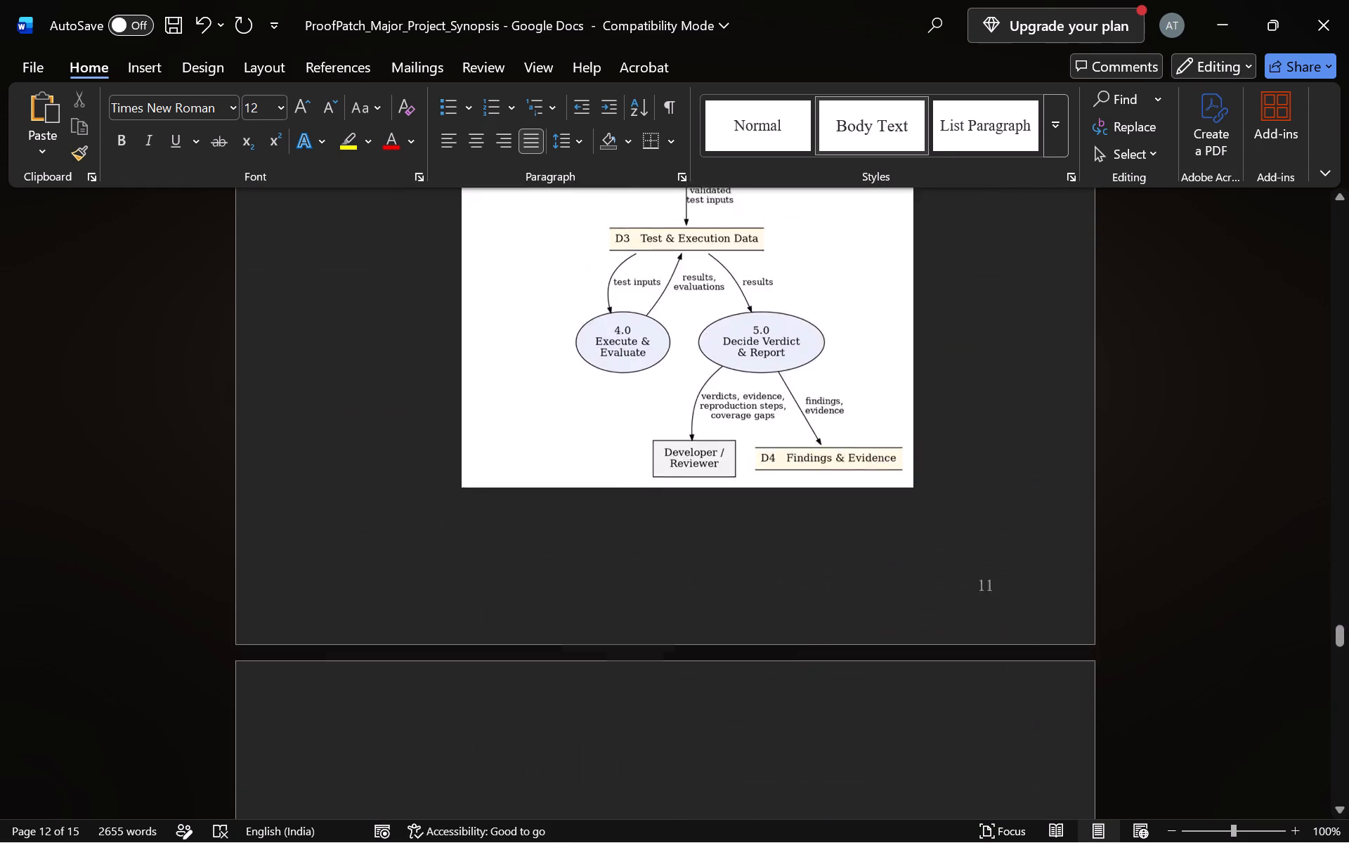
scroll(384, 723, "up", 1)
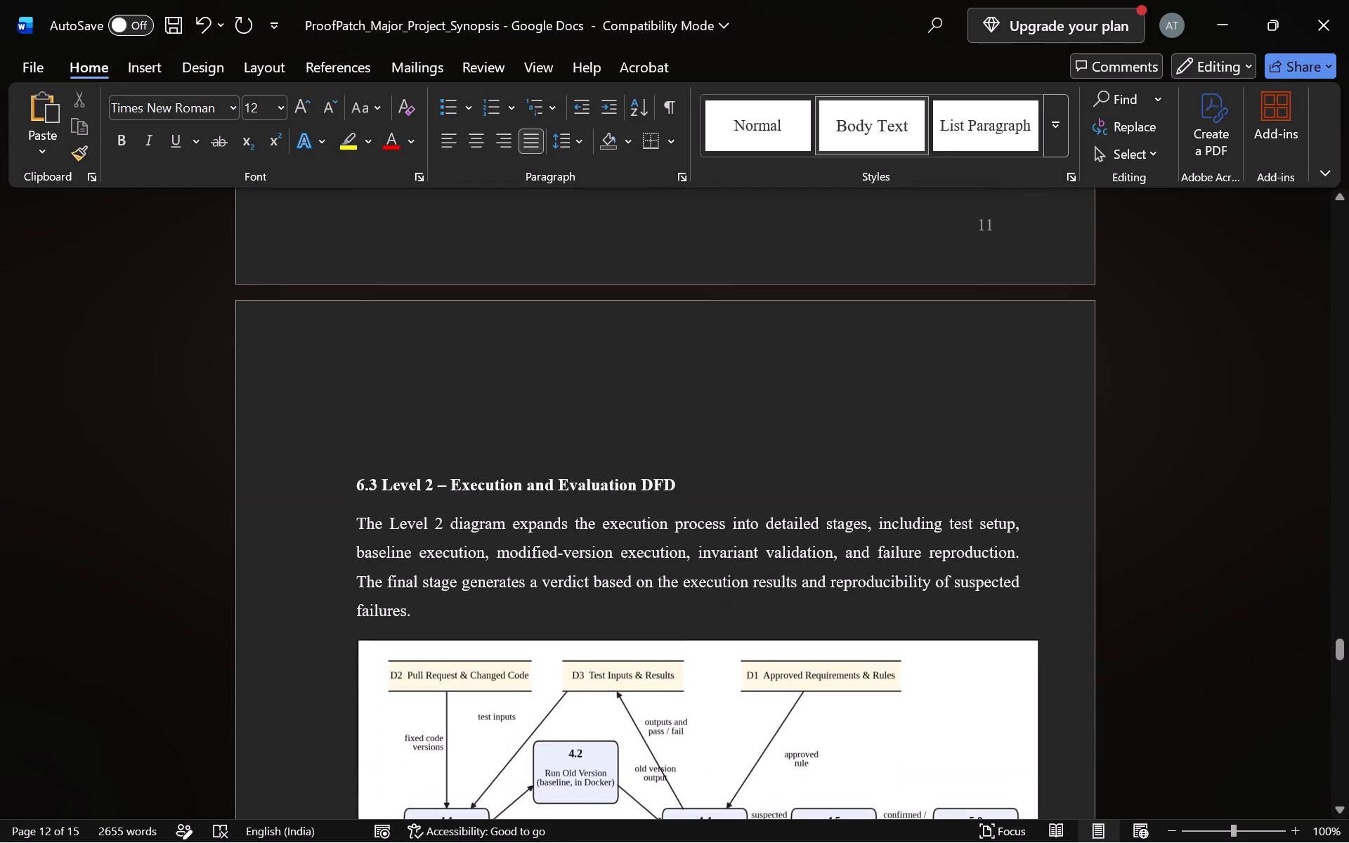
left_click(386, 453)
key("BackSpace")
key("BackSpace")
key("BackSpace")
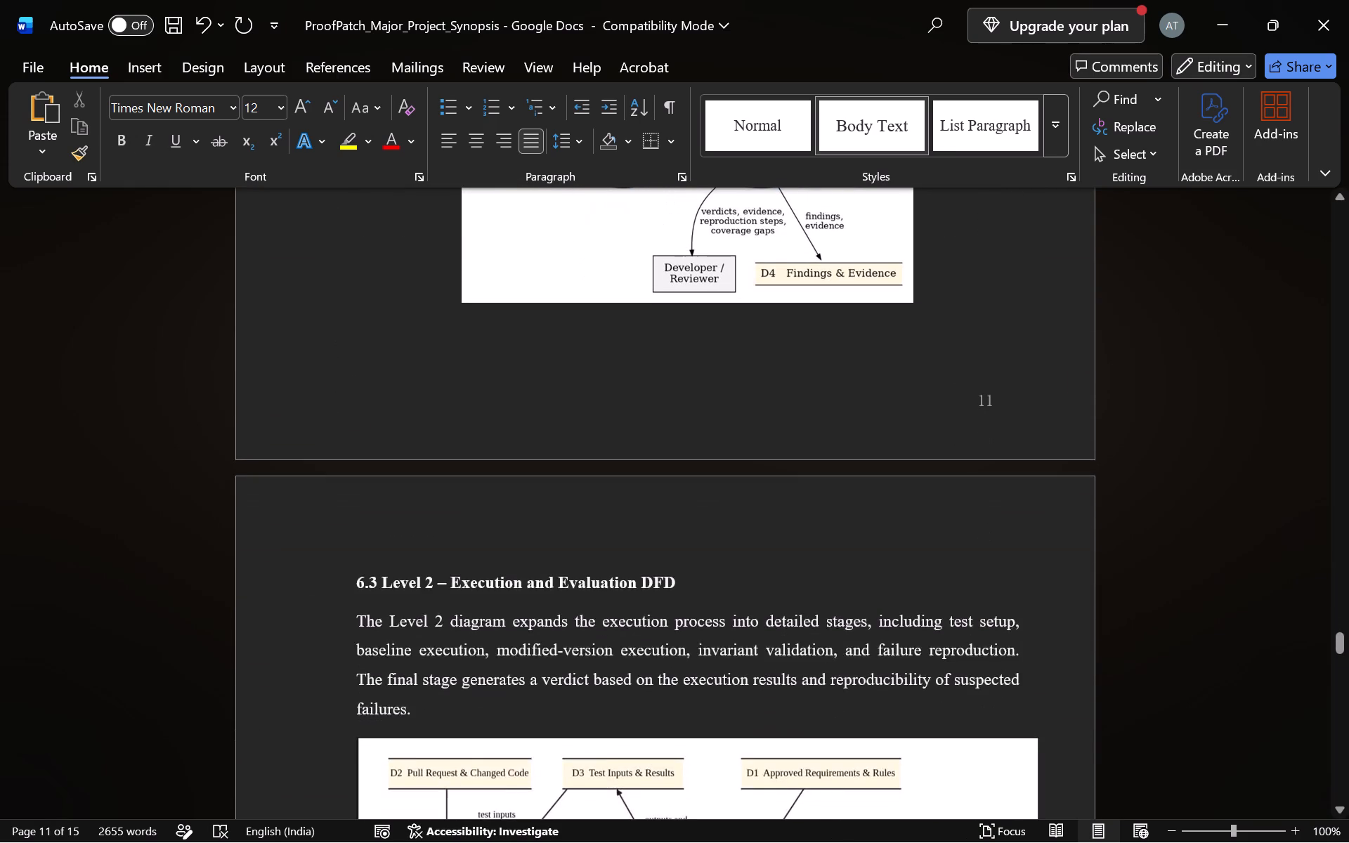